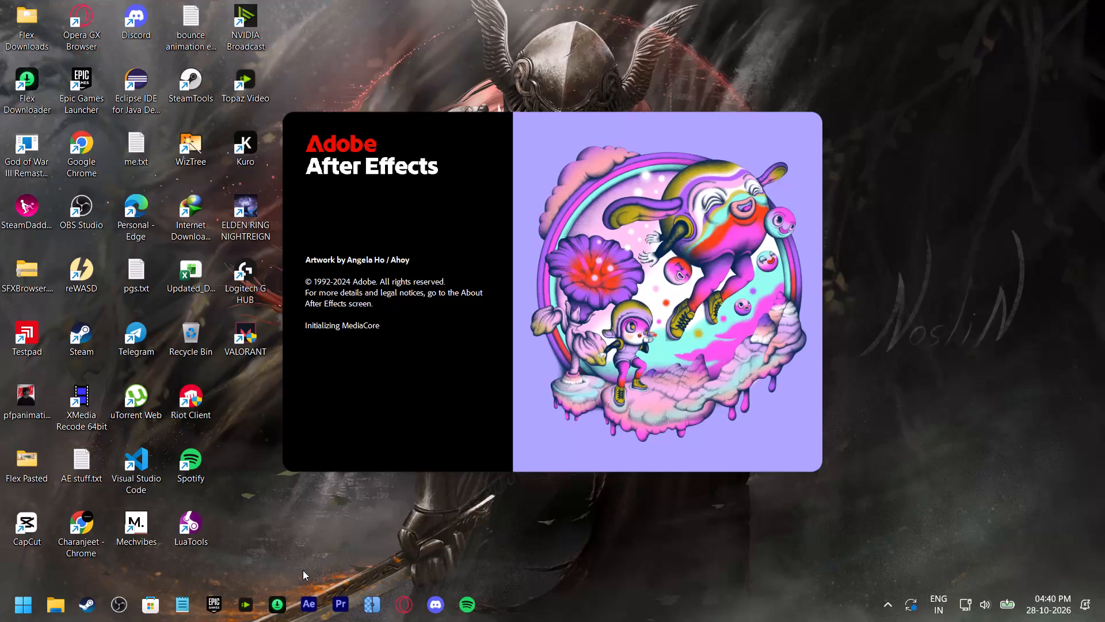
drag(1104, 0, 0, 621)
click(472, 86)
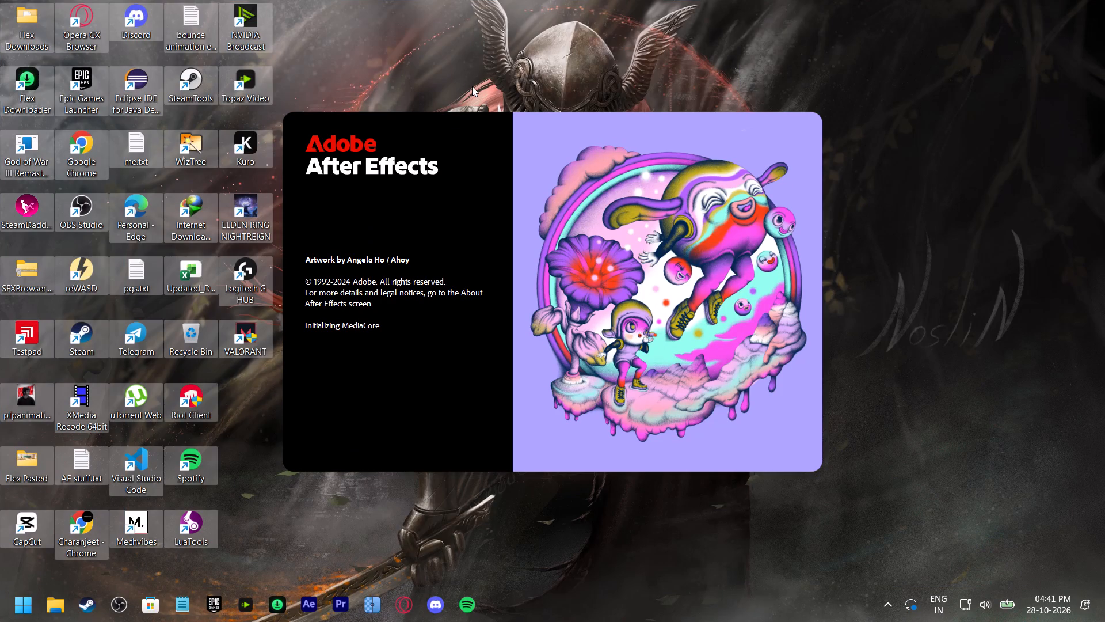
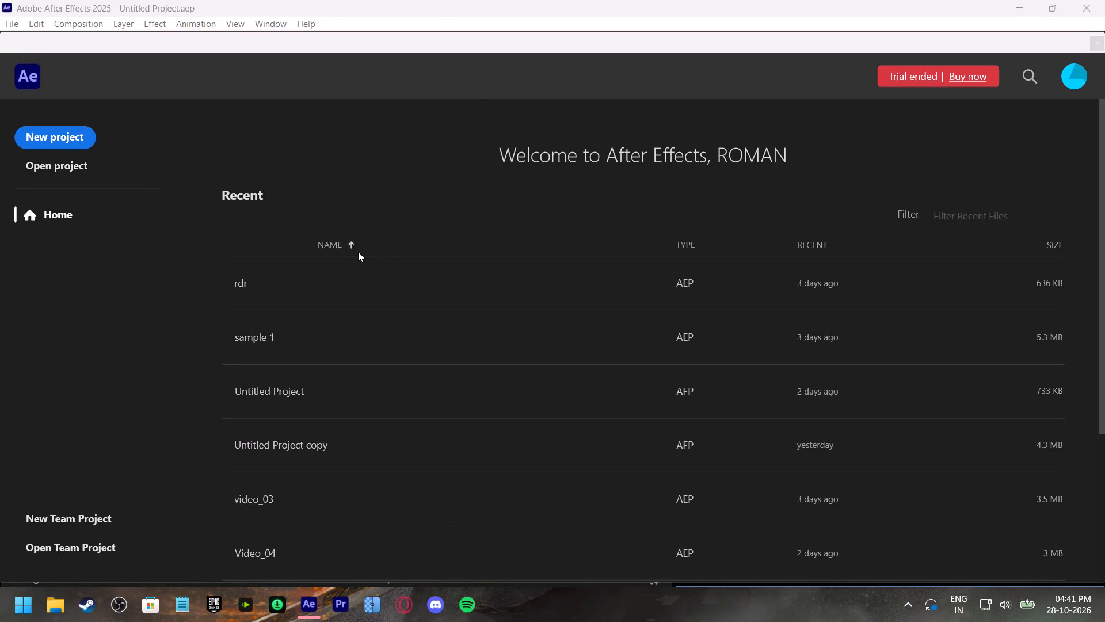
Start a new After Effects project from the home screen.
click(238, 151)
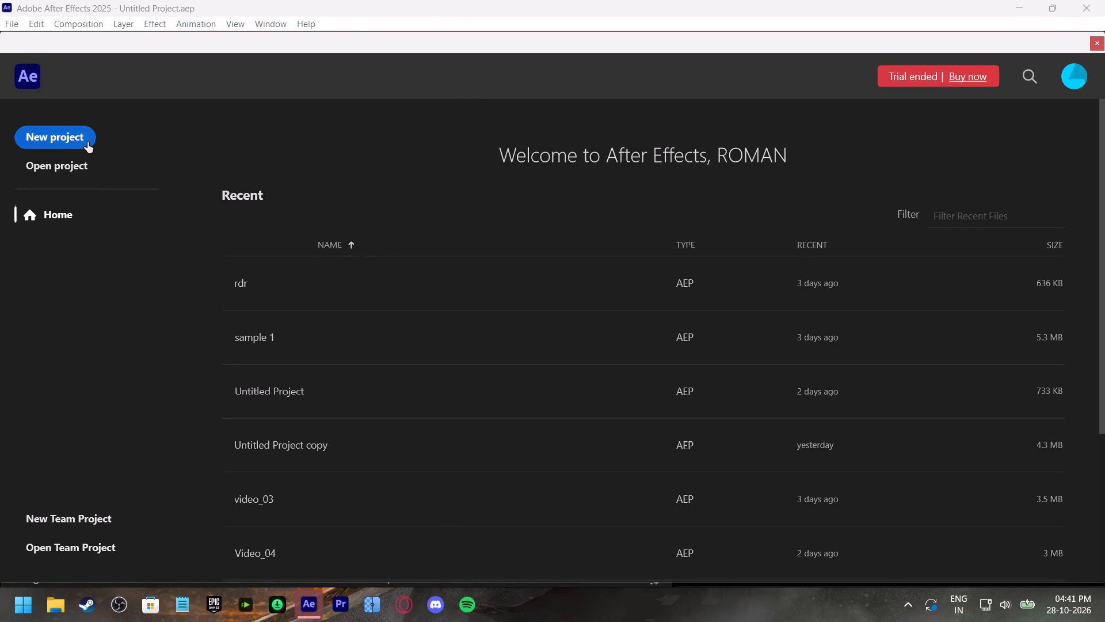
scroll(334, 365, down, 6)
scroll(326, 363, up, 5)
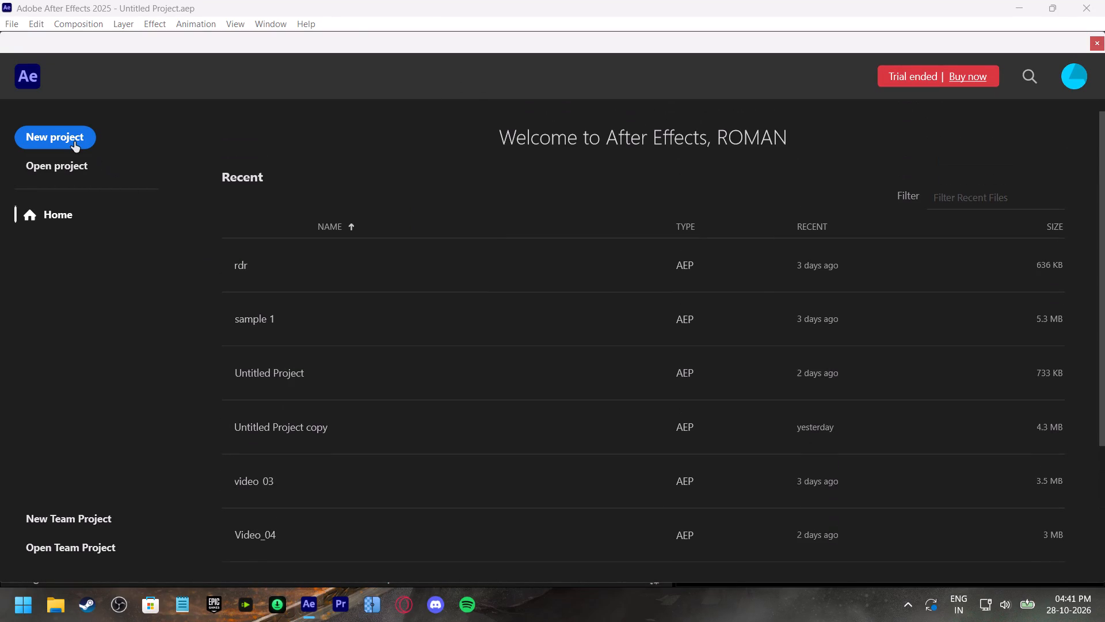
click(74, 142)
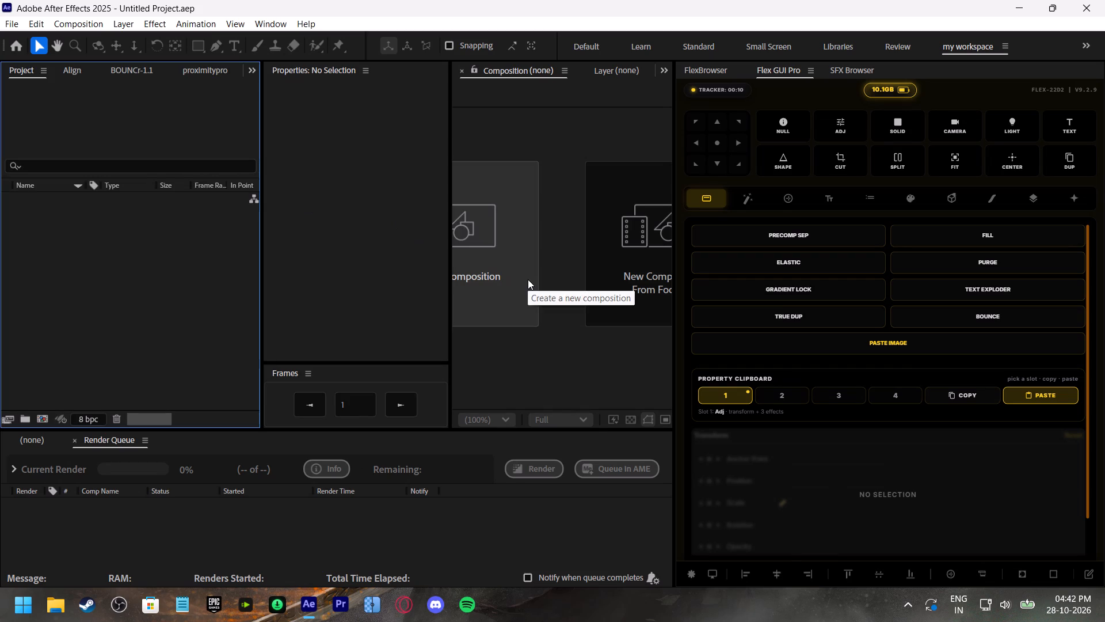
Create a new composition 1080 px wide and 1450 px high at 30 fps, lasting 0:00:40:00.
click(528, 279)
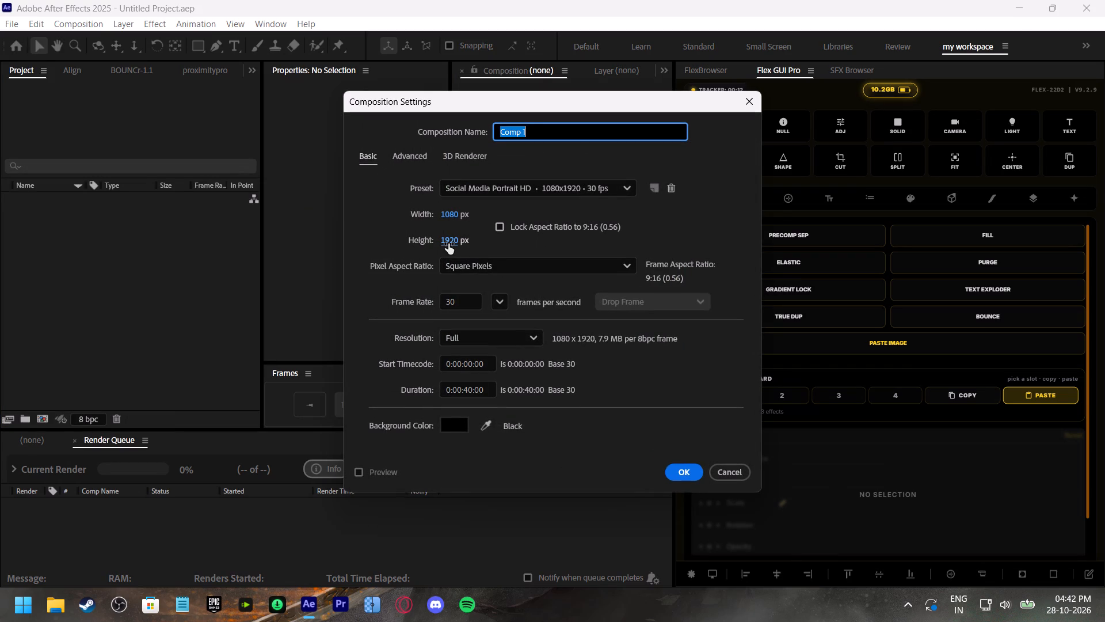
click(457, 242)
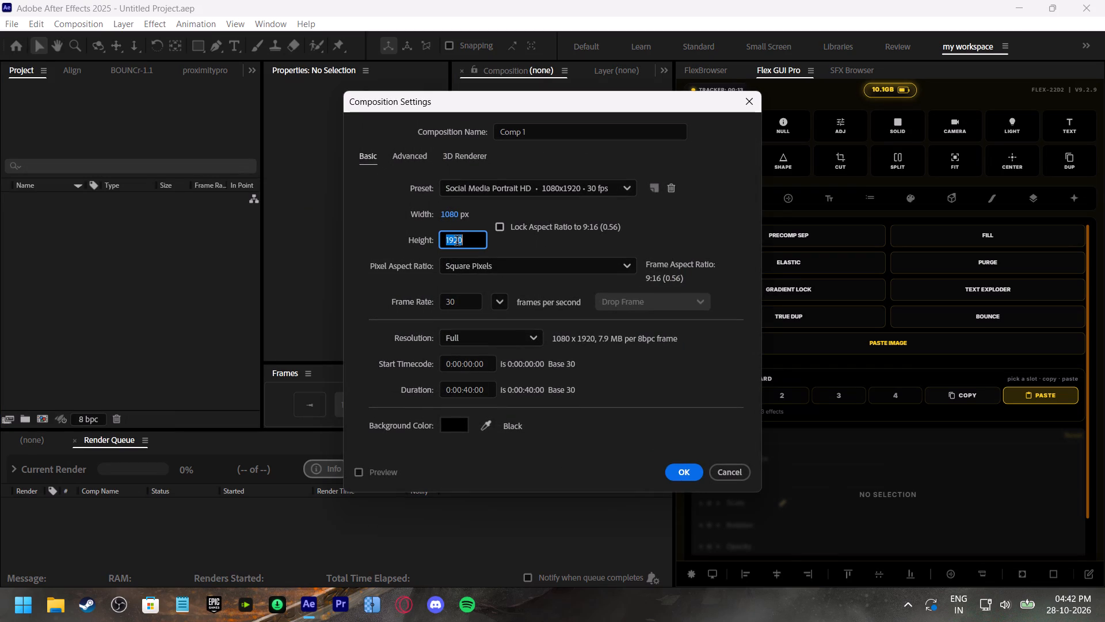
text(14500)
key(BackSpace)
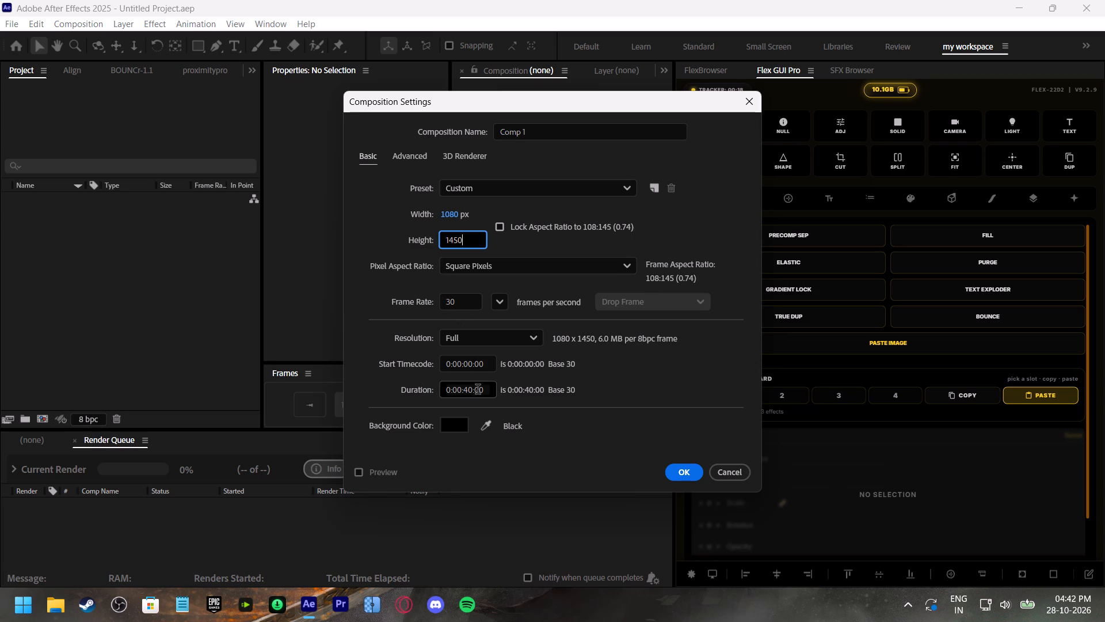
click(687, 476)
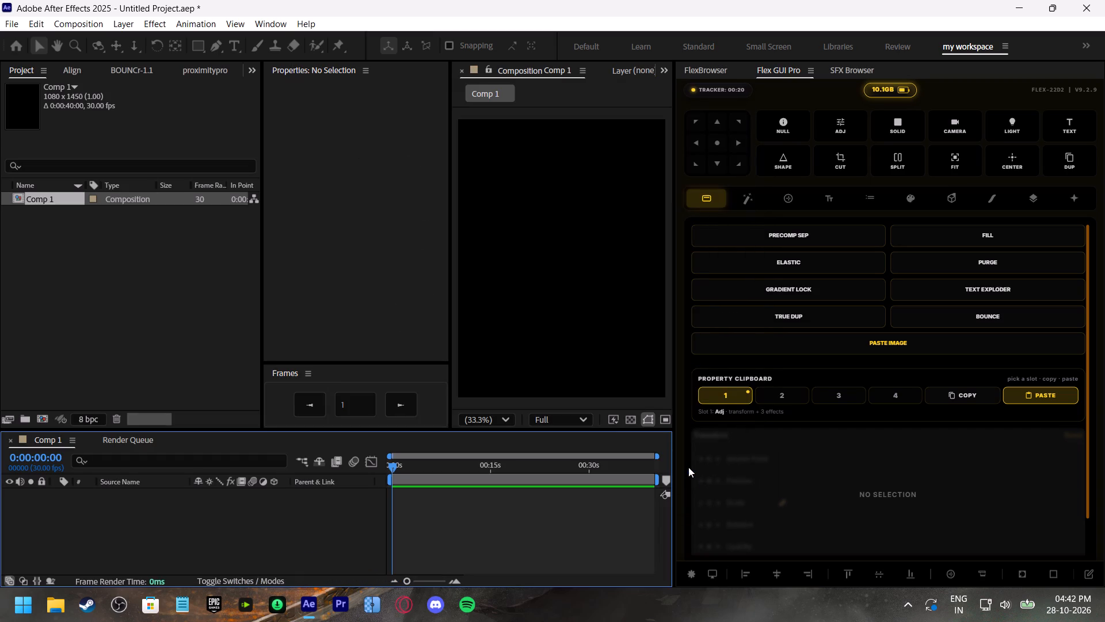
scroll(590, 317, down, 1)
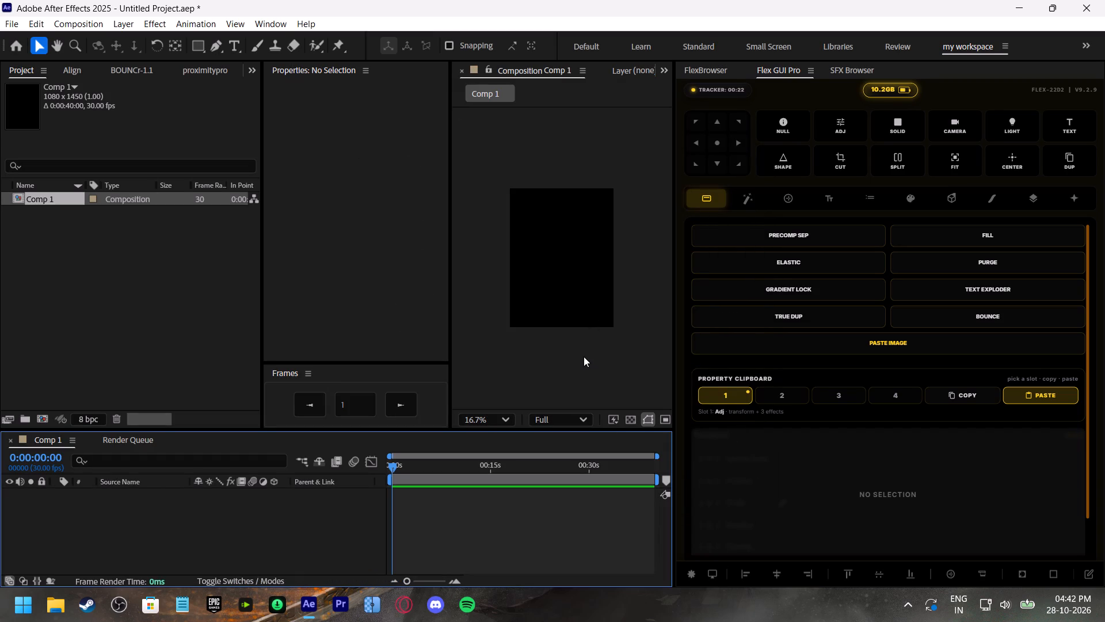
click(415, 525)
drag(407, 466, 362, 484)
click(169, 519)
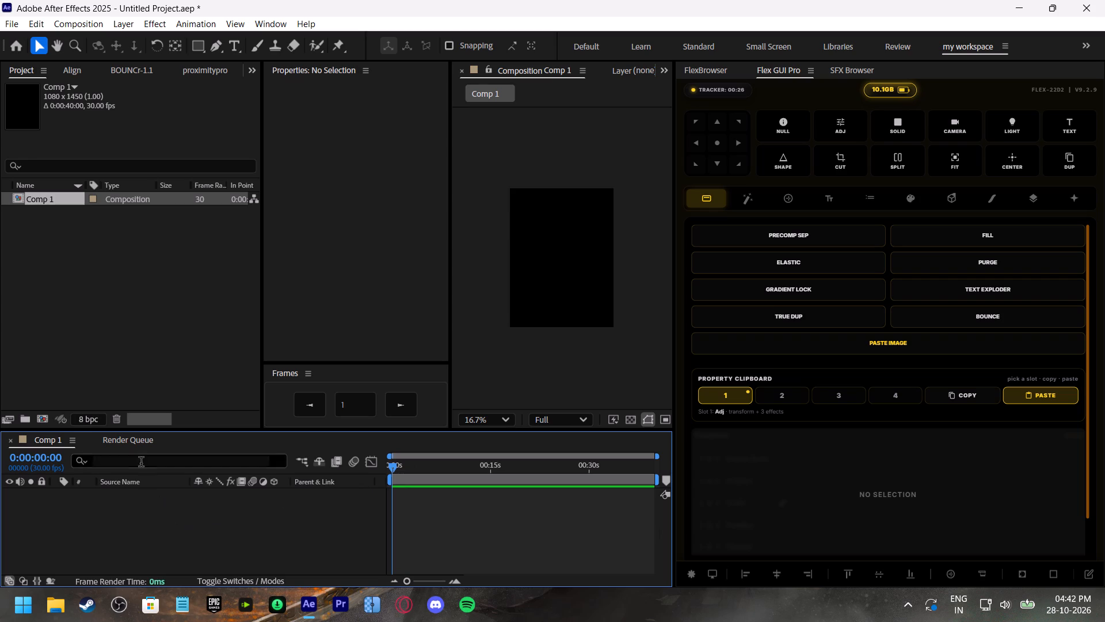
Import the prob4 .mov clip, the infisdiary .mp3 and the NEW JEANS .mp3 from the video 9 folder as footage.
double_click(71, 283)
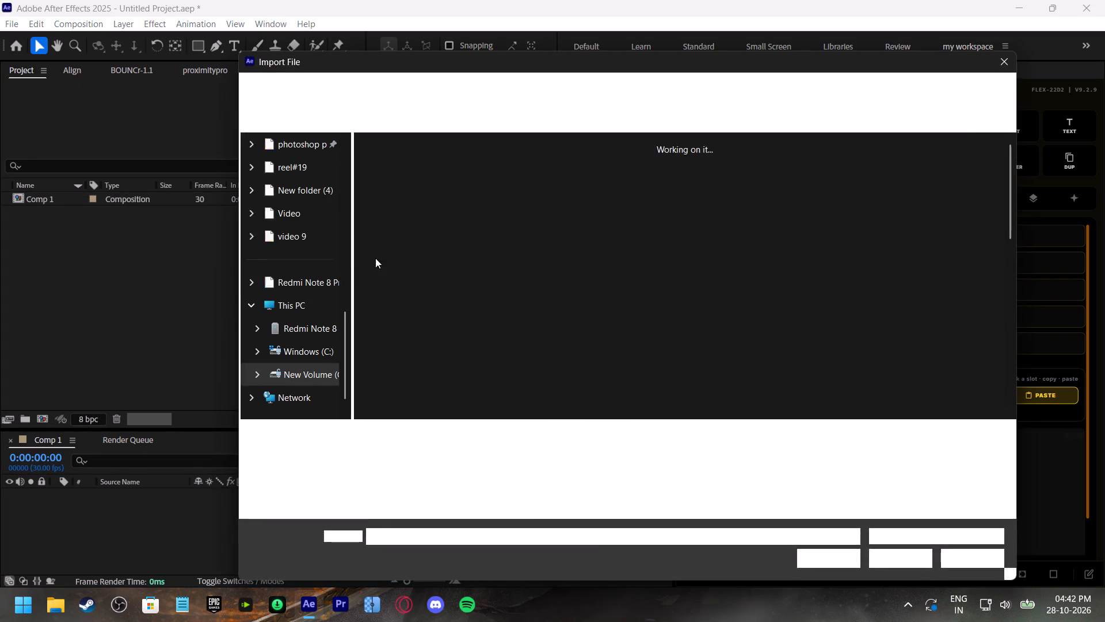
click(307, 235)
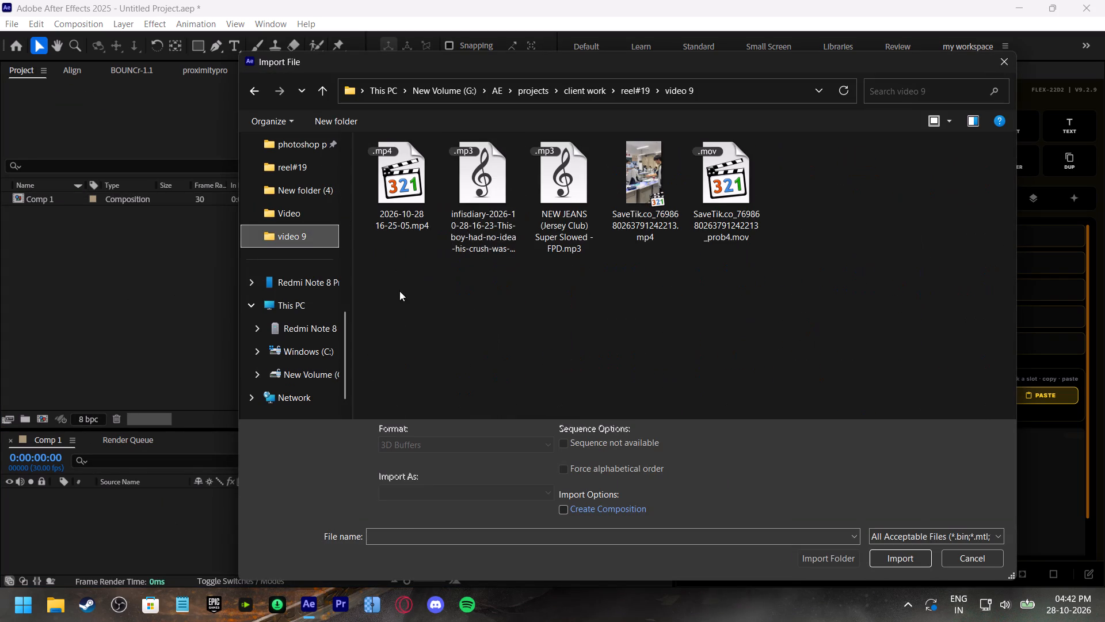
drag(398, 290, 525, 264)
click(474, 282)
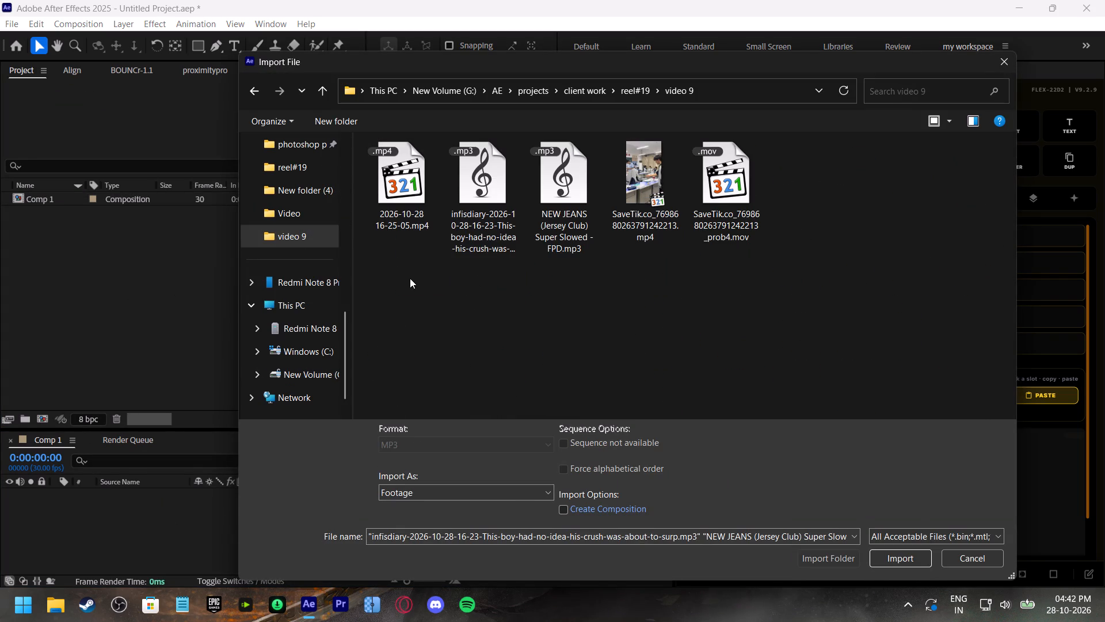
drag(487, 285, 718, 226)
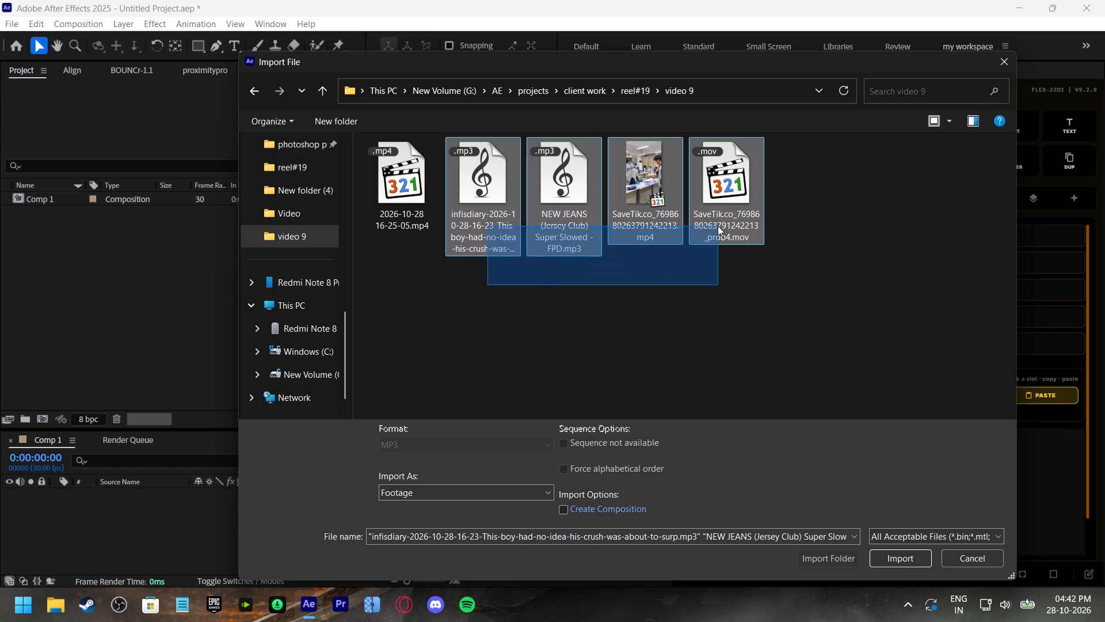
drag(718, 226, 715, 225)
click(654, 305)
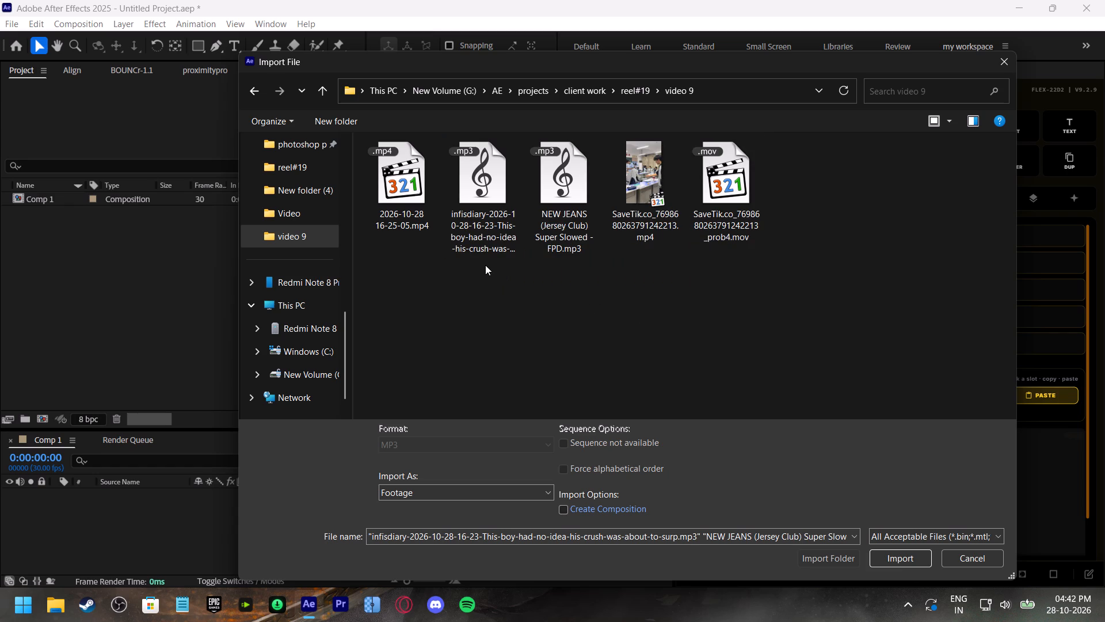
drag(490, 269, 487, 215)
ctrl+drag(746, 283, 740, 196)
ctrl+drag(562, 293, 572, 216)
click(914, 557)
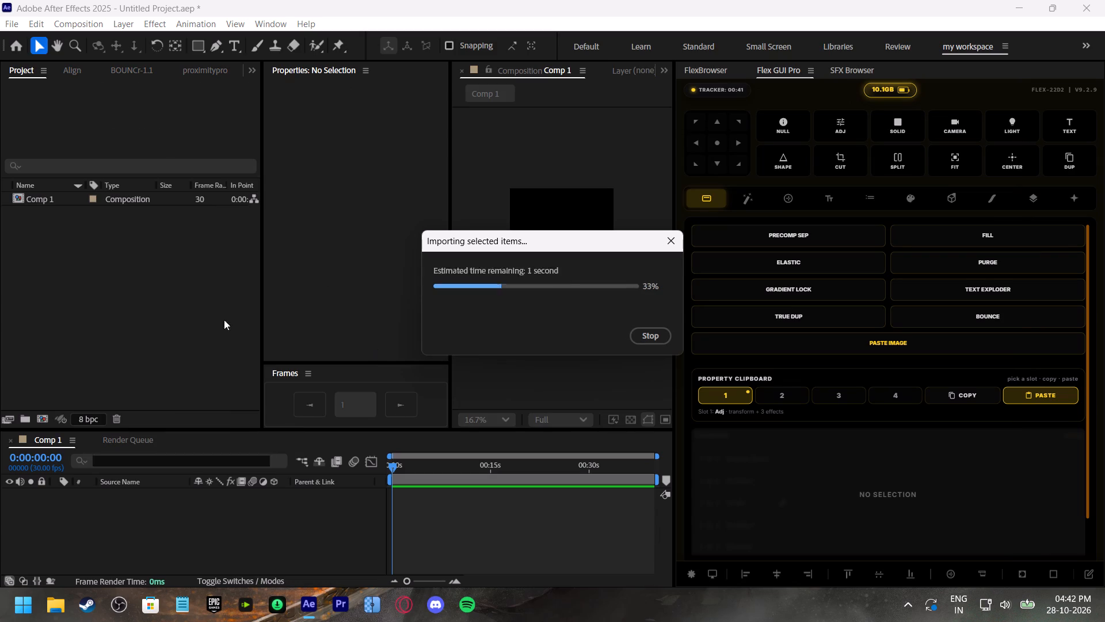
click(90, 295)
key(alt+Tab)
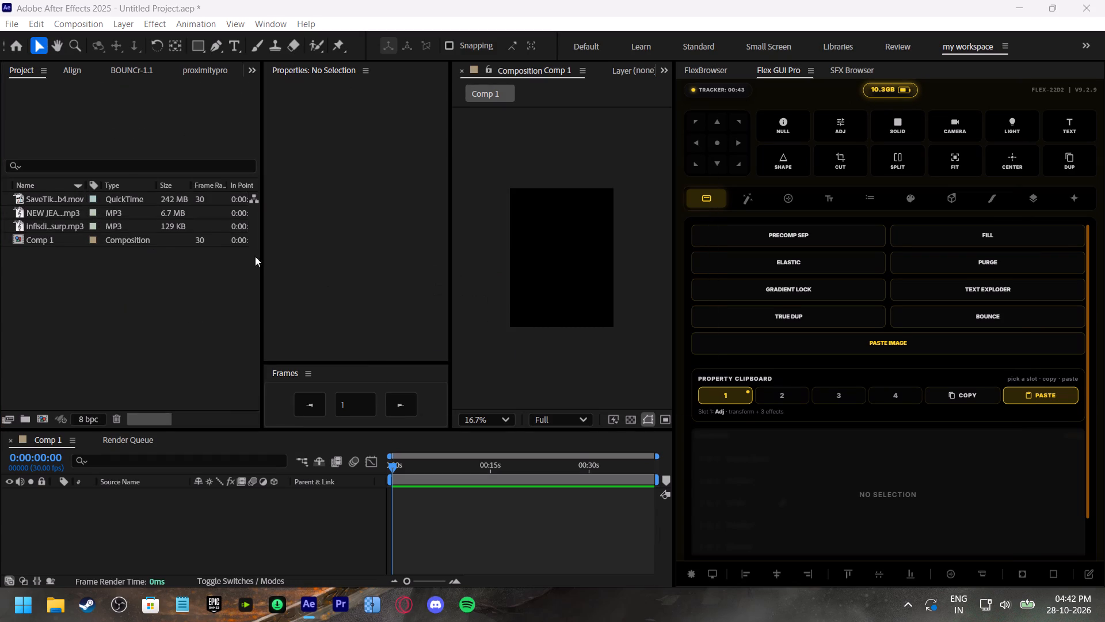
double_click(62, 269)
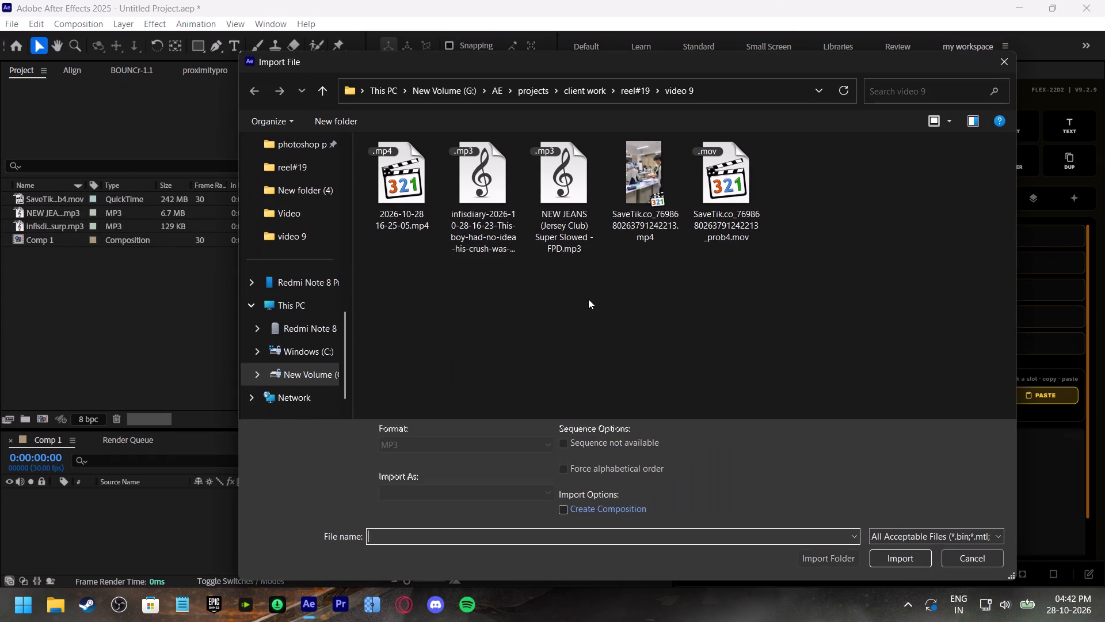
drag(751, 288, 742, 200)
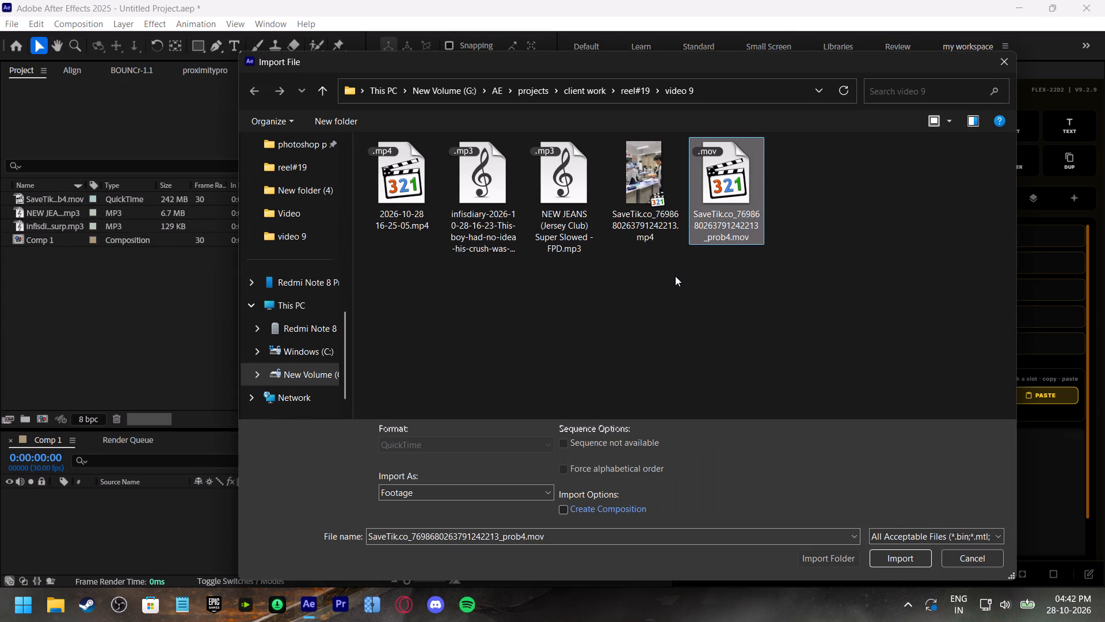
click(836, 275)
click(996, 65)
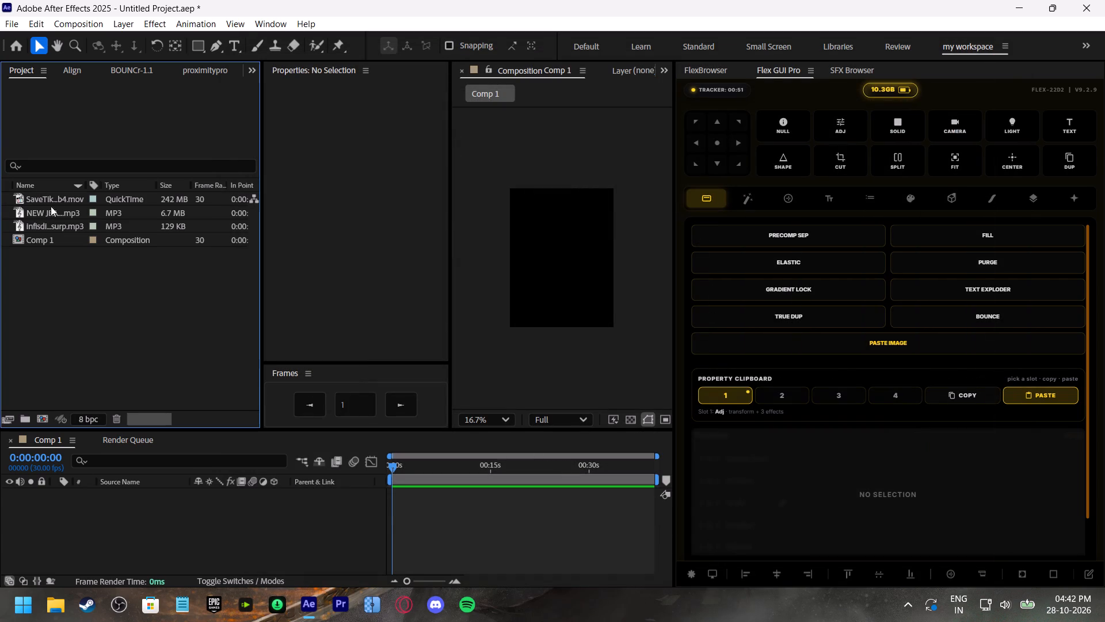
Add the imported prob4 .mov clip to the Comp 1 timeline as a layer.
click(54, 202)
drag(54, 202, 101, 298)
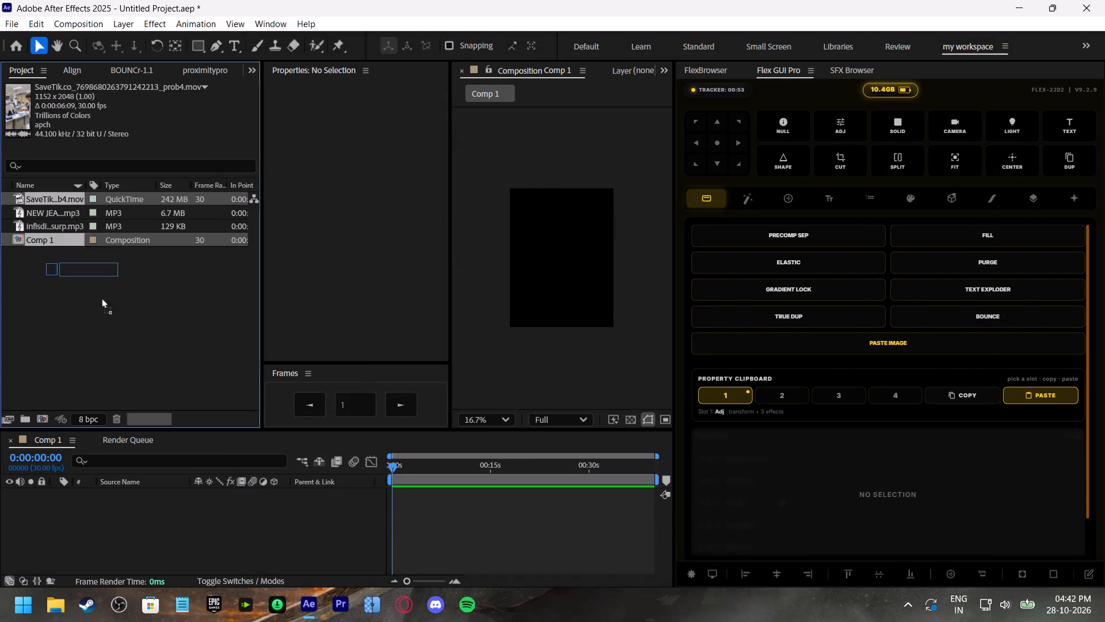
drag(101, 298, 241, 512)
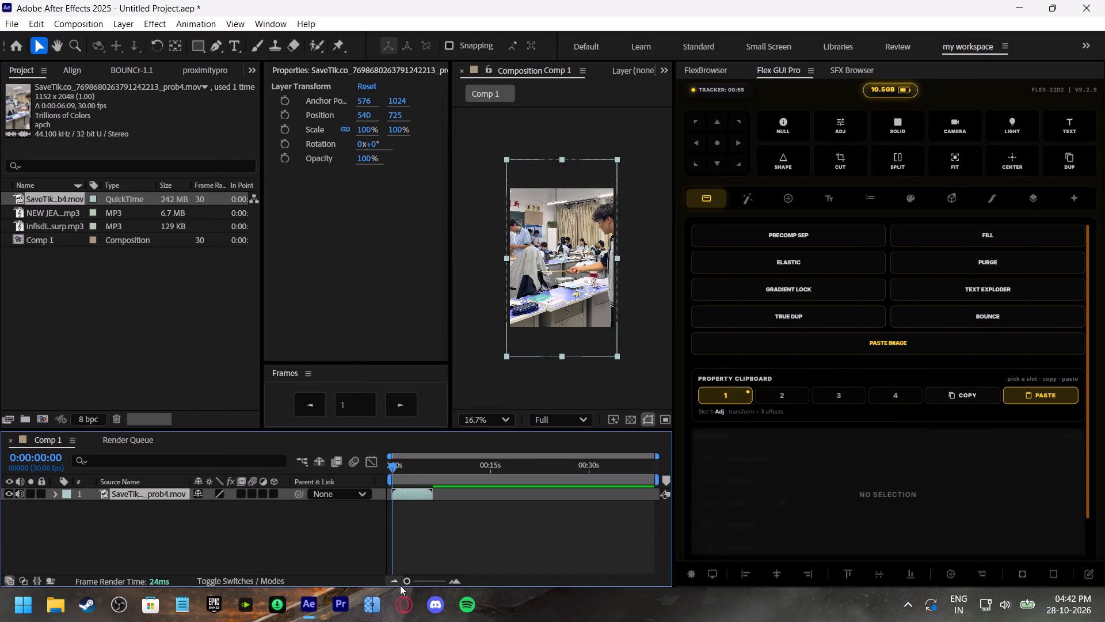
Set the duration of Comp 1 to 0:00:10:00 in its composition settings.
right_click(462, 286)
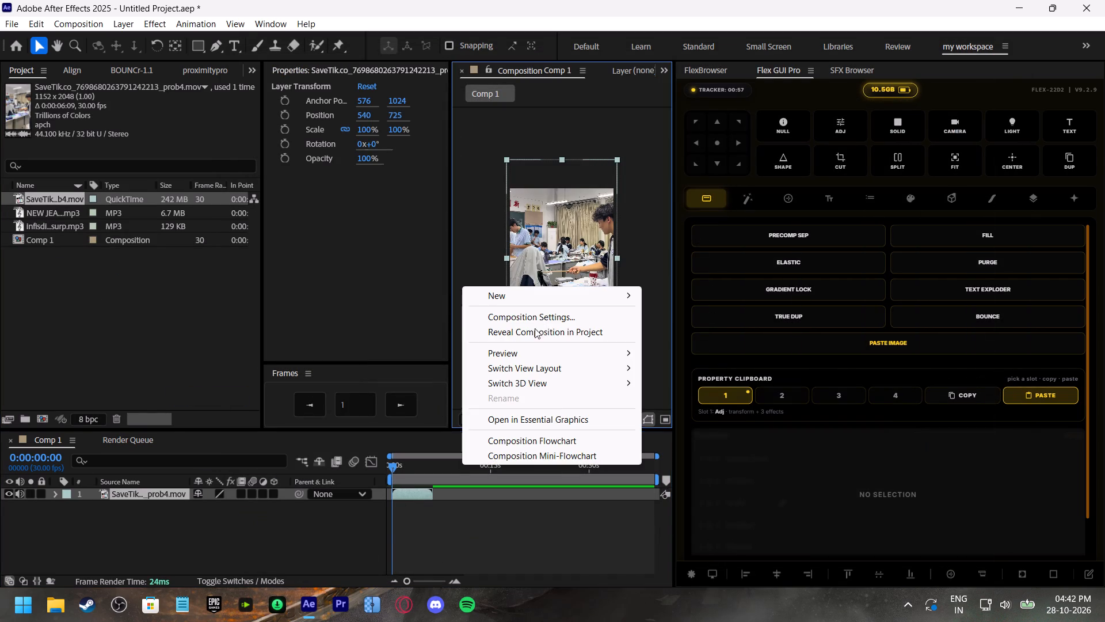
click(526, 318)
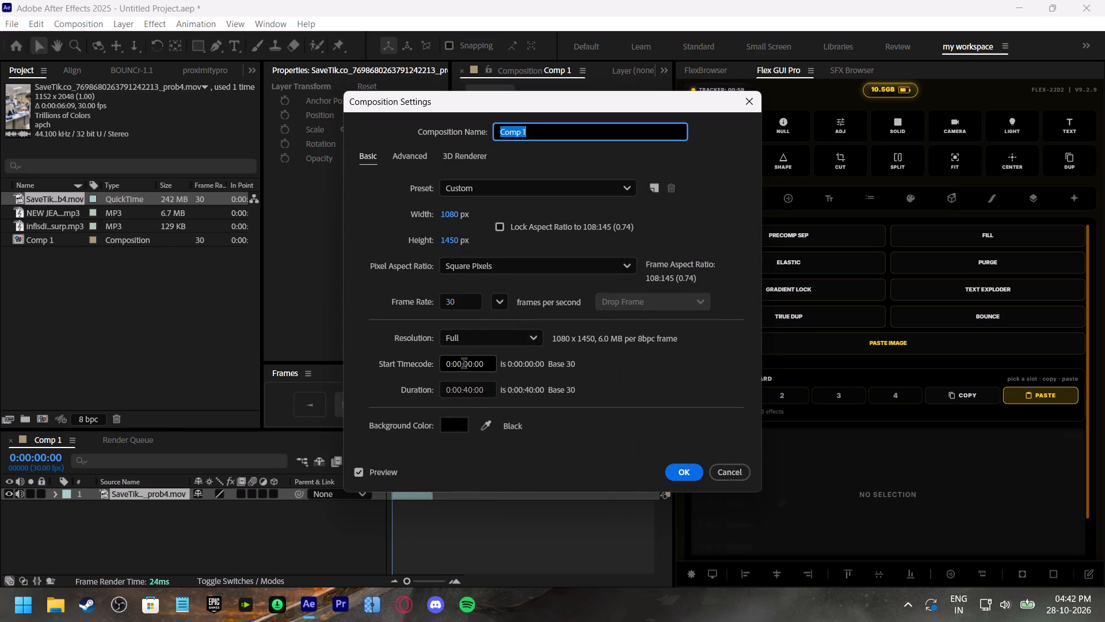
click(467, 392)
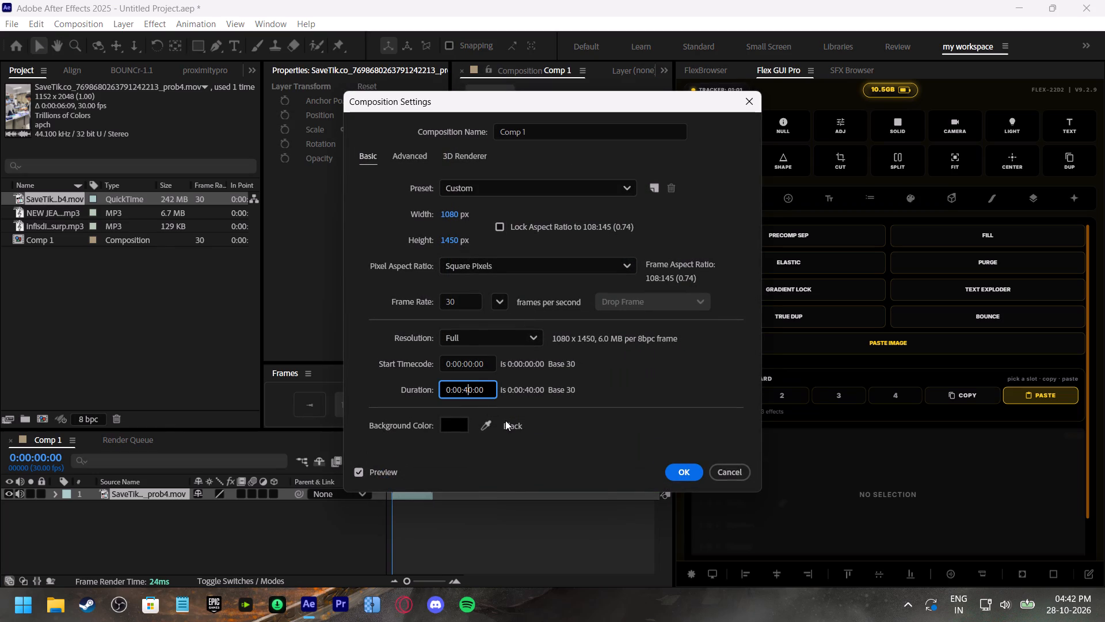
key(BackSpace)
key(1)
click(689, 471)
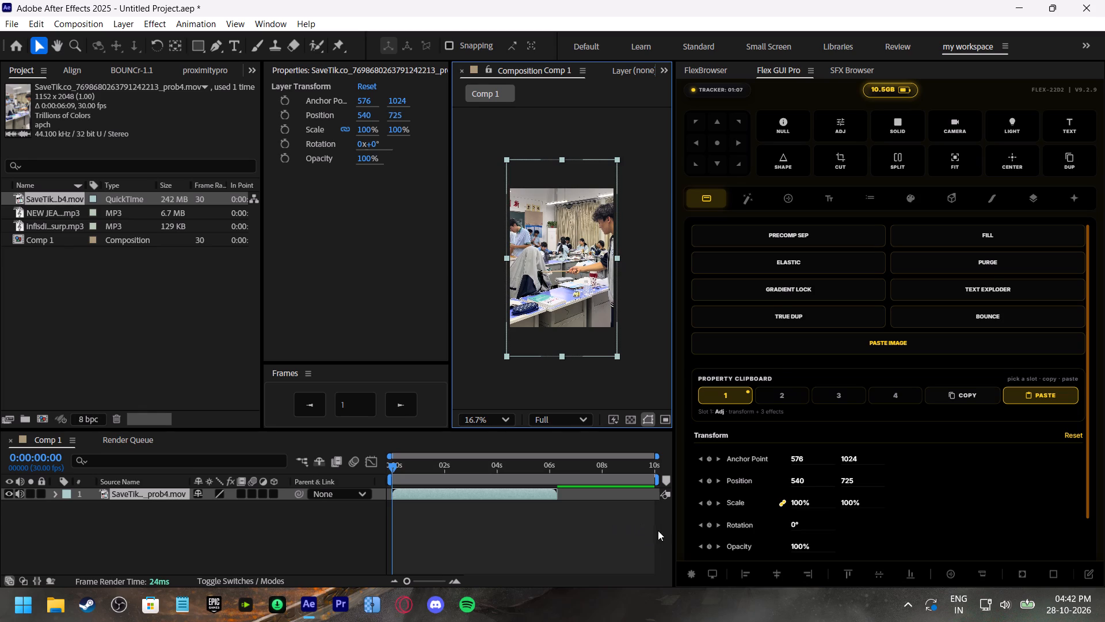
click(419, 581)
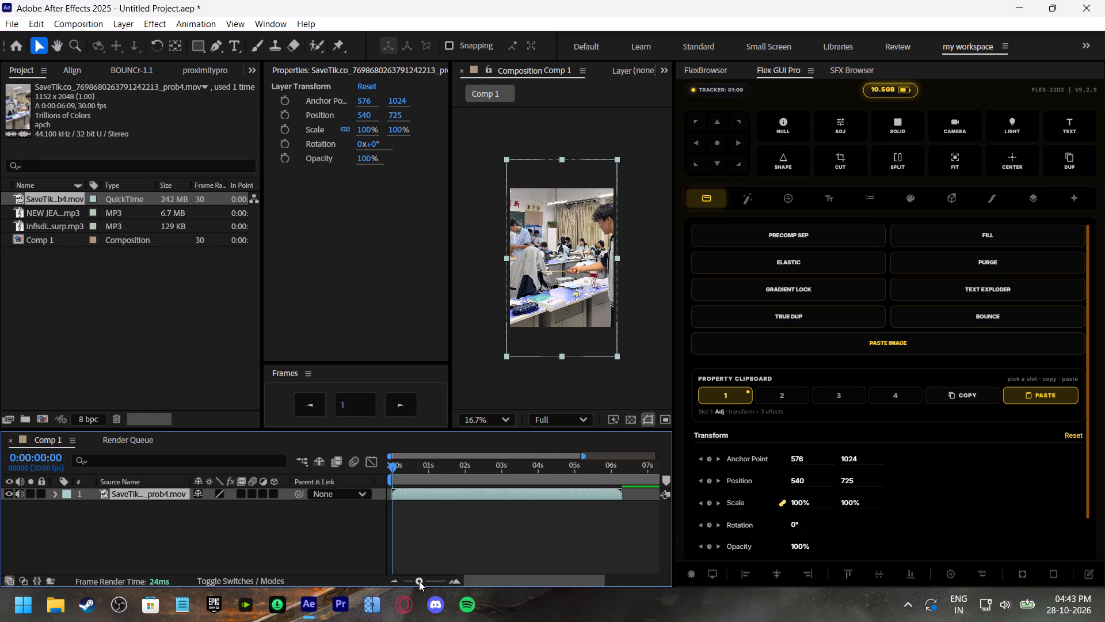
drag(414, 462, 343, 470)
Save the project as video_09 in the video 9 folder.
key(ctrl+s)
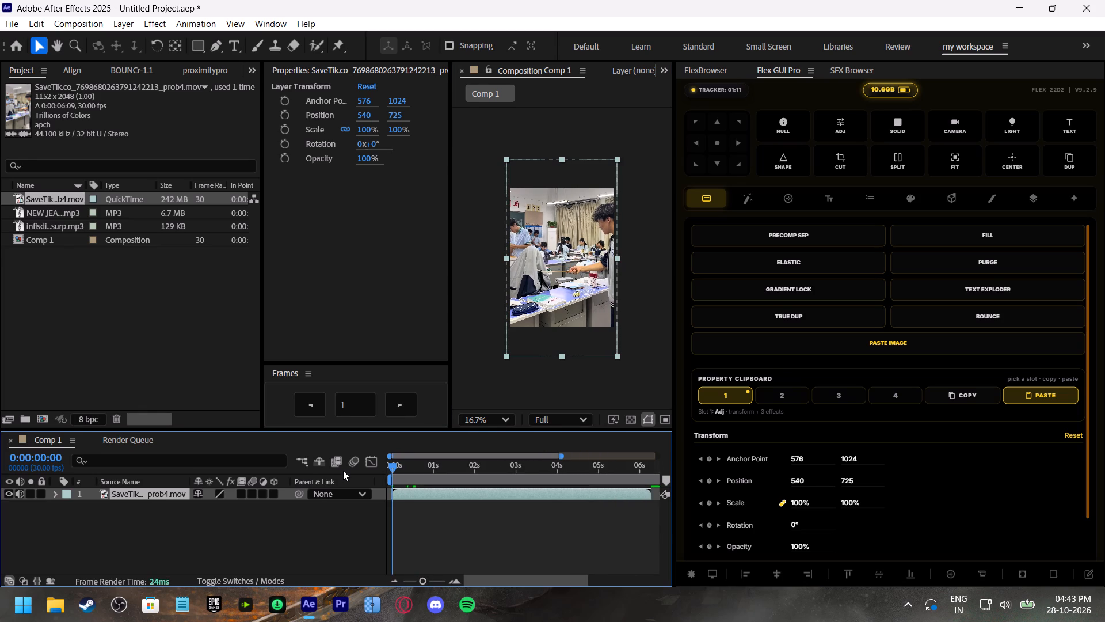
click(164, 533)
text(video)
key(space)
key(BackSpace)
text(_09)
scroll(317, 189, down, 5)
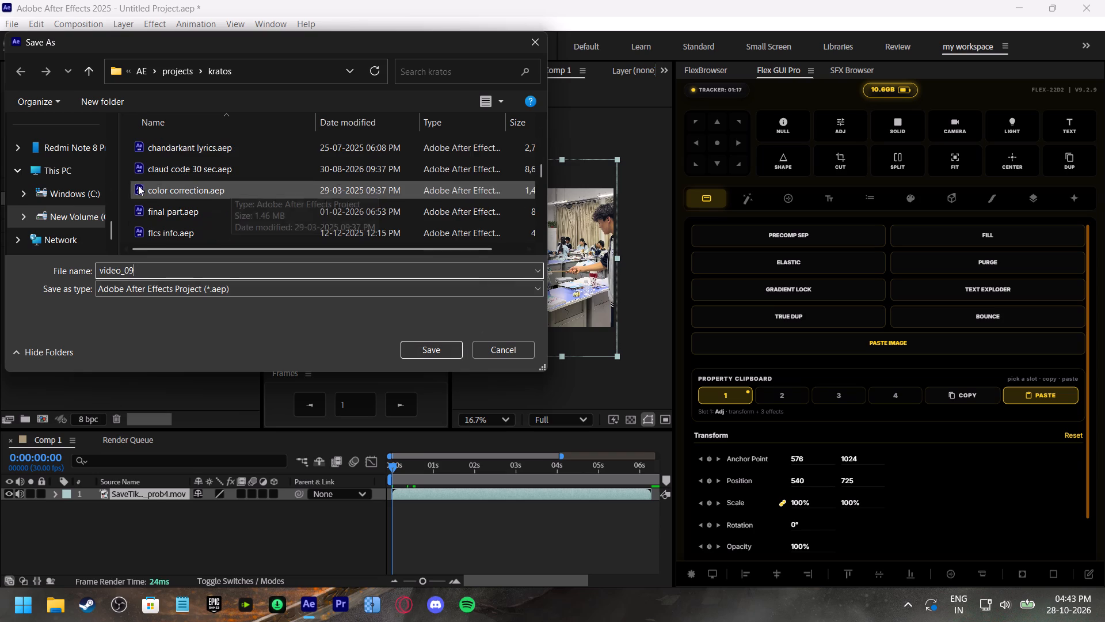
scroll(64, 192, up, 1)
click(62, 169)
click(415, 355)
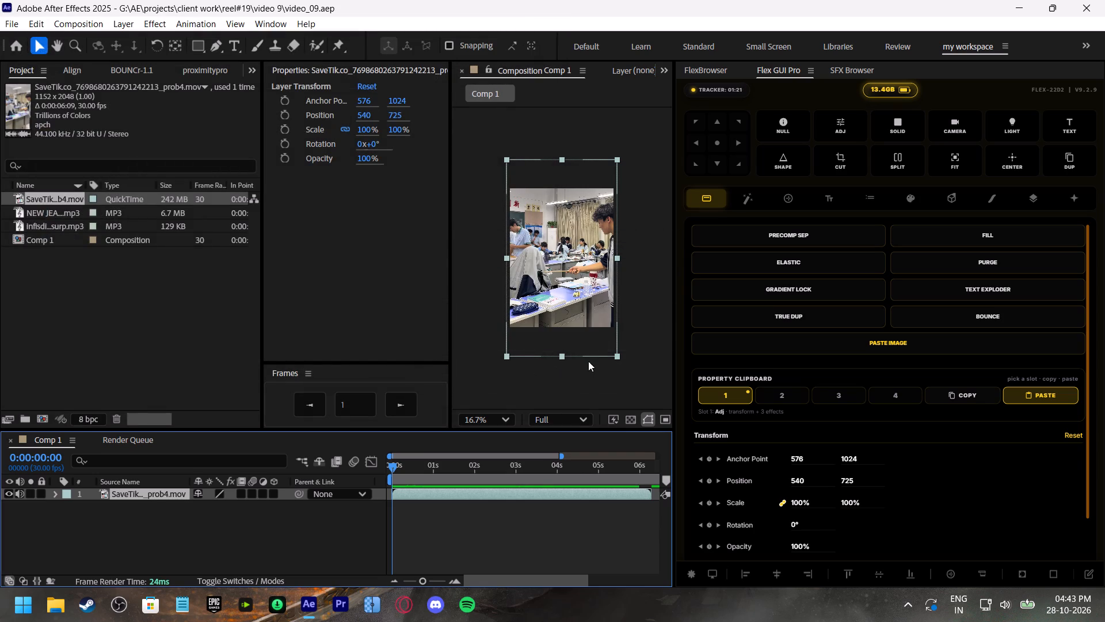
Scale the prob4 .mov layer down proportionally to about 95.3% in the composition.
drag(616, 355, 610, 345)
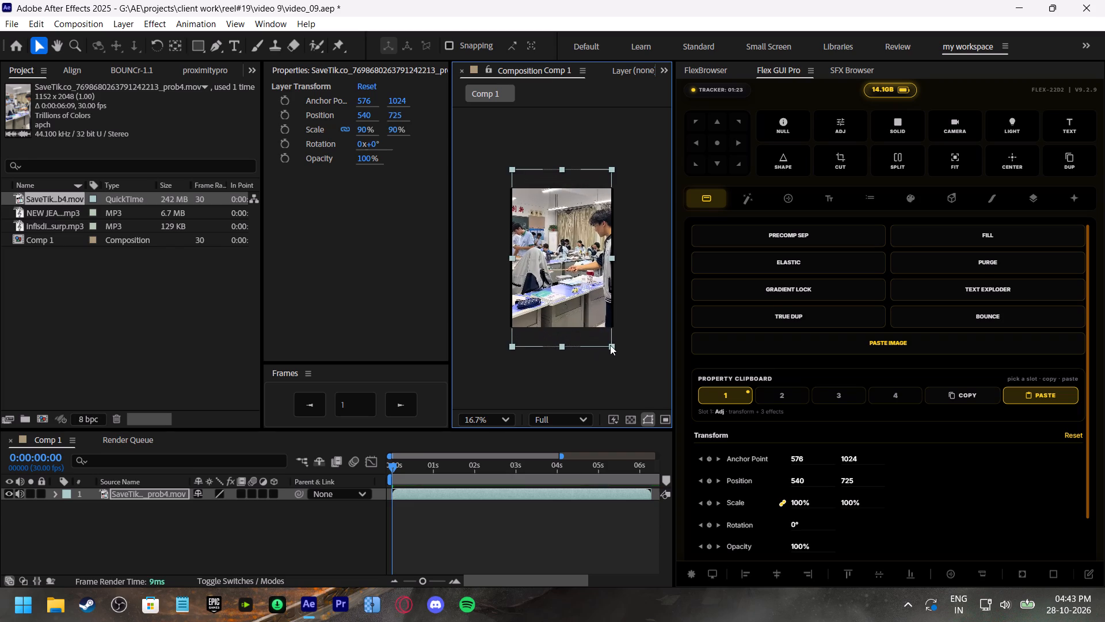
drag(610, 345, 605, 350)
click(486, 418)
click(494, 129)
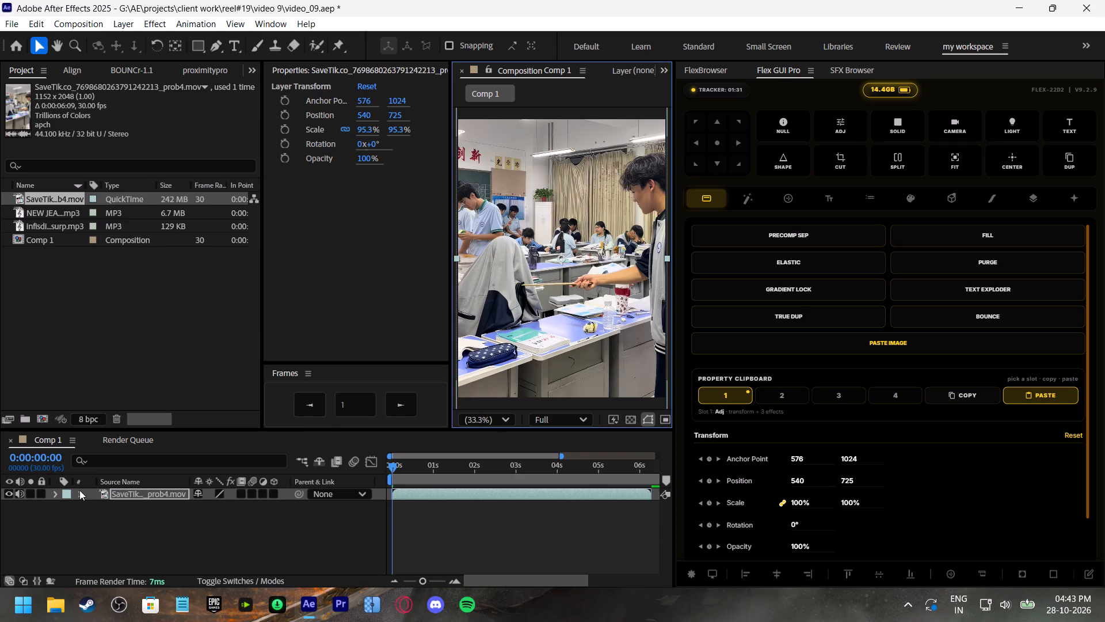
Add the infisdiary .mp3 to the Comp 1 timeline beneath the video layer.
click(71, 306)
click(47, 213)
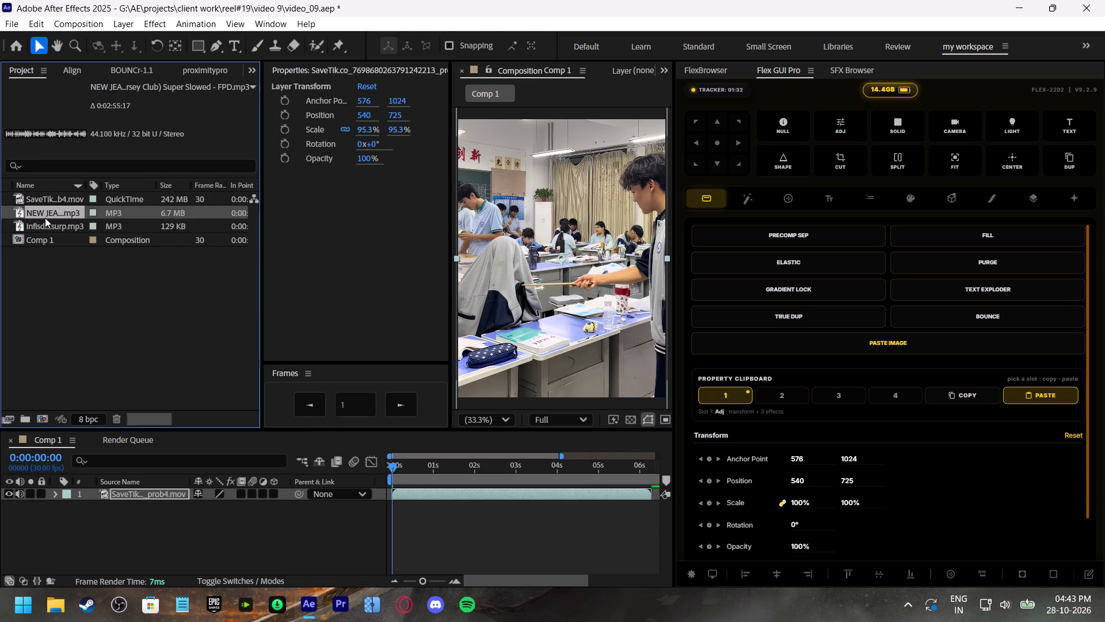
click(49, 224)
drag(41, 226, 106, 530)
Mute the audio of the prob4 .mov video layer so only the infisdiary track is heard in Comp 1.
drag(413, 466, 326, 484)
key(space)
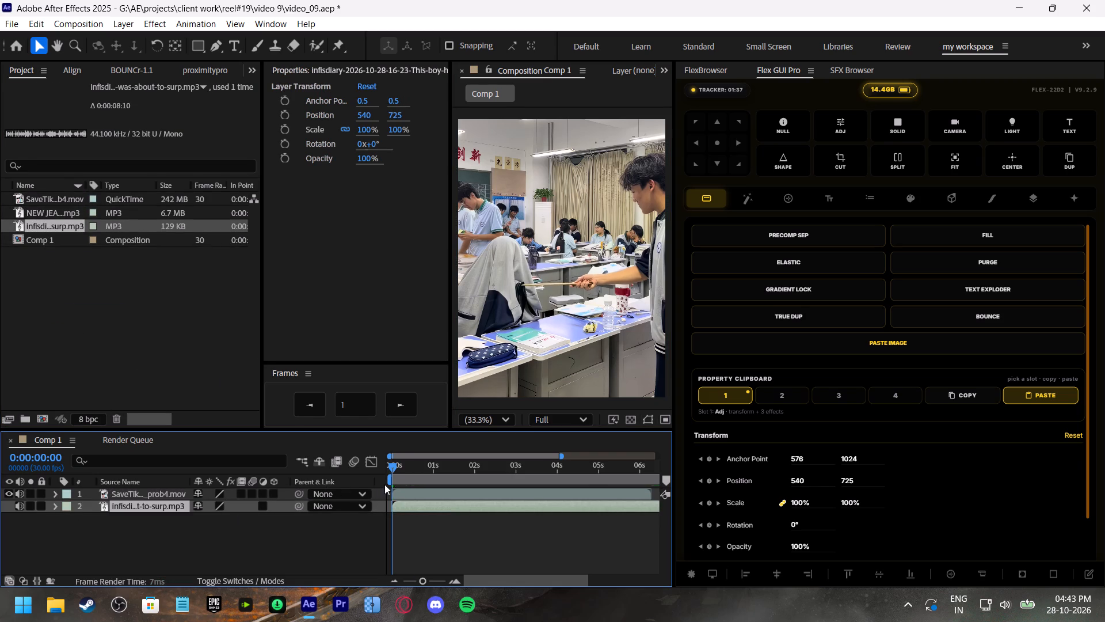
click(405, 468)
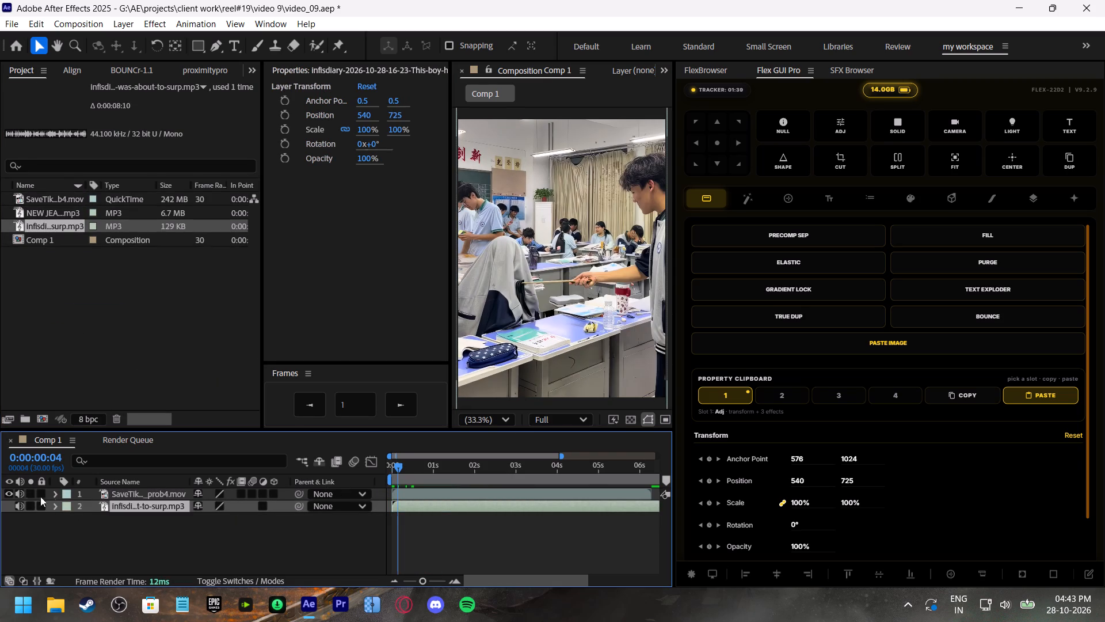
click(22, 494)
Play back the clip against the infisdiary audio and examine where the footage should be cut around the four-second mark.
key(space)
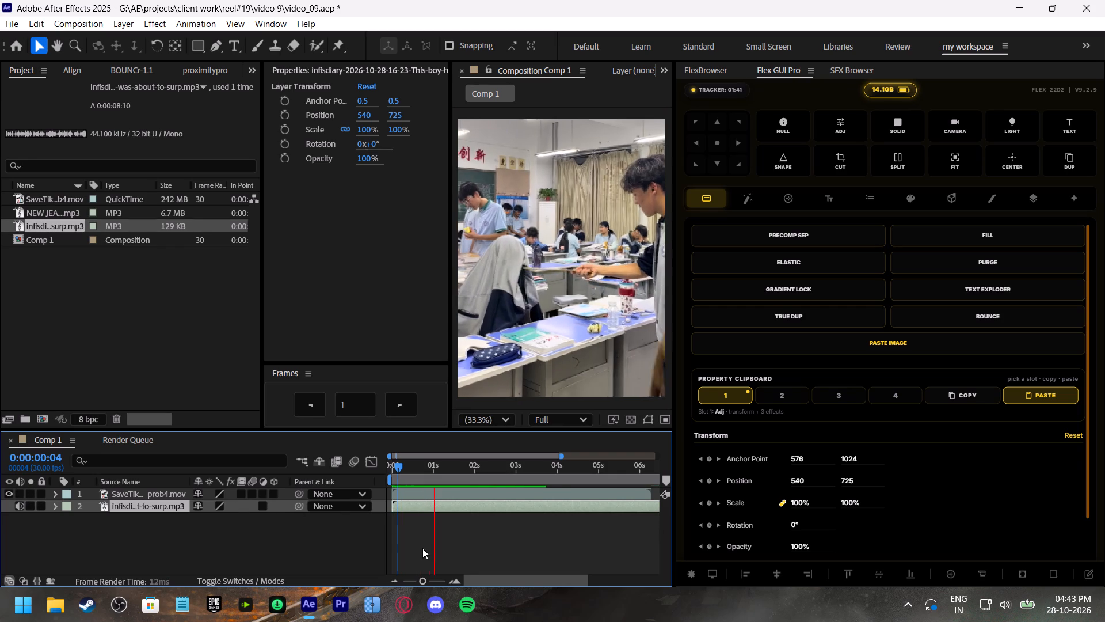
drag(468, 578, 490, 578)
drag(426, 580, 411, 581)
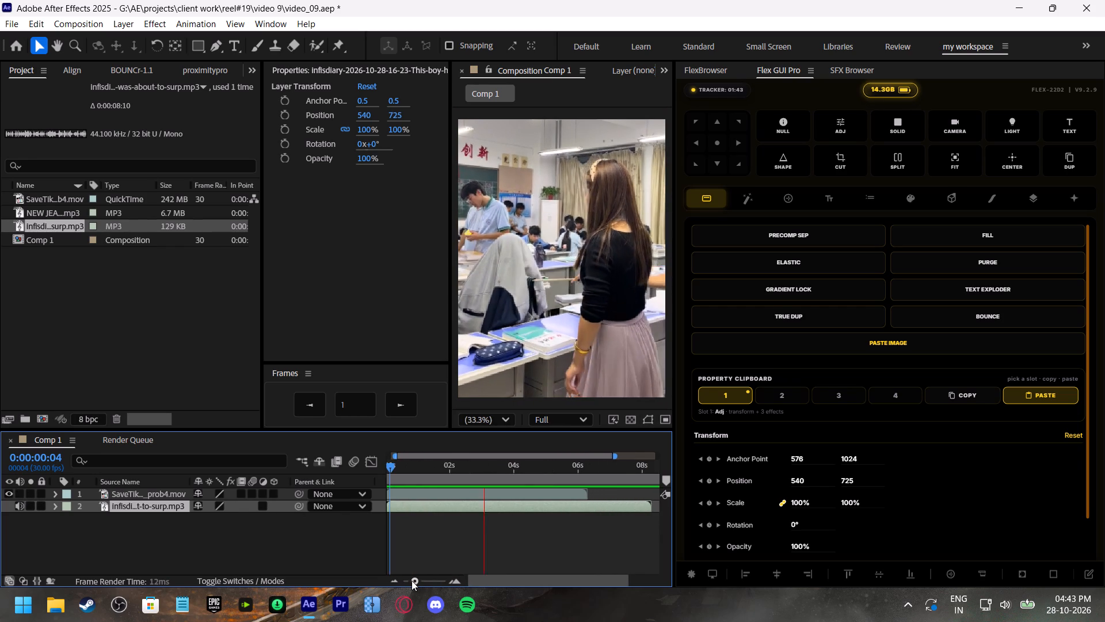
drag(411, 581, 408, 581)
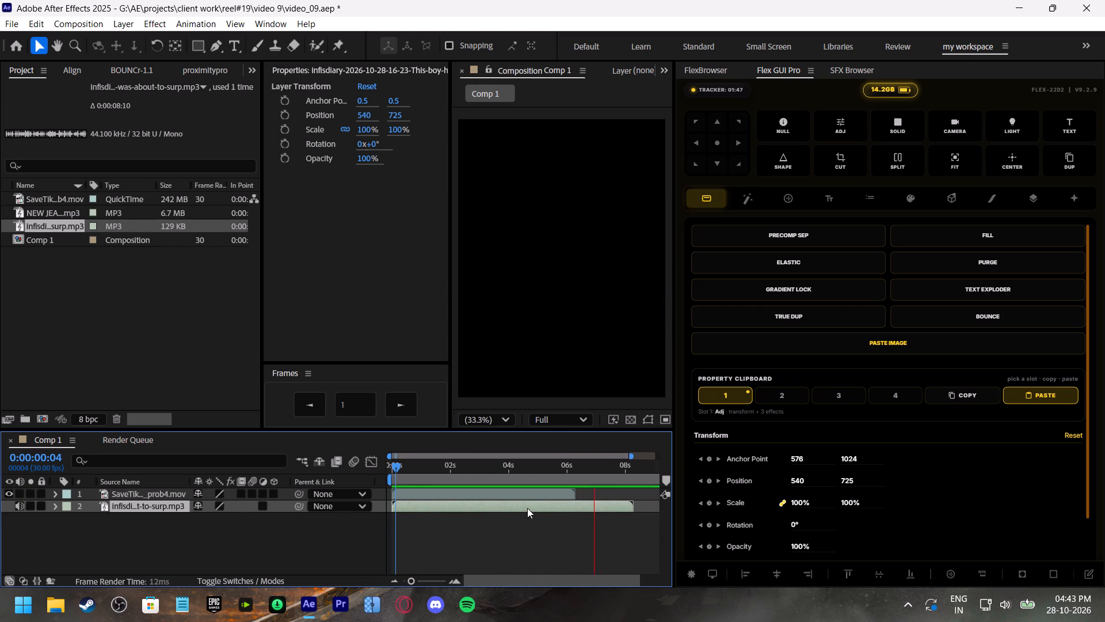
drag(584, 468, 563, 469)
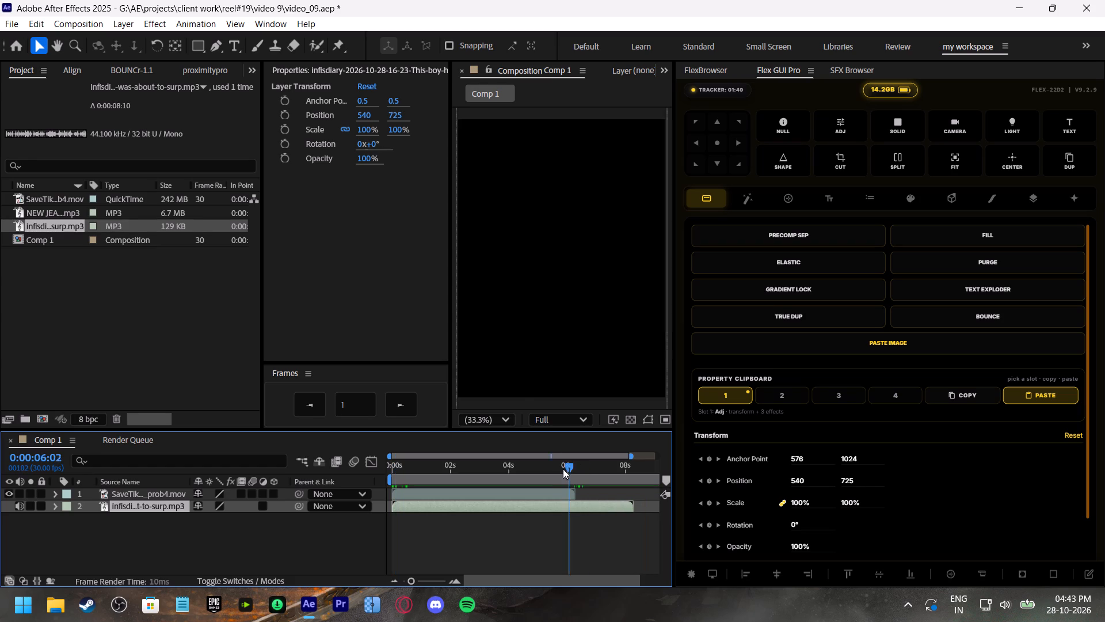
drag(563, 469, 510, 479)
key(space)
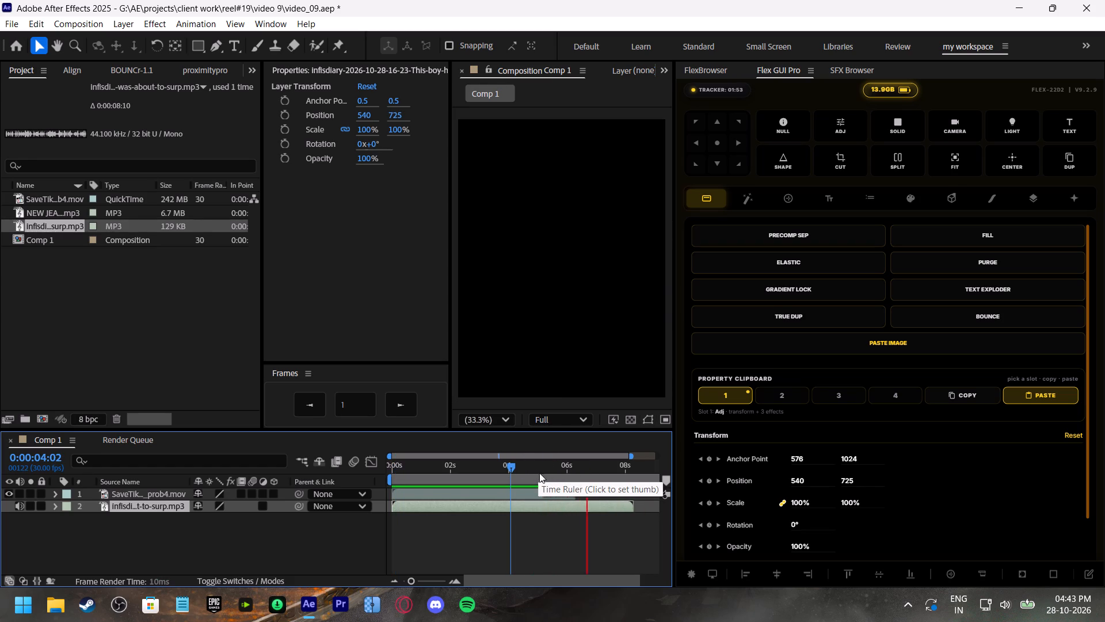
drag(534, 472, 508, 486)
key(space)
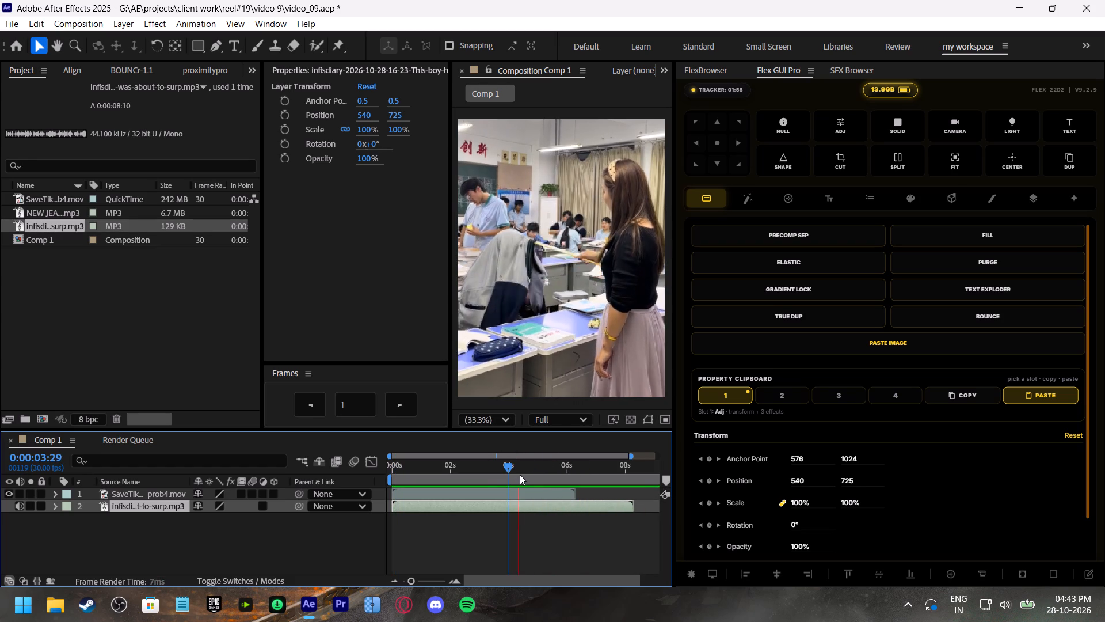
Split the video layer at 0:00:04:07 and move the second part so it ends together with the infisdiary audio.
drag(501, 473, 515, 486)
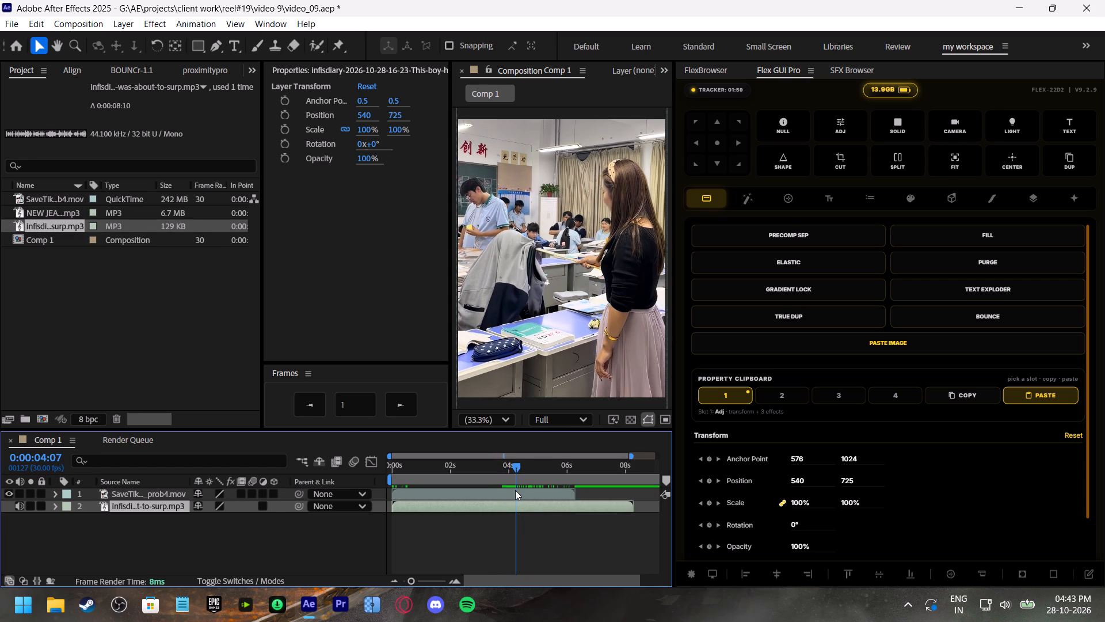
click(515, 492)
key(ctrl+shift+d)
drag(527, 493, 588, 510)
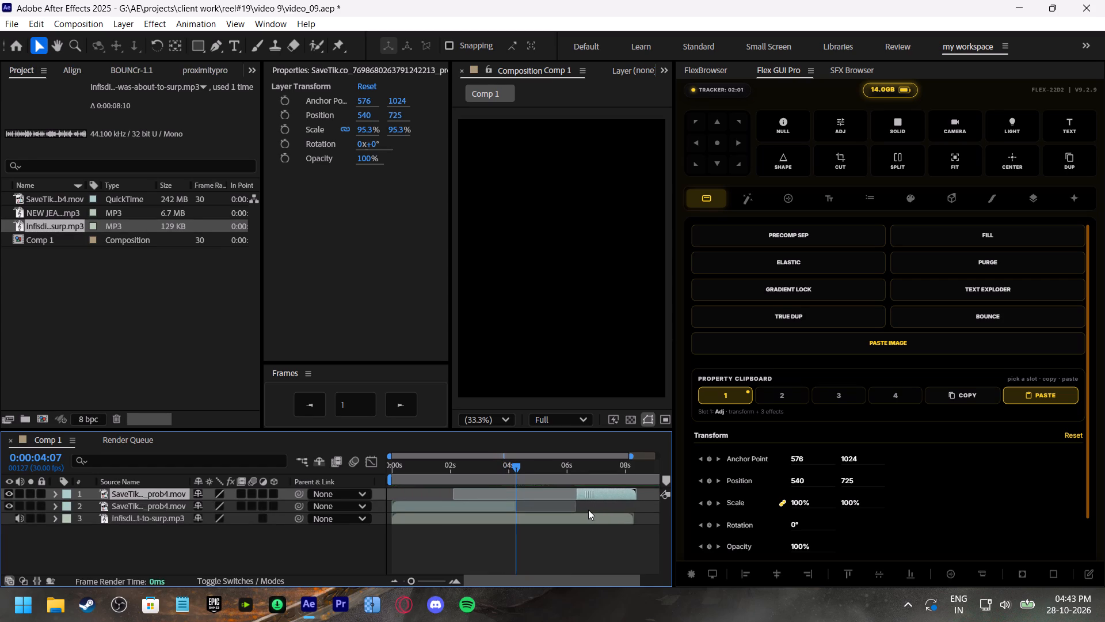
drag(588, 510, 585, 507)
Preview the moved second part against the audio and split it at 0:00:07:03.
key(space)
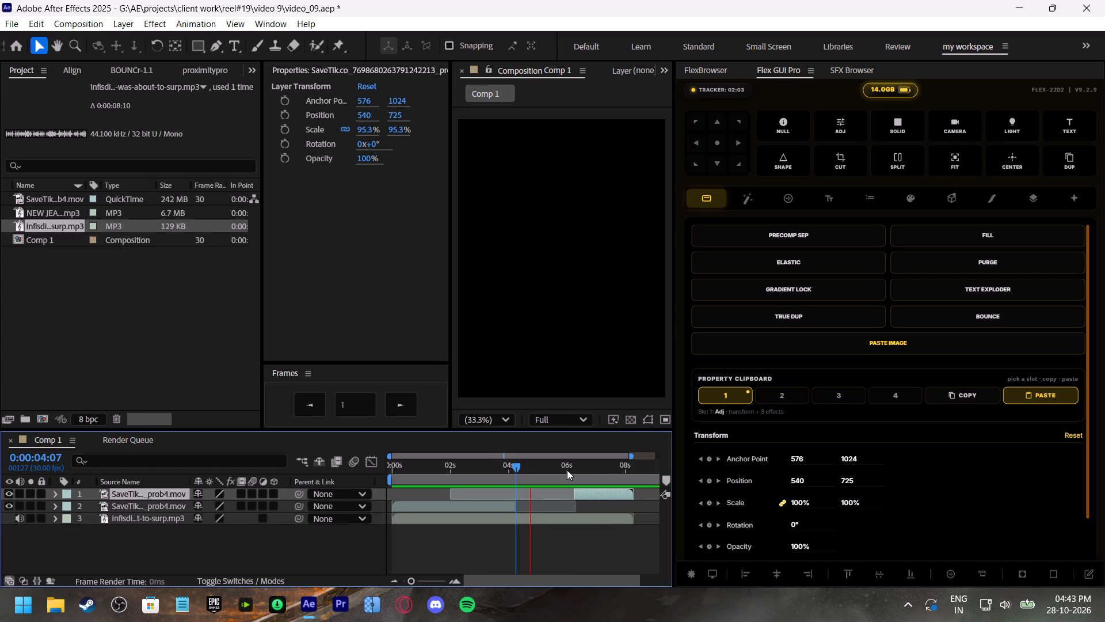
click(567, 470)
key(space)
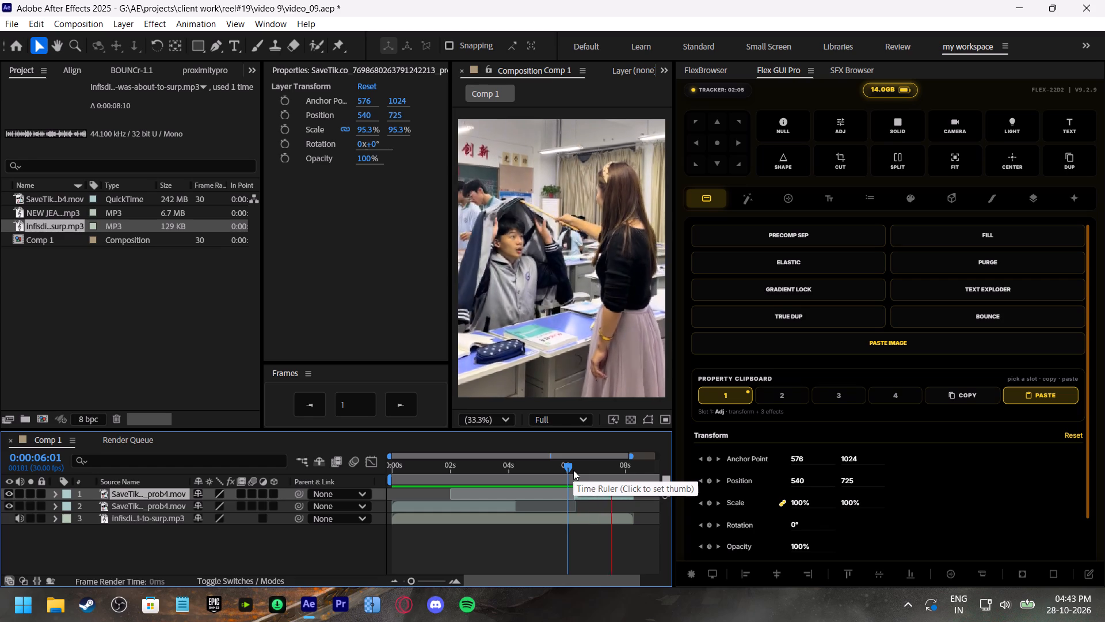
drag(573, 470, 596, 495)
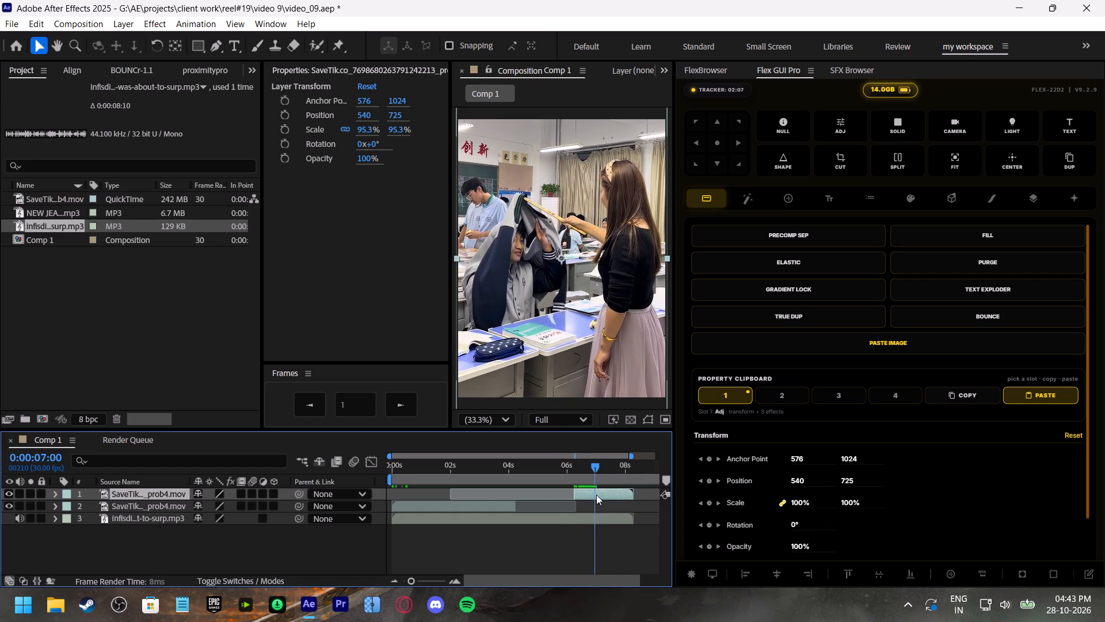
drag(596, 495, 600, 500)
key(space)
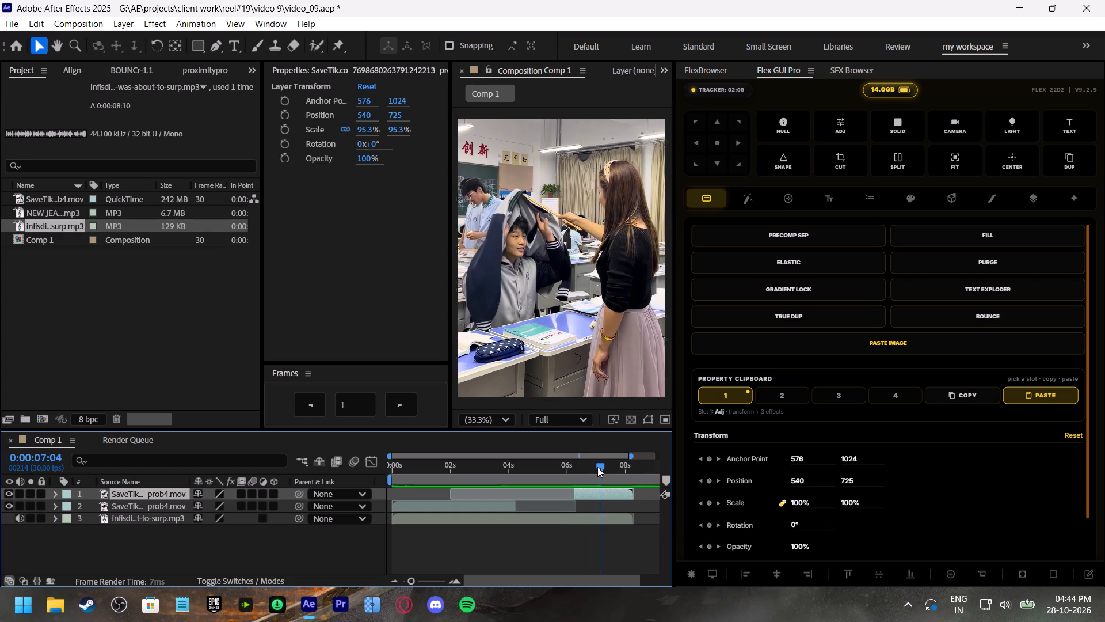
click(597, 467)
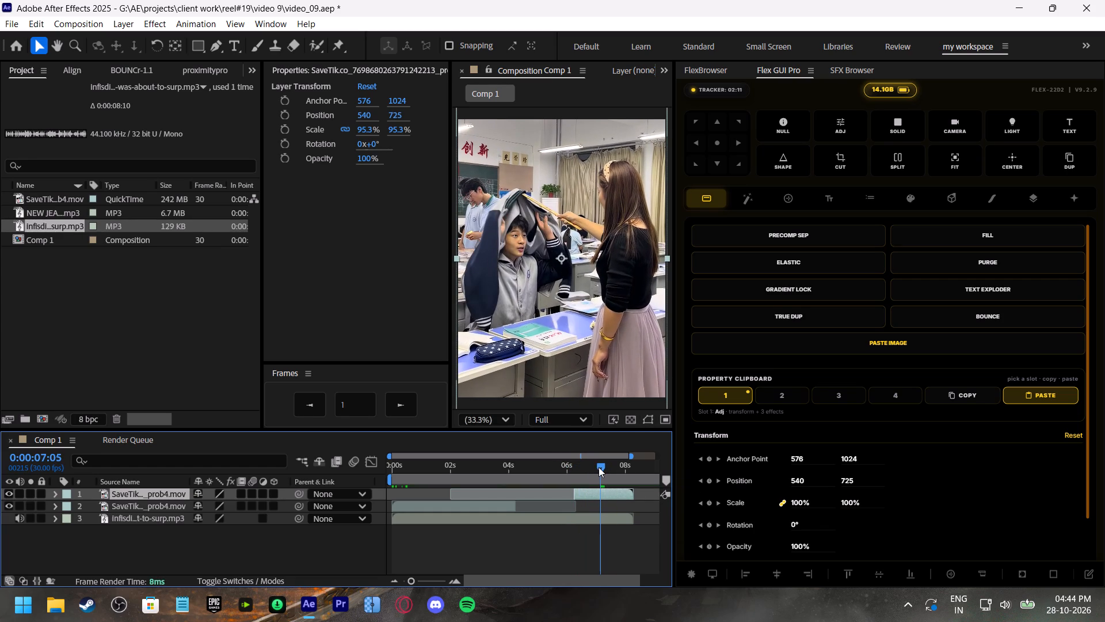
click(595, 495)
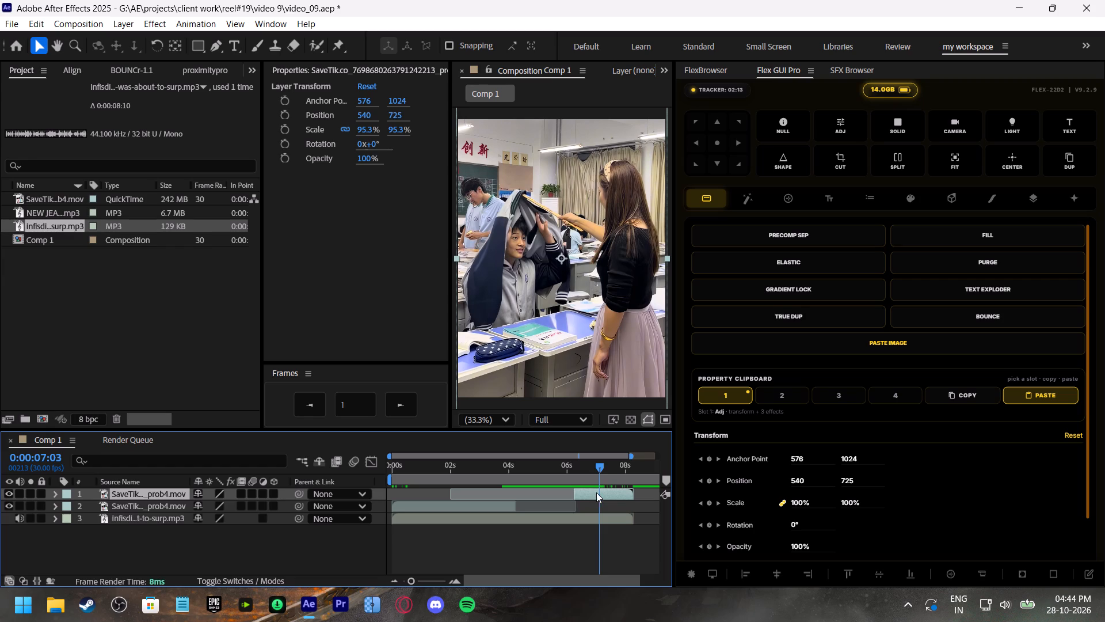
key(space)
click(601, 468)
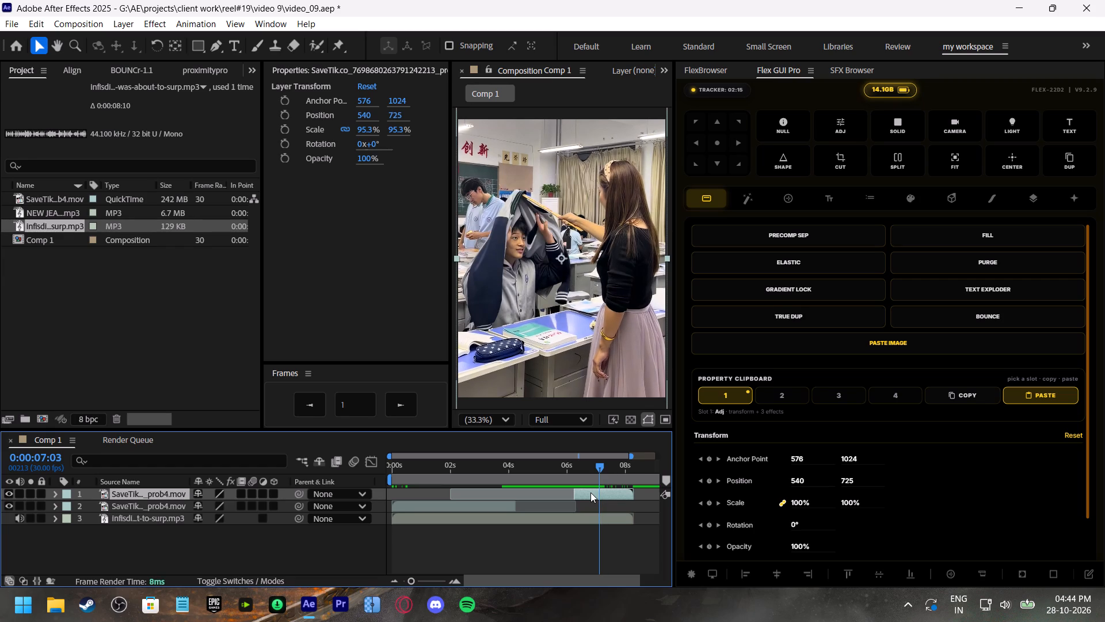
click(590, 492)
key(ctrl+shift+d)
Time-stretch the segment just before 0:00:07:03 with a stretch factor of 200.
click(584, 505)
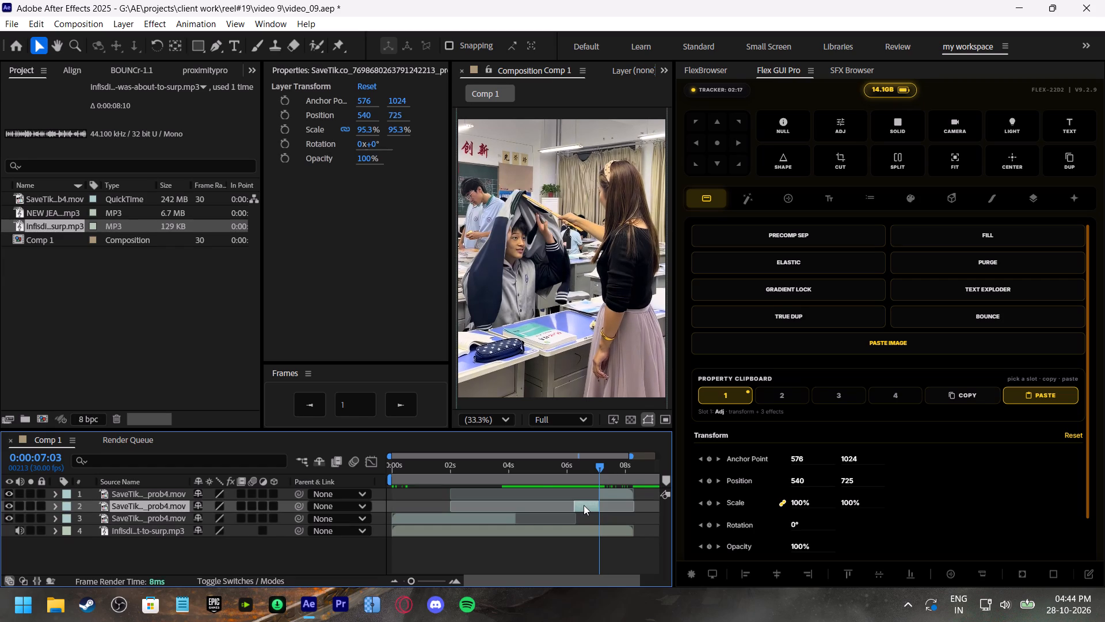
right_click(584, 505)
click(638, 175)
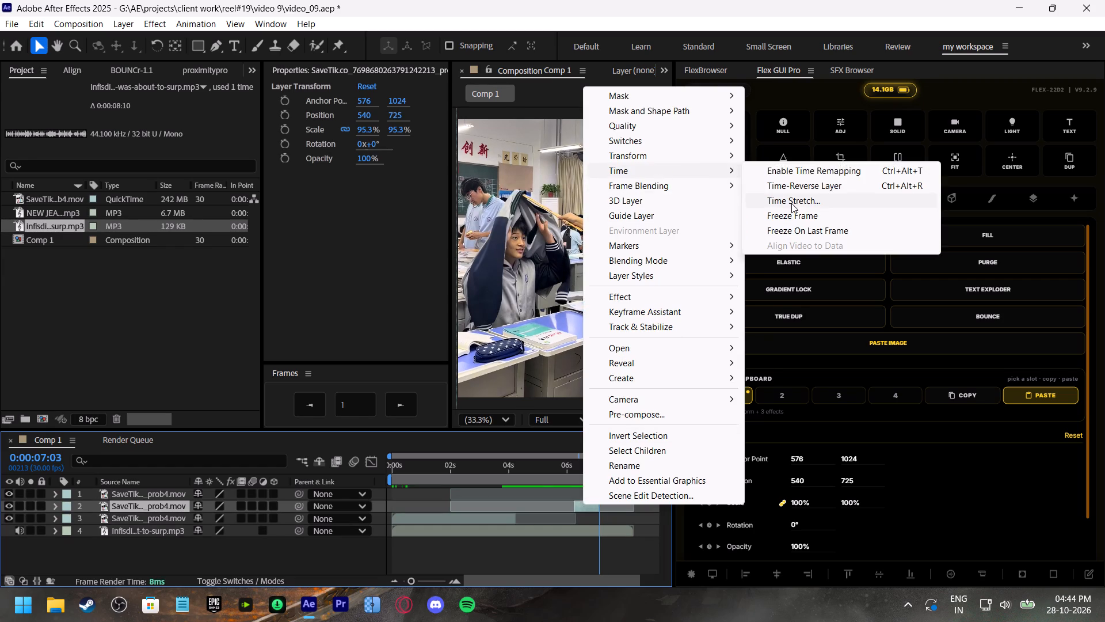
click(791, 203)
key(2)
key(0)
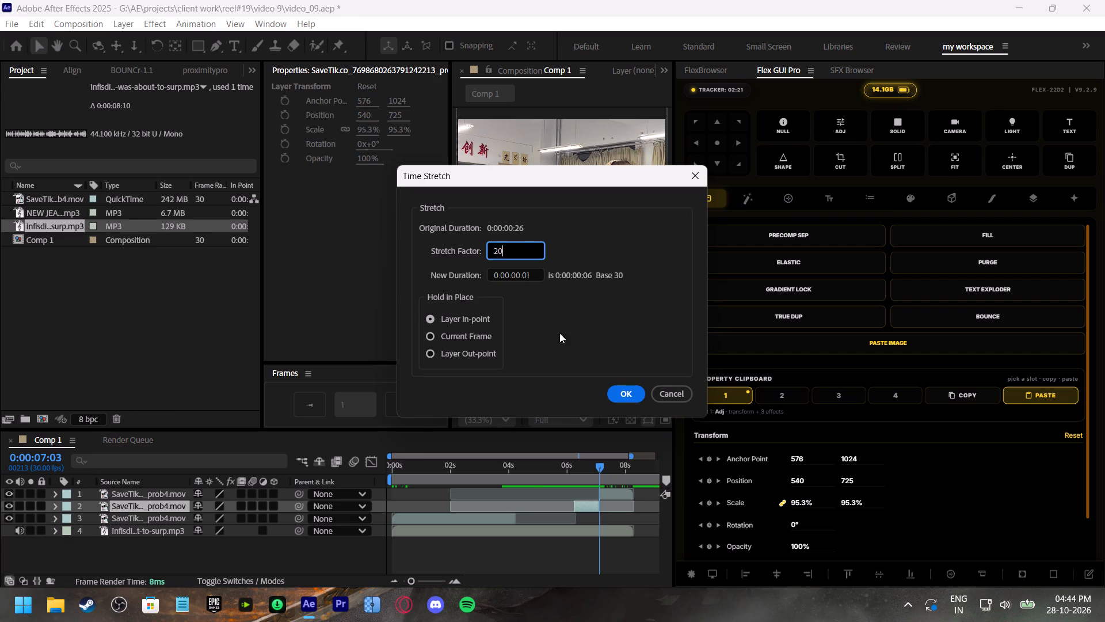
key(0)
click(619, 393)
Move the slowed segment earlier so it ends at 0:00:07:03, where the last segment starts, and preview it.
drag(588, 508, 562, 505)
click(506, 462)
key(space)
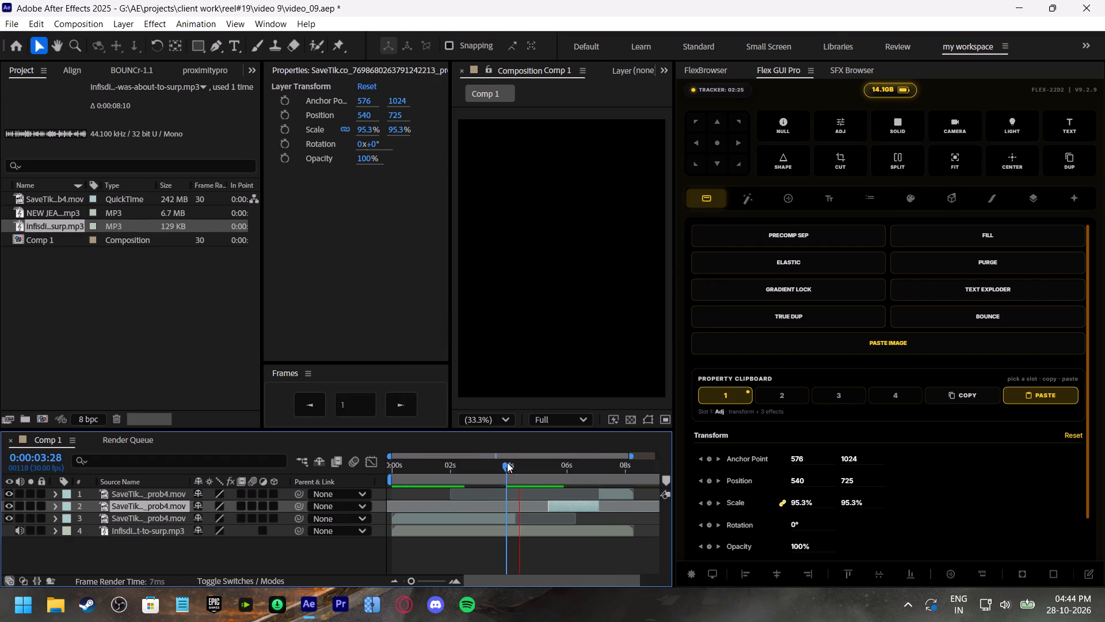
click(540, 457)
Turn on frame blending for the slowed segment and preview the smoothed motion.
double_click(239, 507)
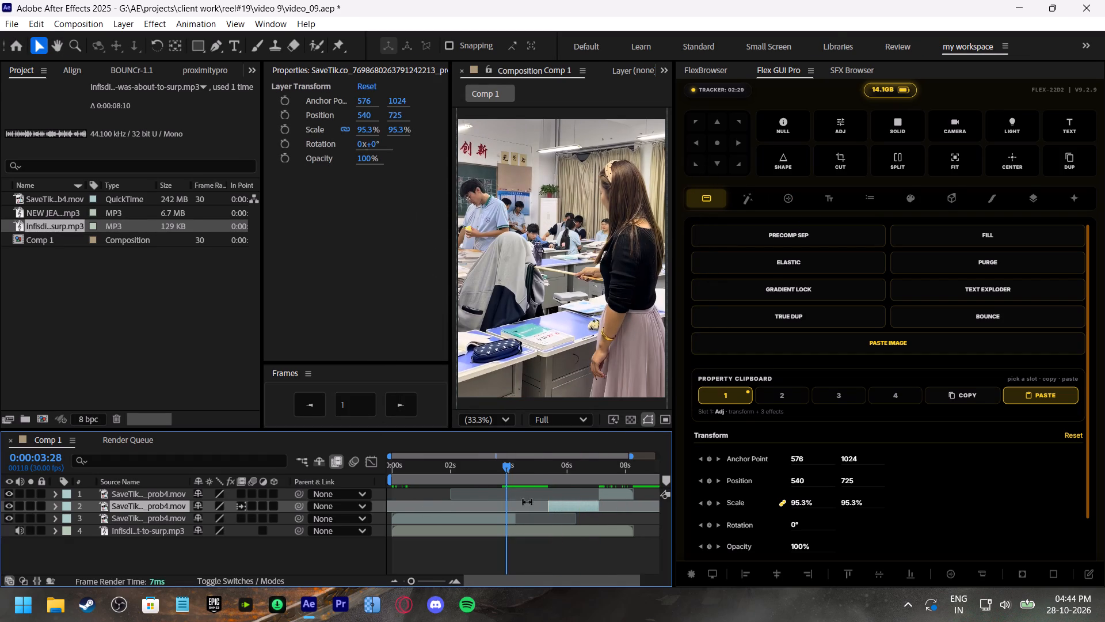
key(space)
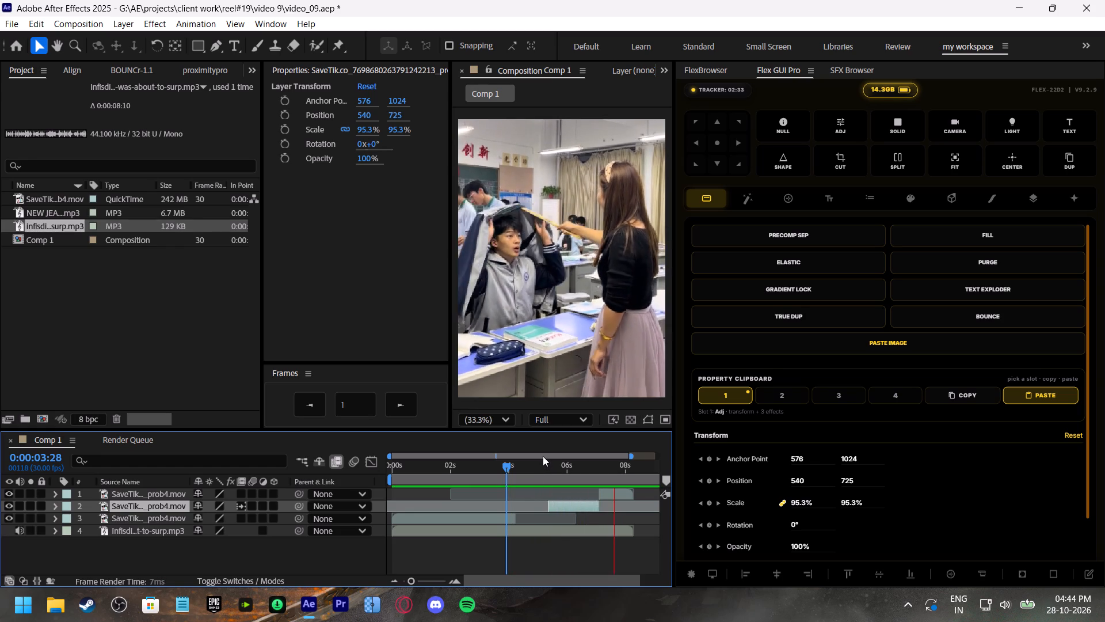
click(543, 456)
drag(520, 461, 495, 472)
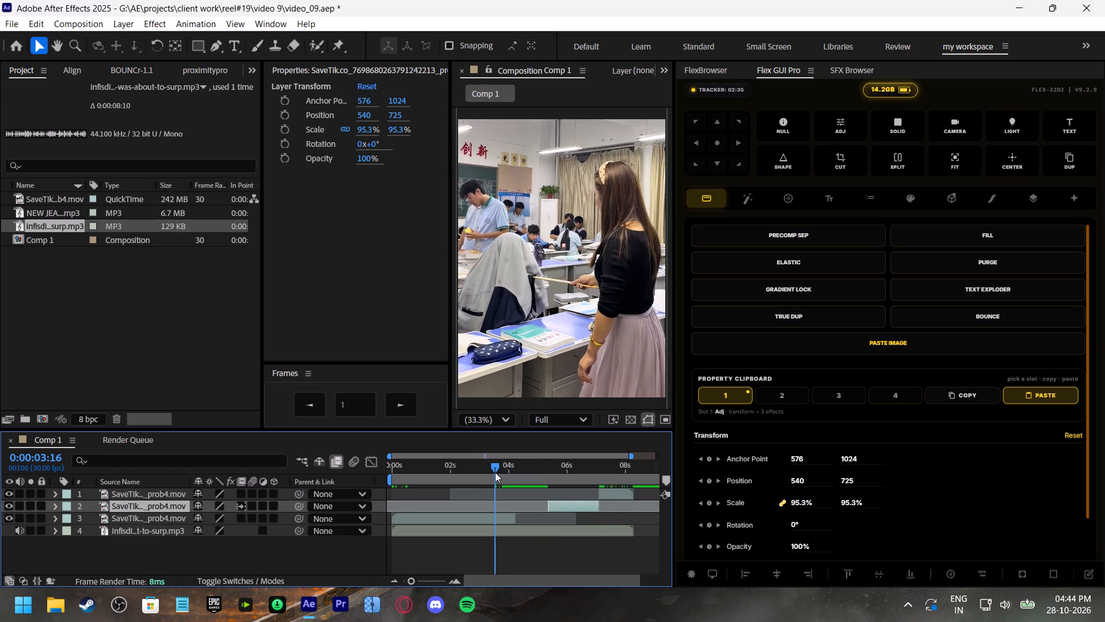
key(space)
Preview the reel from the beginning and split the opening video segment at 0:00:03:05.
drag(502, 473, 334, 492)
key(space)
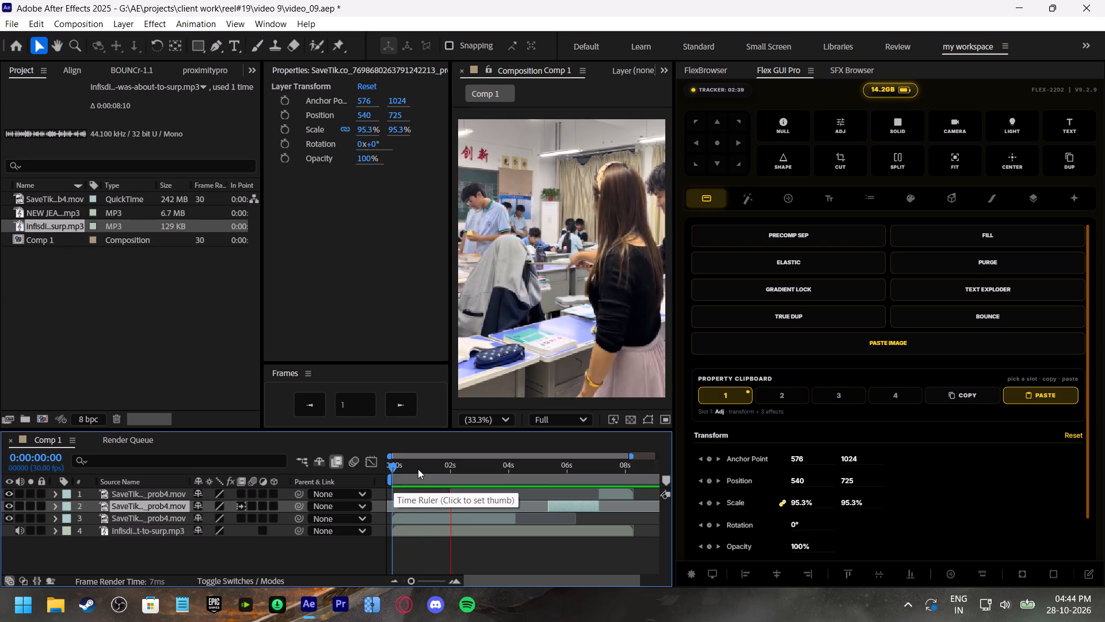
drag(418, 469, 367, 481)
key(space)
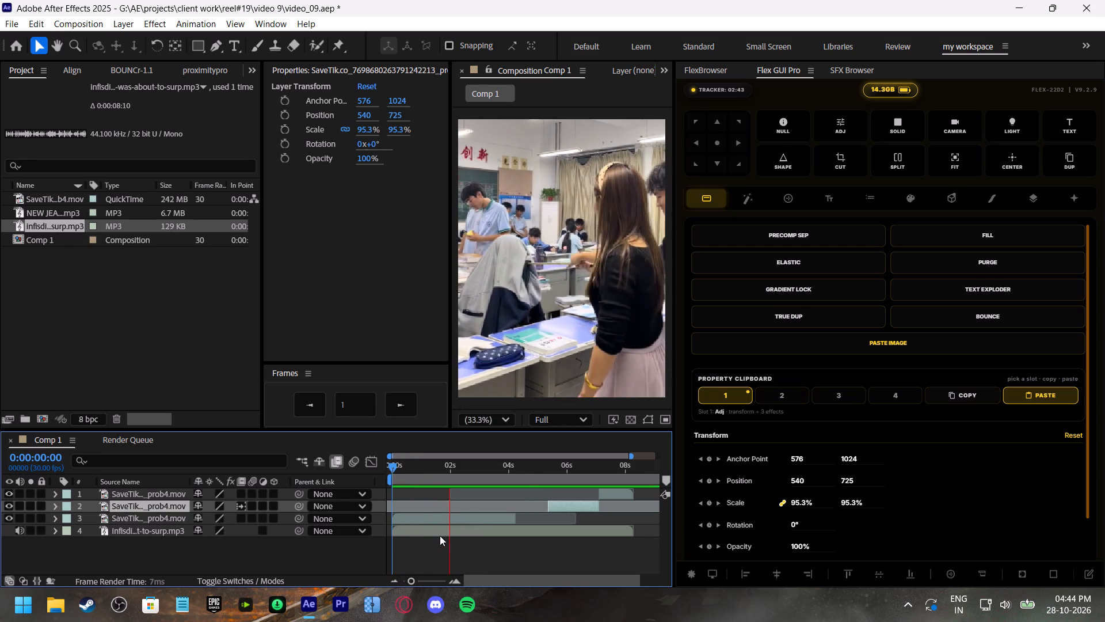
key(space)
click(477, 516)
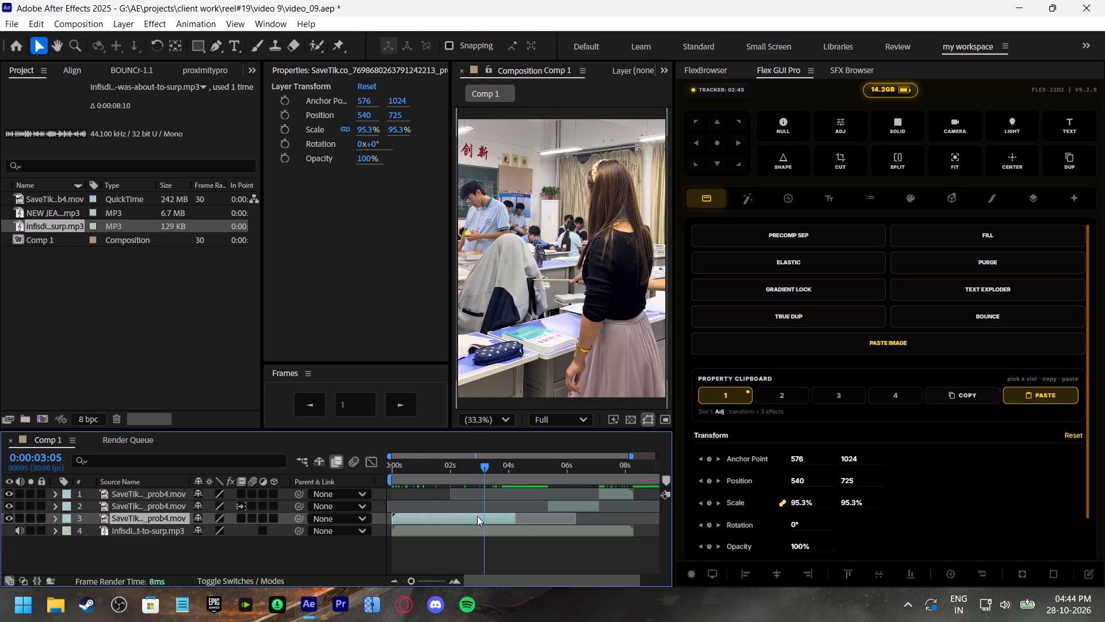
key(ctrl+shift+d)
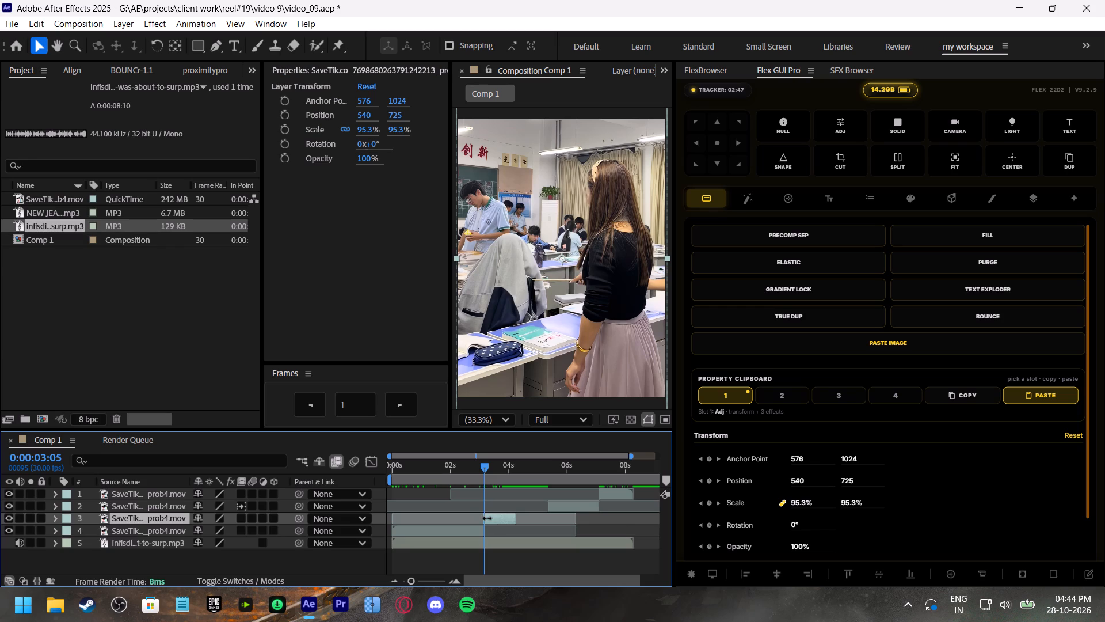
Extend the new segment back to the source clip's first frame and place it to start at 0:00:03:05, directly after the opening segment.
drag(487, 518, 329, 532)
drag(423, 516, 596, 524)
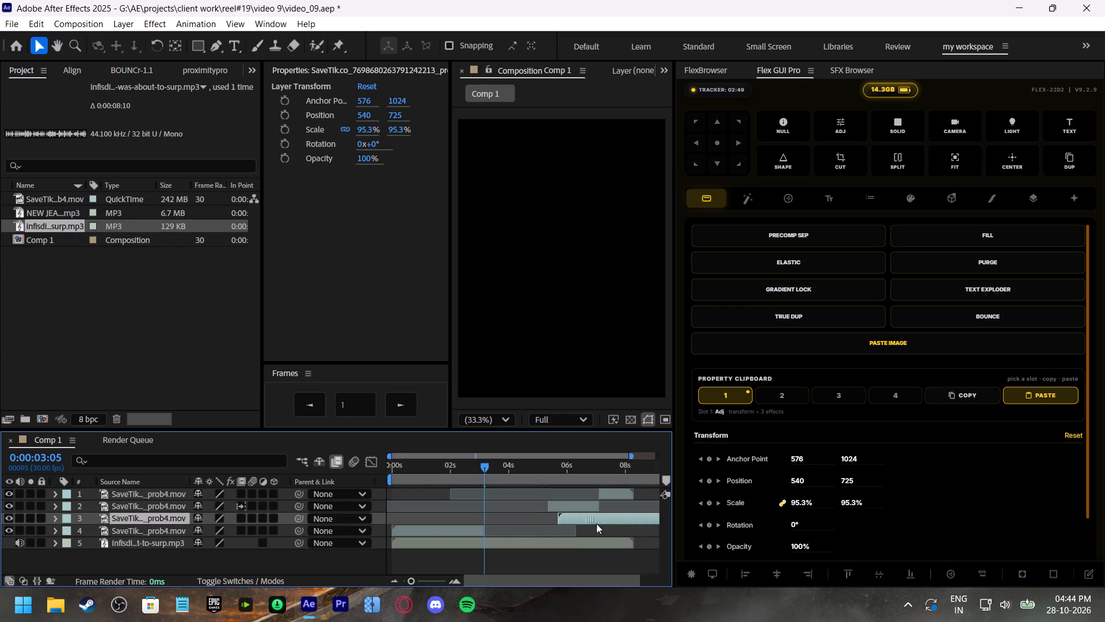
drag(596, 524, 497, 517)
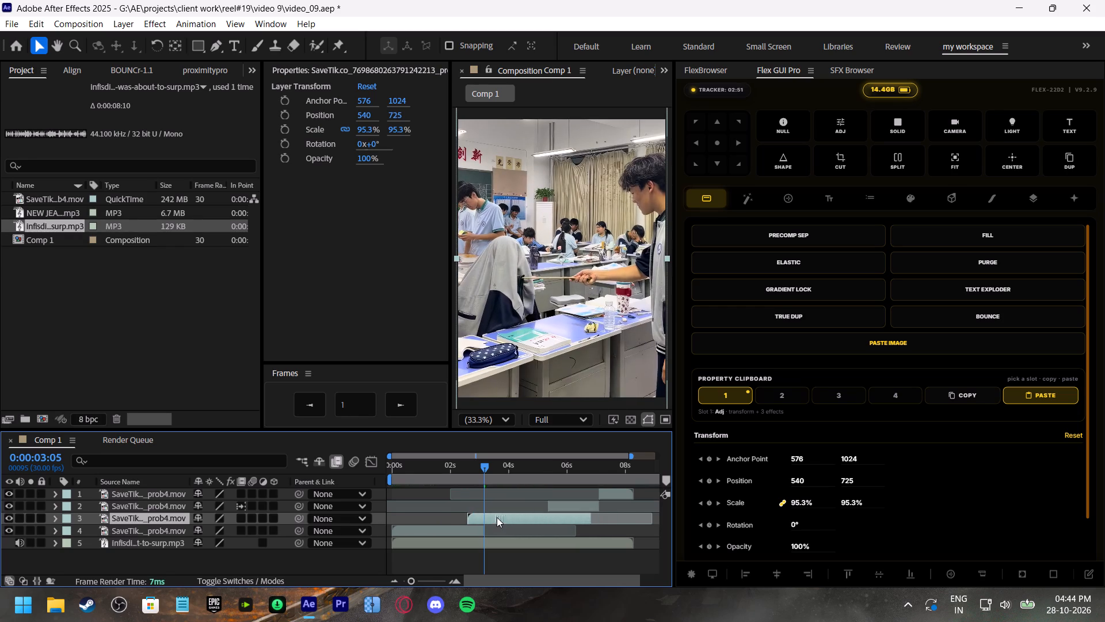
drag(497, 517, 500, 517)
click(466, 469)
key(space)
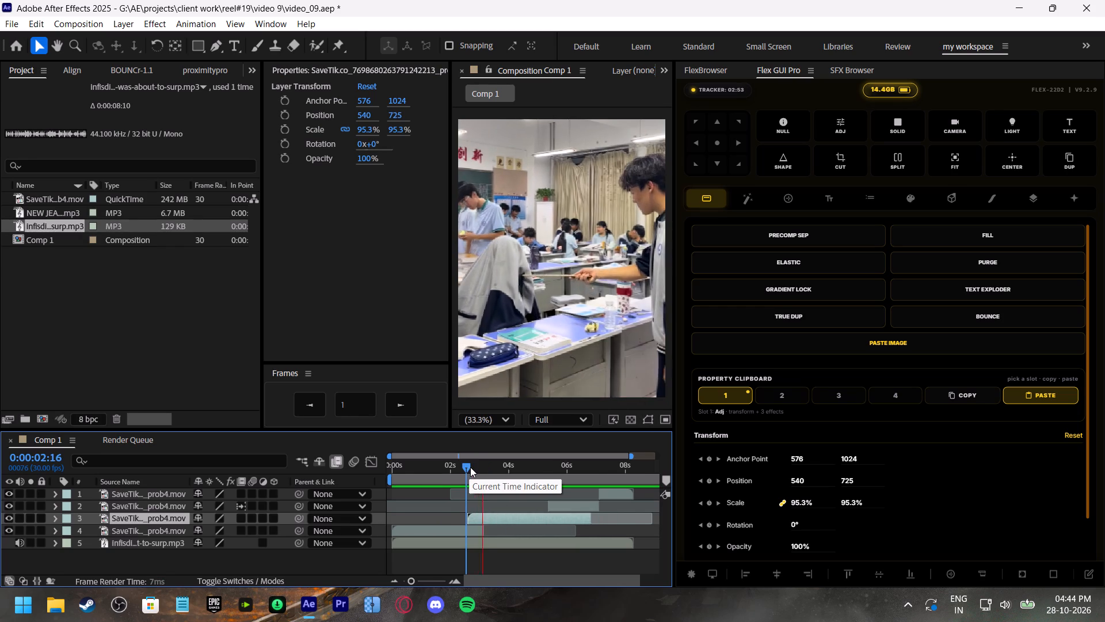
drag(471, 467, 474, 468)
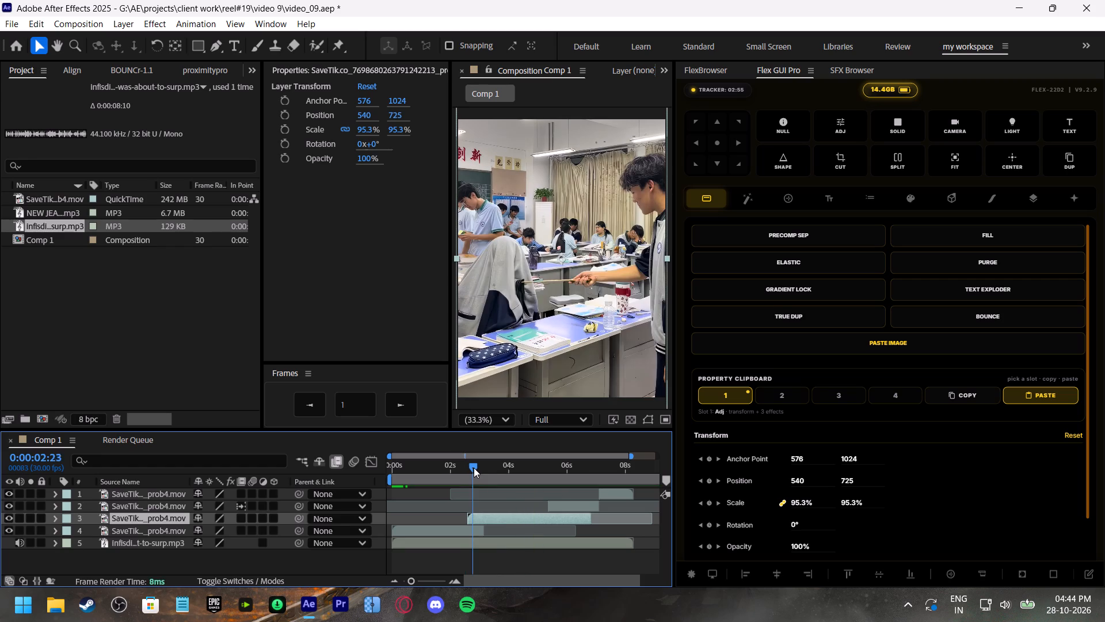
drag(474, 468, 466, 468)
drag(491, 521, 504, 525)
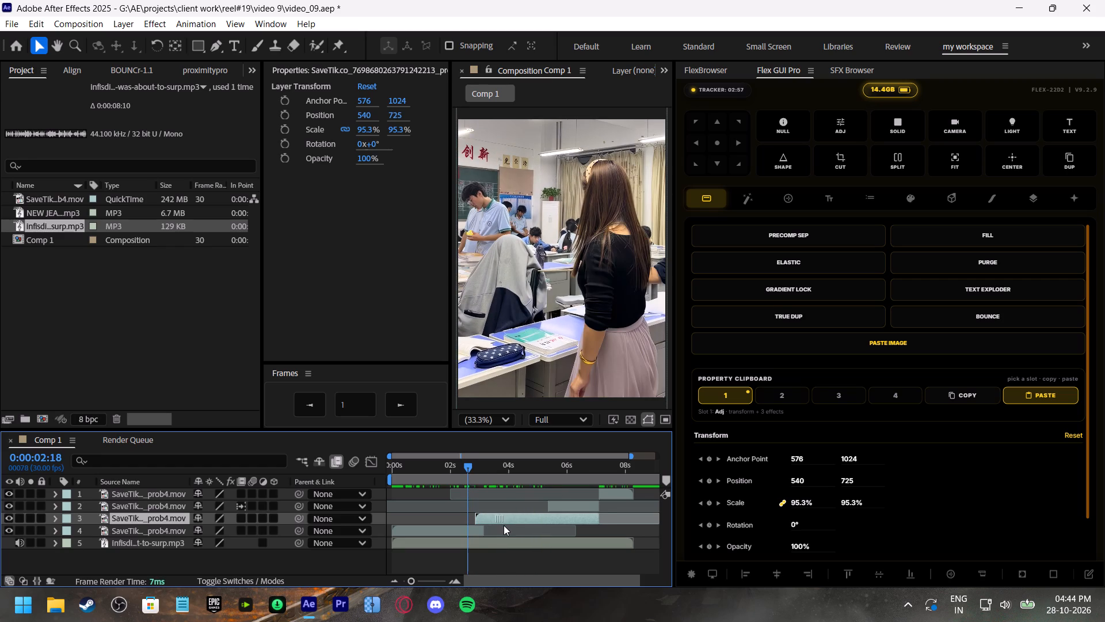
drag(504, 525, 507, 526)
key(space)
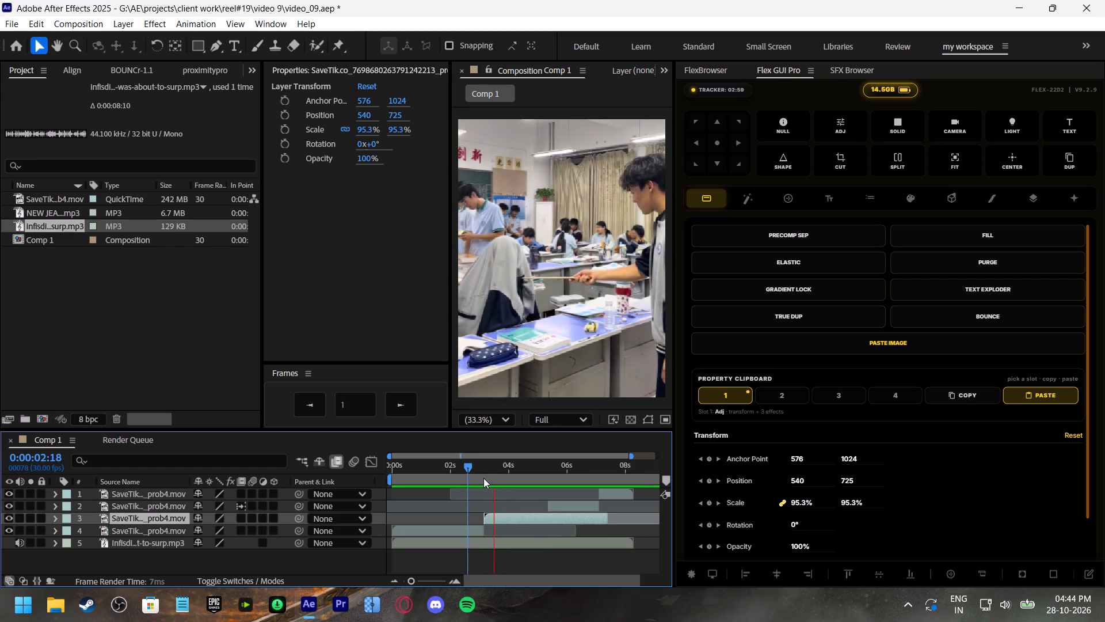
click(530, 469)
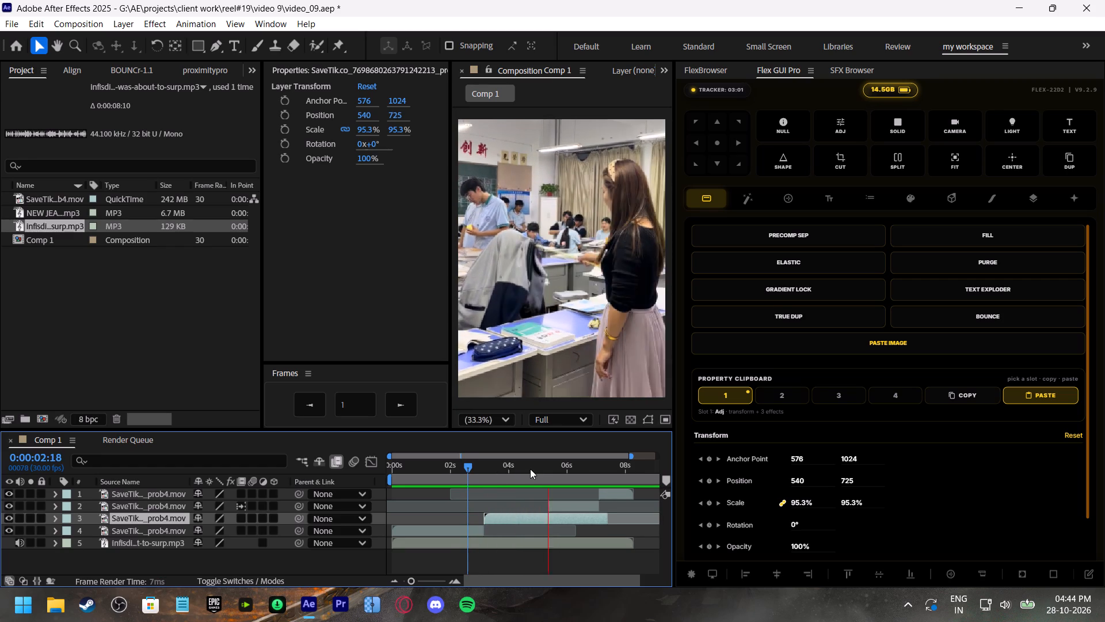
Trim the end of the segment starting at 0:00:03:05 back to the slowed segment's start and preview the cuts.
drag(607, 517, 554, 523)
key(space)
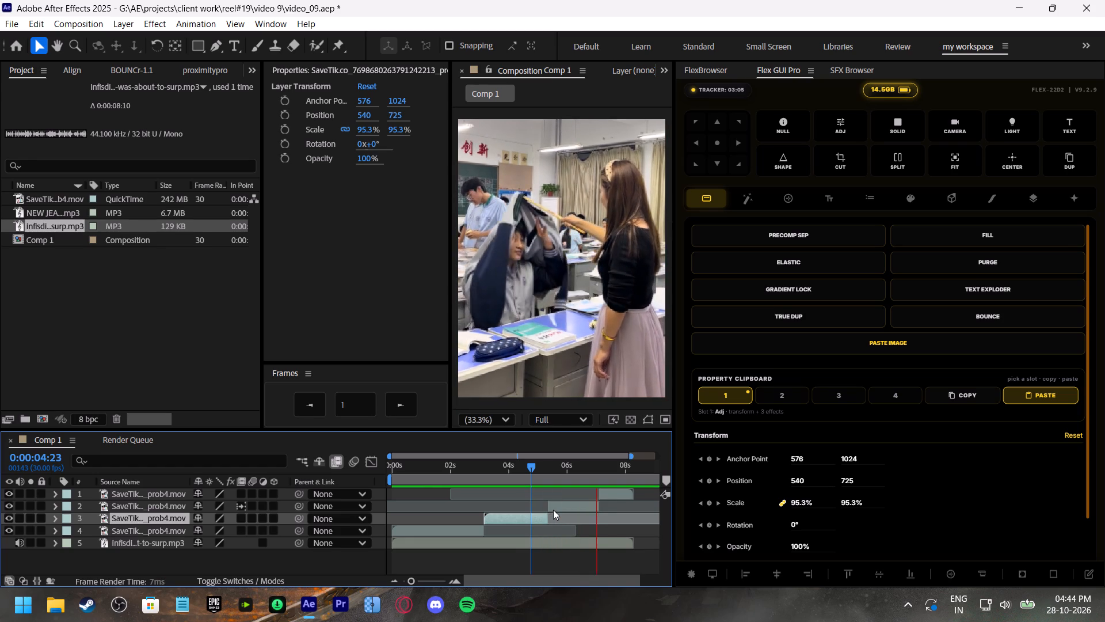
click(562, 462)
key(space)
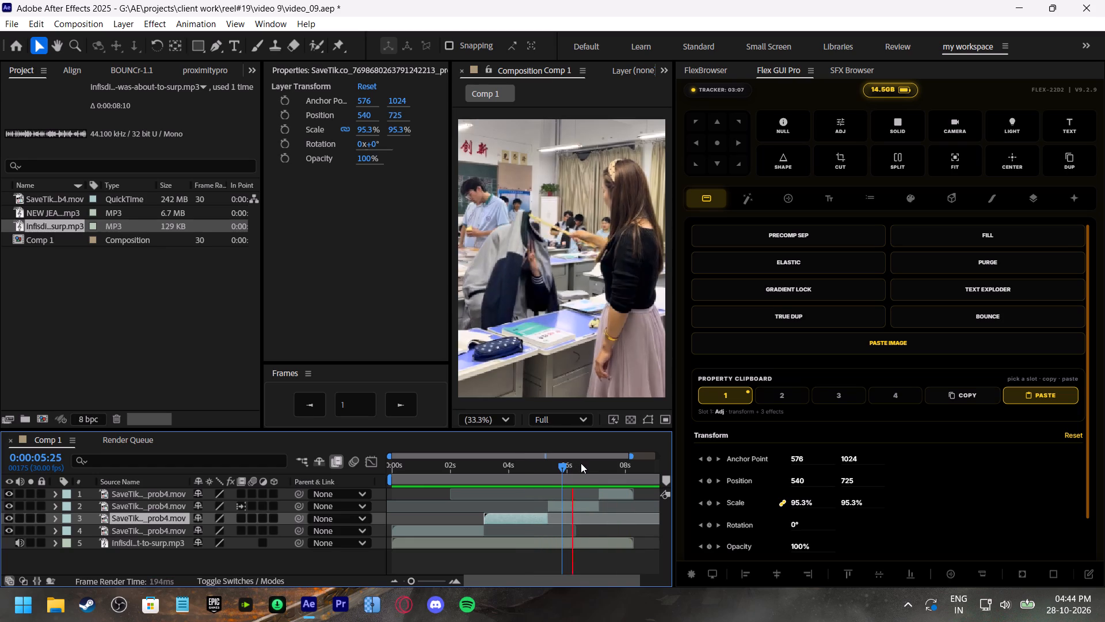
click(576, 464)
key(space)
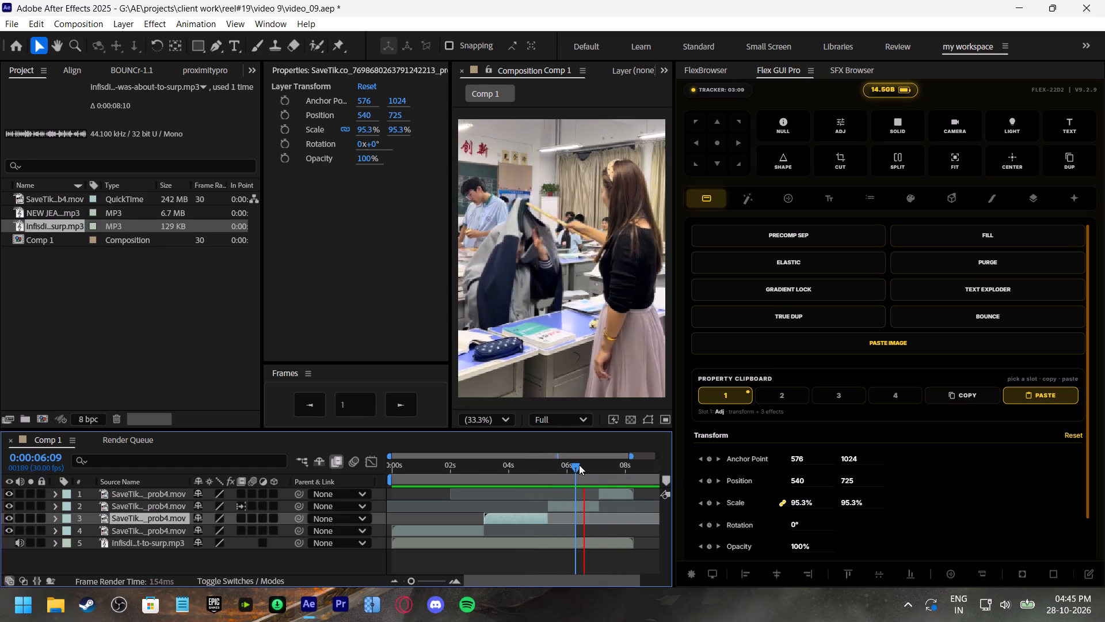
Move the slowed segment earlier to end at 0:00:06:21, place the last segment directly after it, and preview the join.
drag(581, 465, 587, 472)
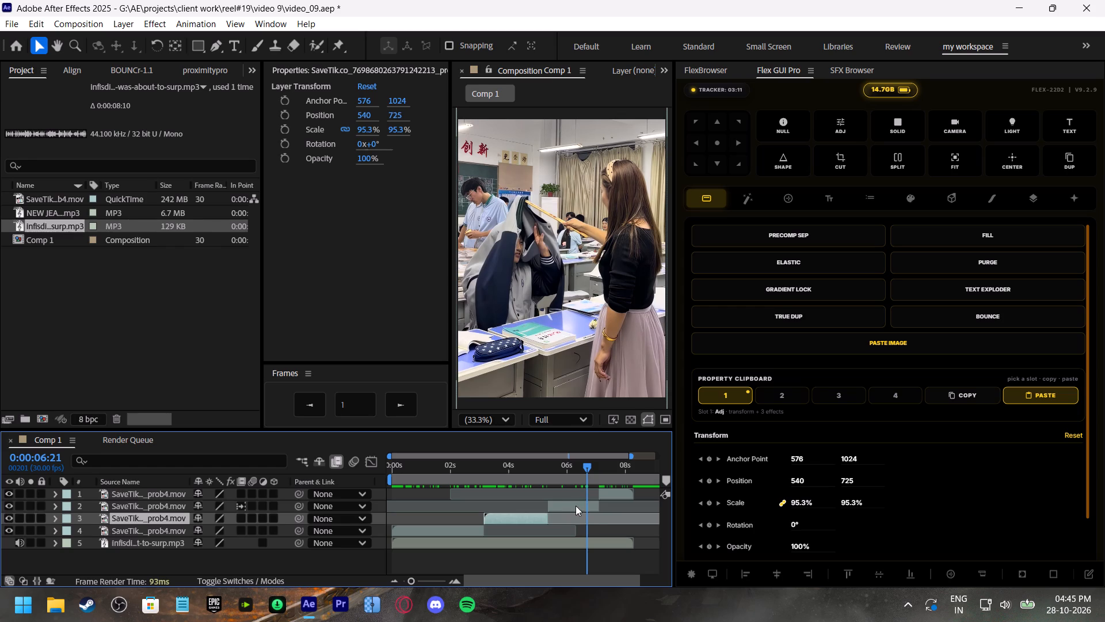
drag(576, 506, 565, 501)
drag(610, 493, 596, 495)
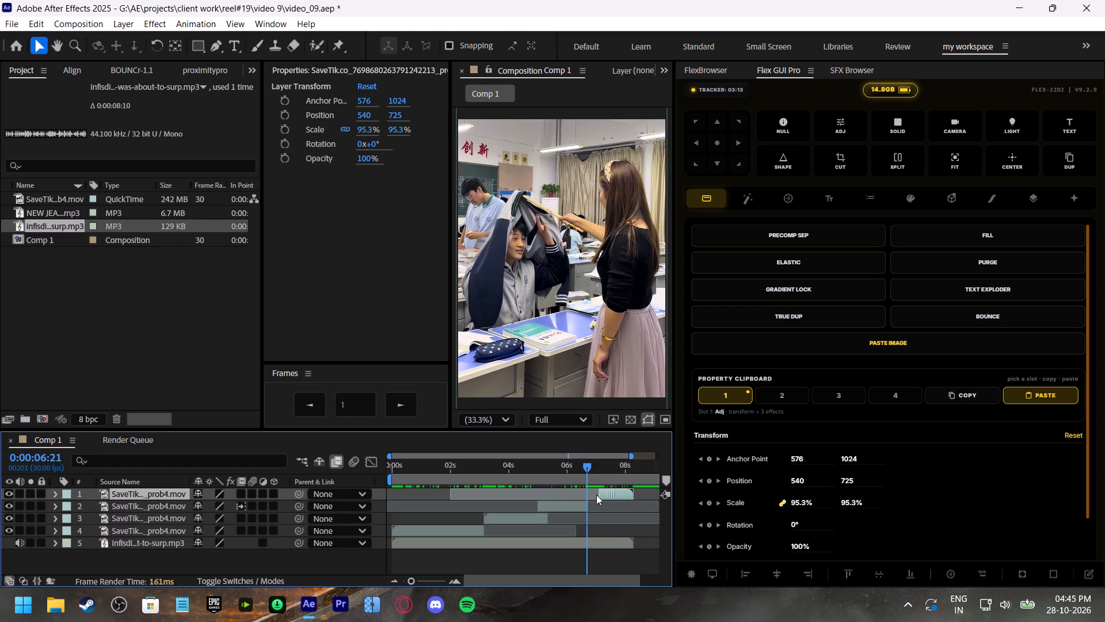
drag(596, 495, 593, 495)
click(570, 471)
key(space)
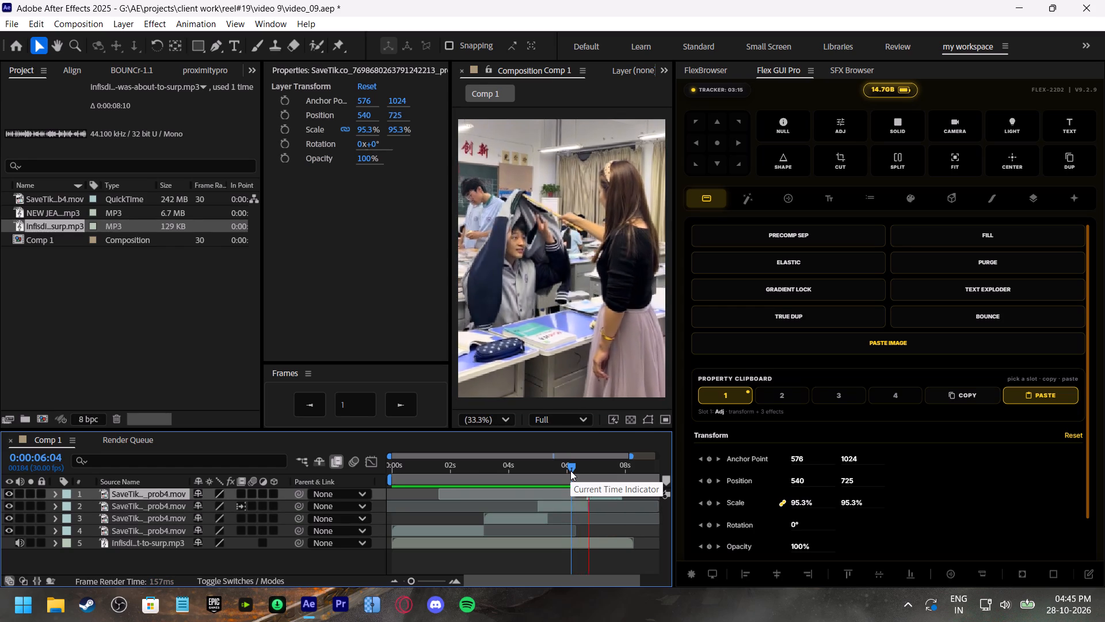
drag(570, 469, 576, 471)
key(space)
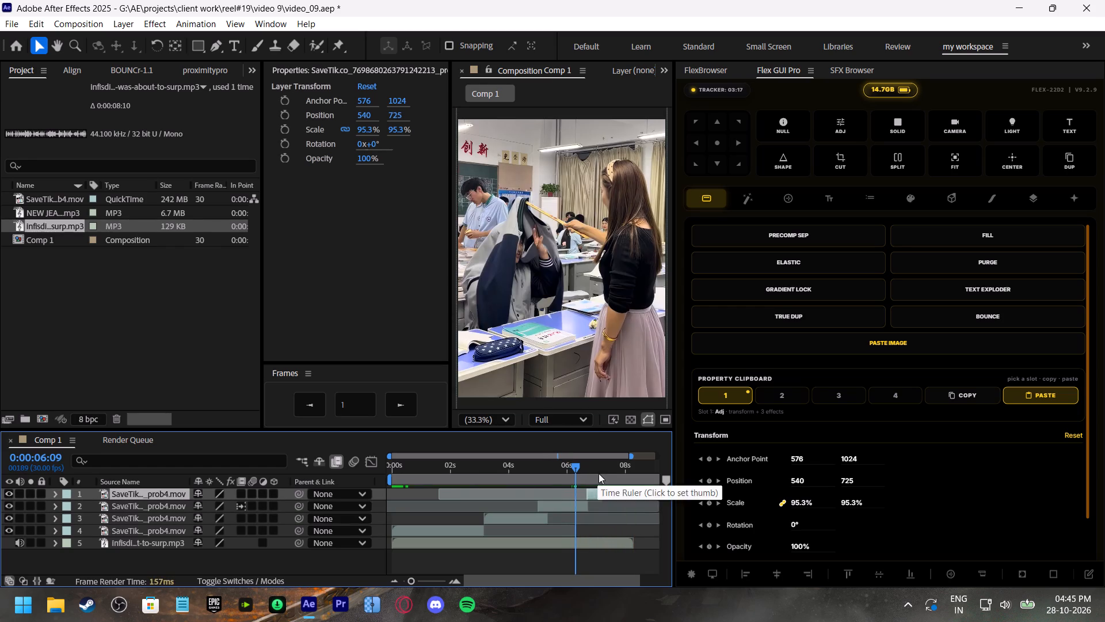
Split the last video segment at 0:00:07:18.
drag(603, 469, 614, 480)
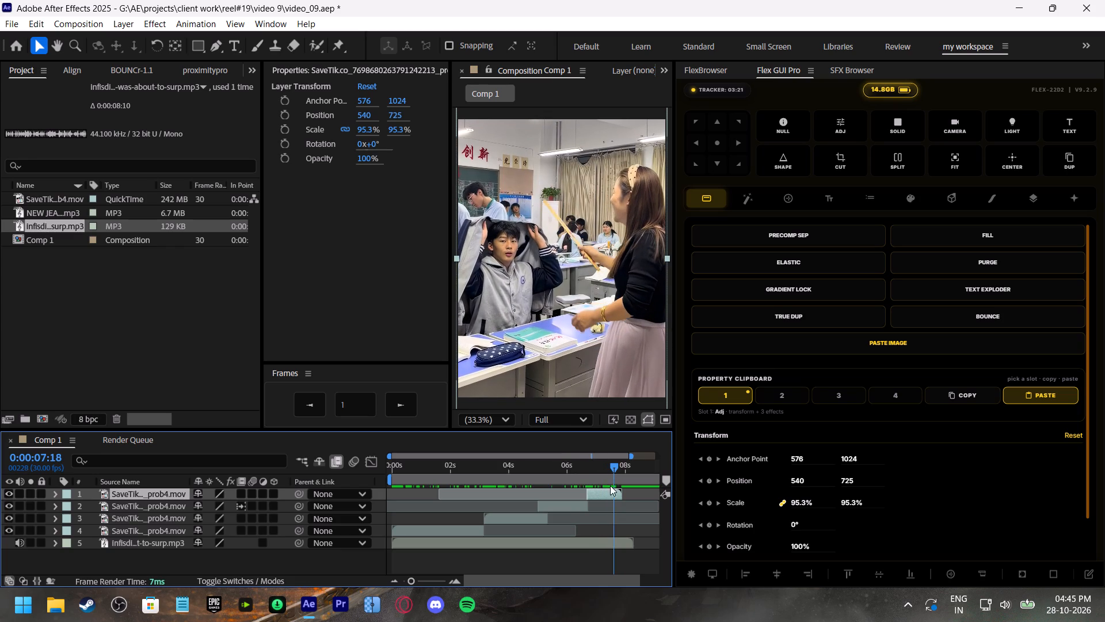
click(602, 495)
key(ctrl+shift+d)
click(612, 494)
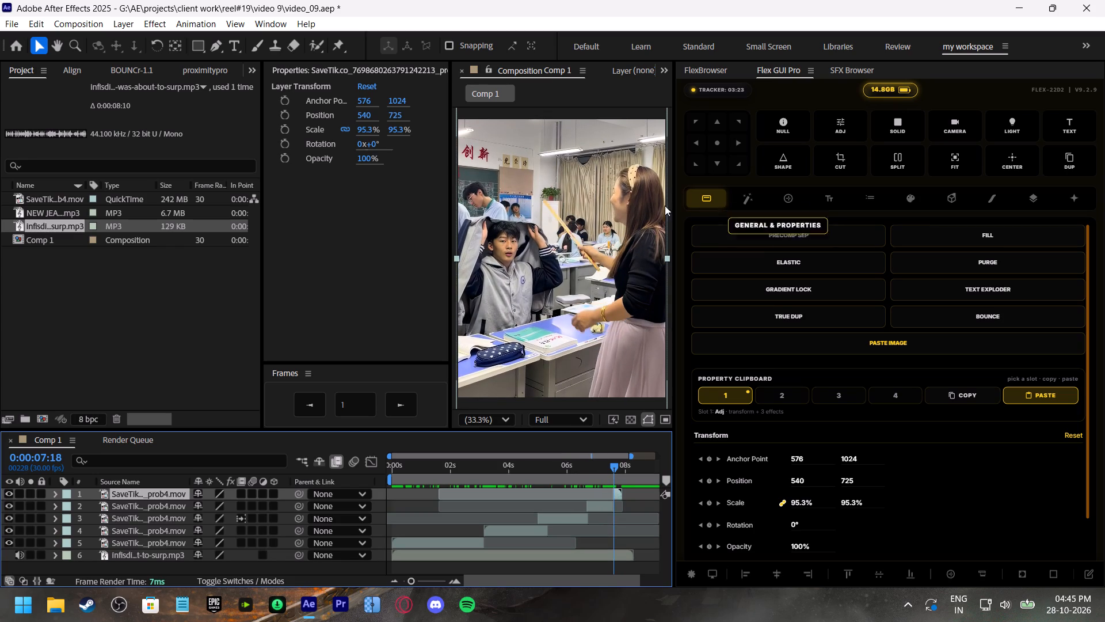
Time-stretch the new closing piece after the split to 200%, holding its in-point.
right_click(630, 492)
right_click(631, 491)
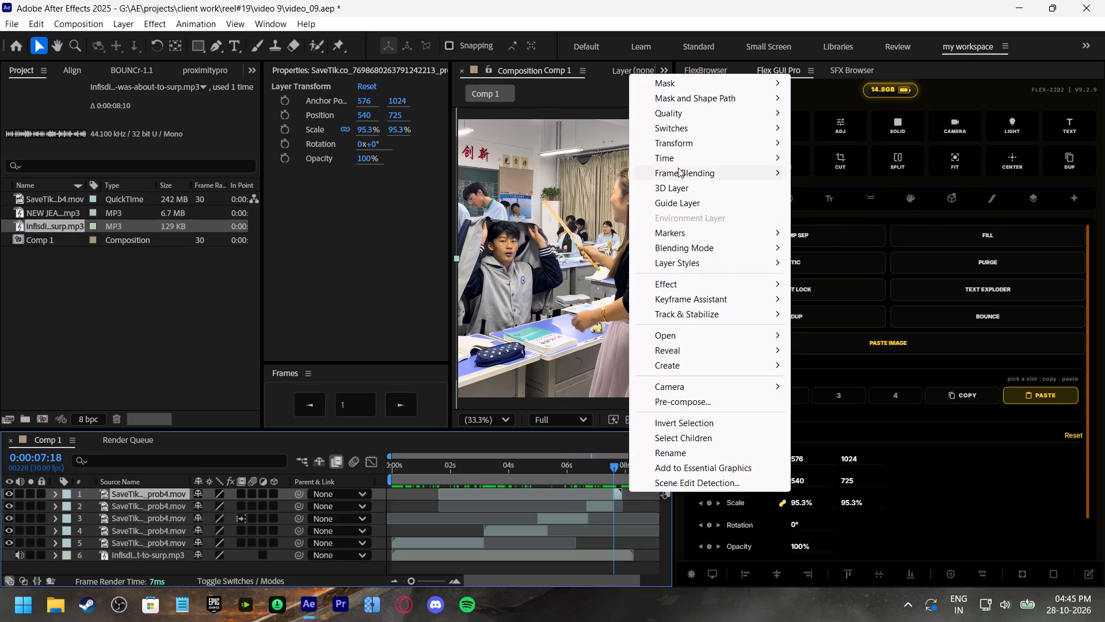
click(678, 162)
click(843, 183)
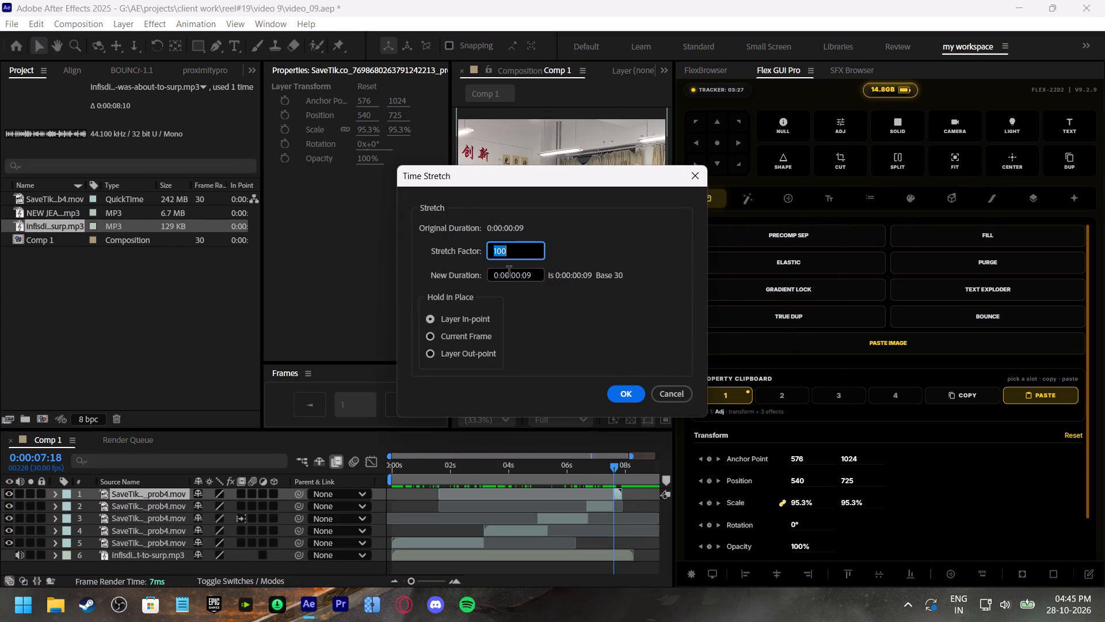
text(200)
click(620, 400)
Preview the slowed closing piece and turn on frame blending for it.
click(597, 472)
key(space)
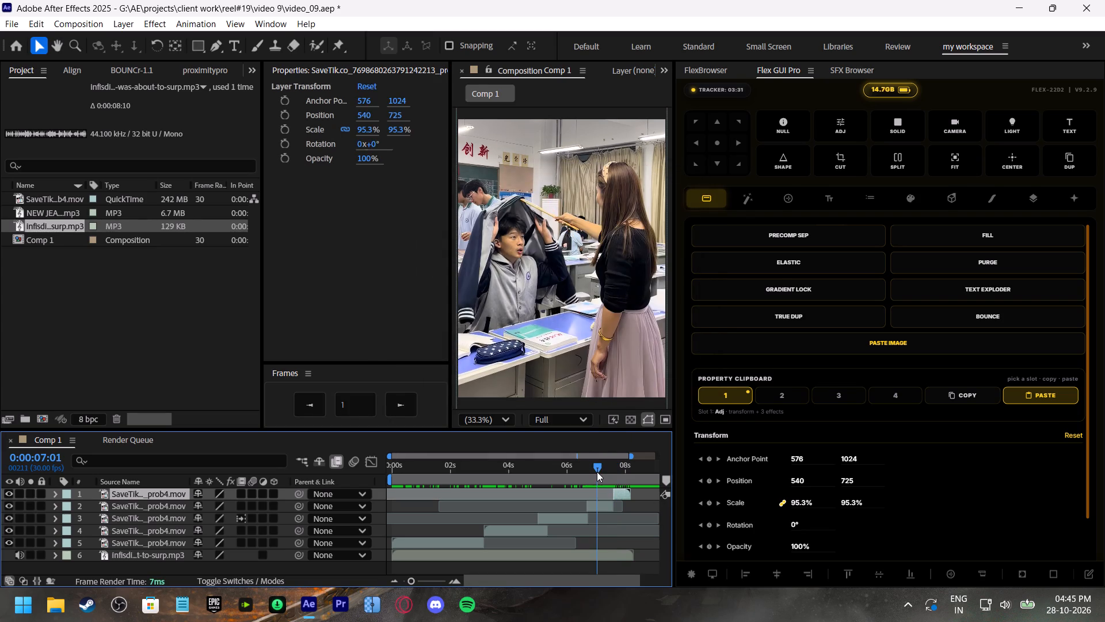
click(597, 472)
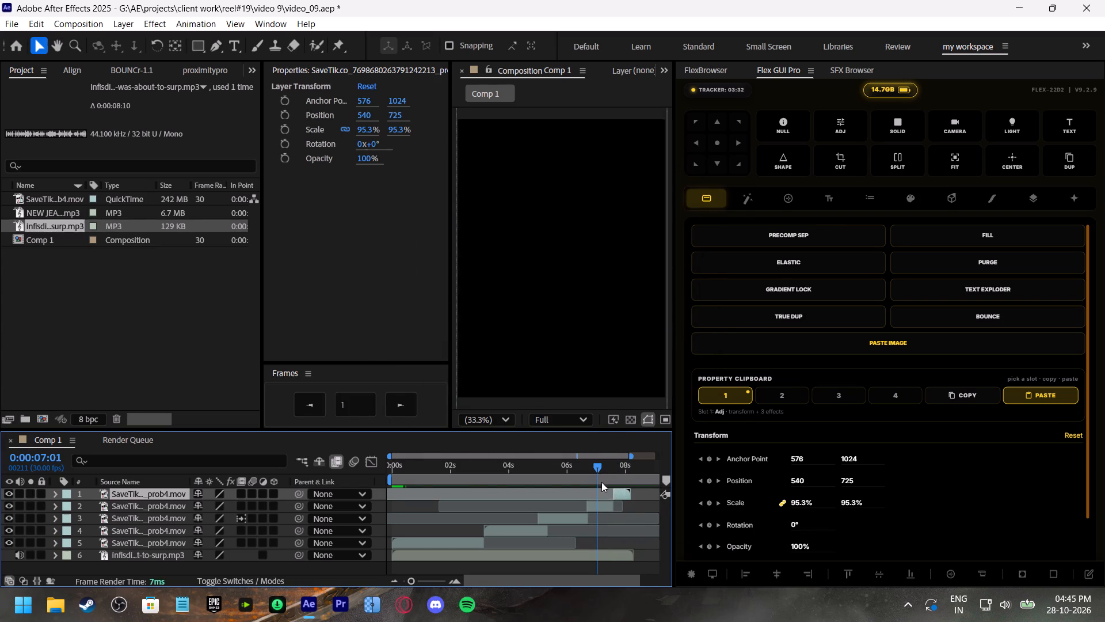
click(237, 493)
click(242, 495)
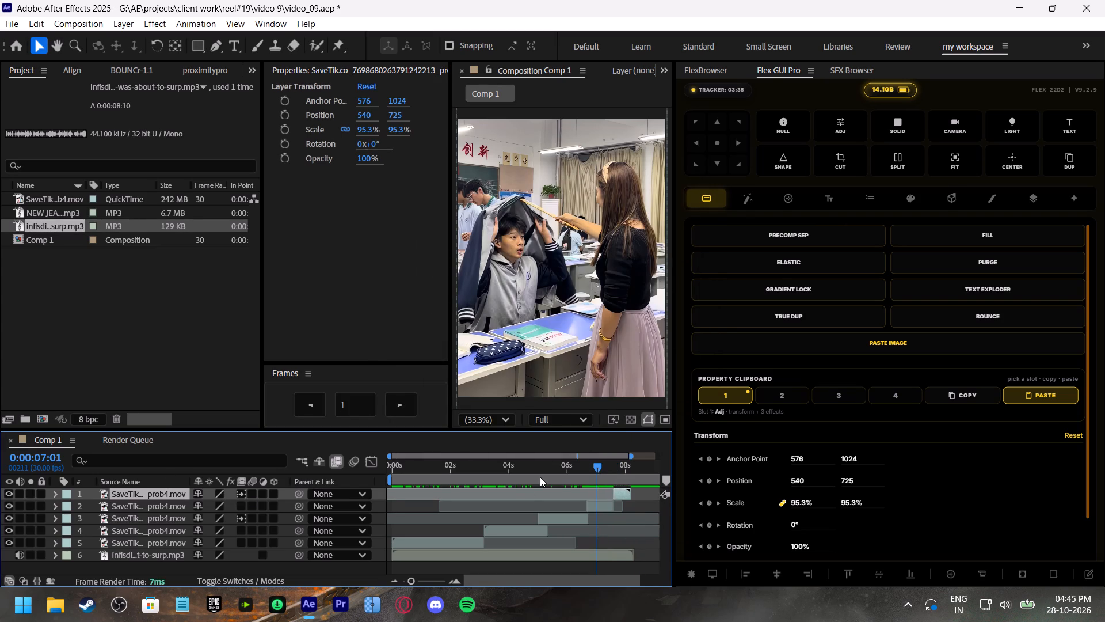
Save the project and preview the reel from the beginning.
drag(490, 461, 285, 483)
key(ctrl+s)
key(space)
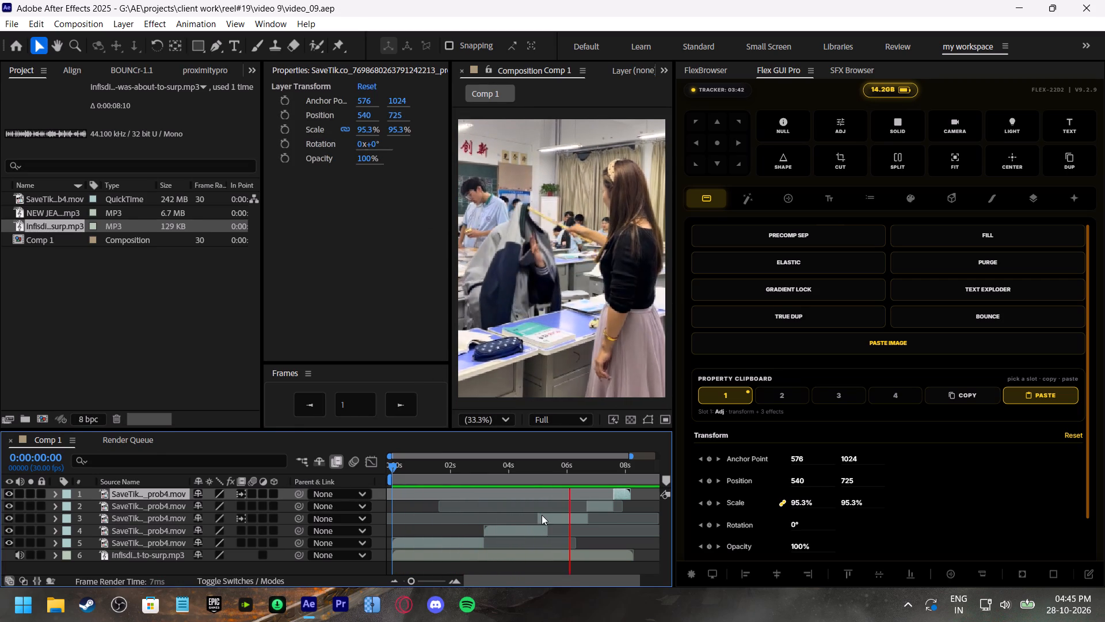
drag(417, 460, 367, 469)
key(space)
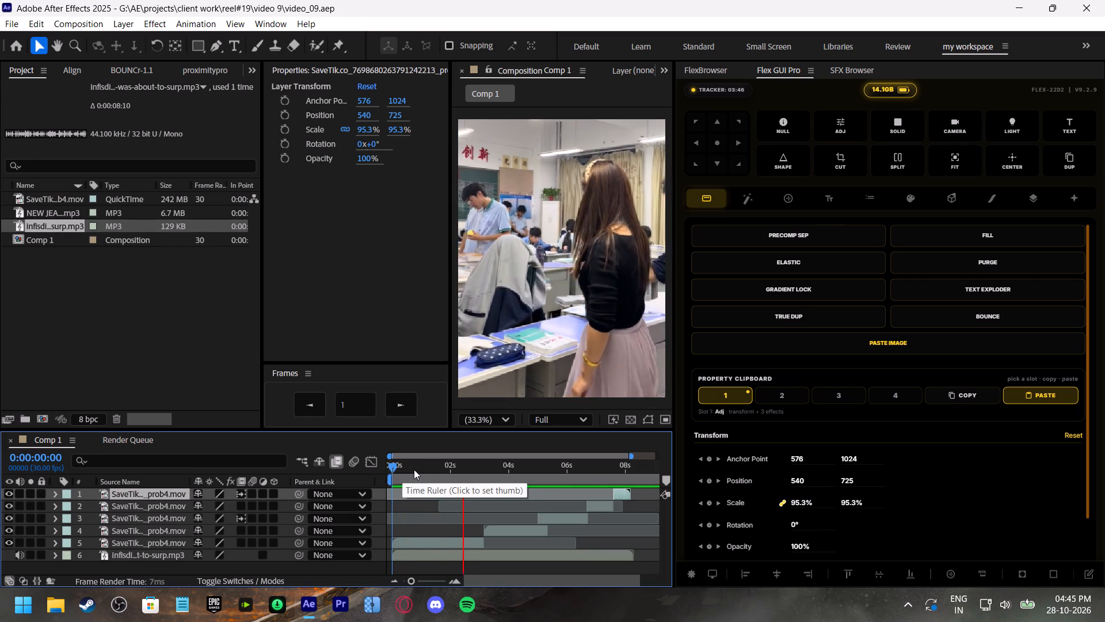
drag(414, 469, 371, 475)
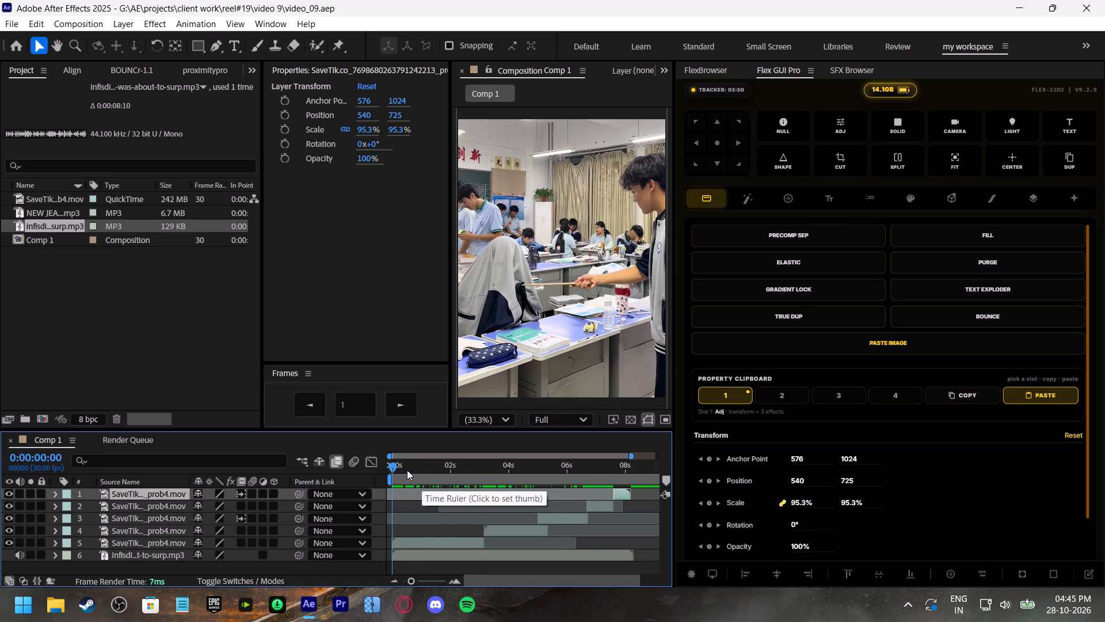
key(space)
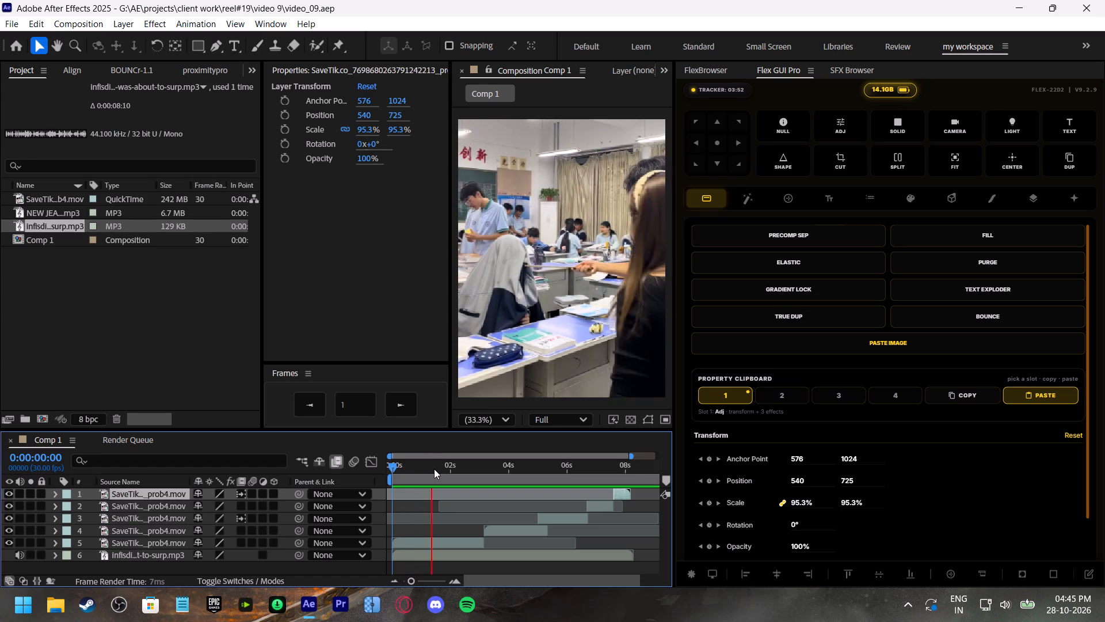
Find the frame at 0:00:01:29 where the woman is in view and trim the opening segment's end to it.
click(435, 469)
key(space)
drag(448, 470, 452, 471)
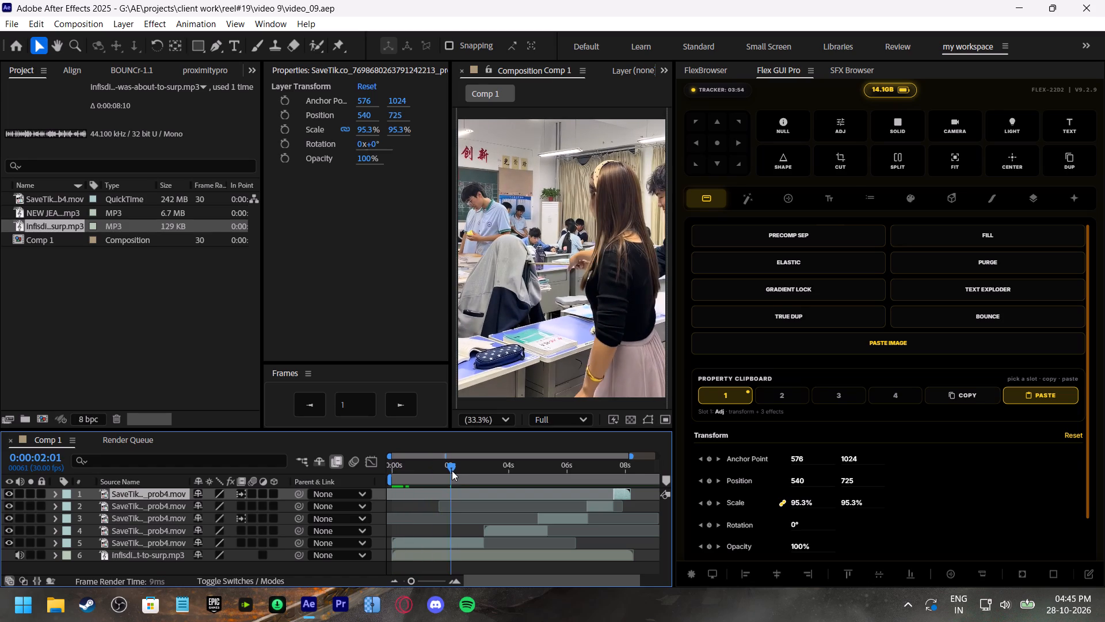
drag(452, 471, 451, 476)
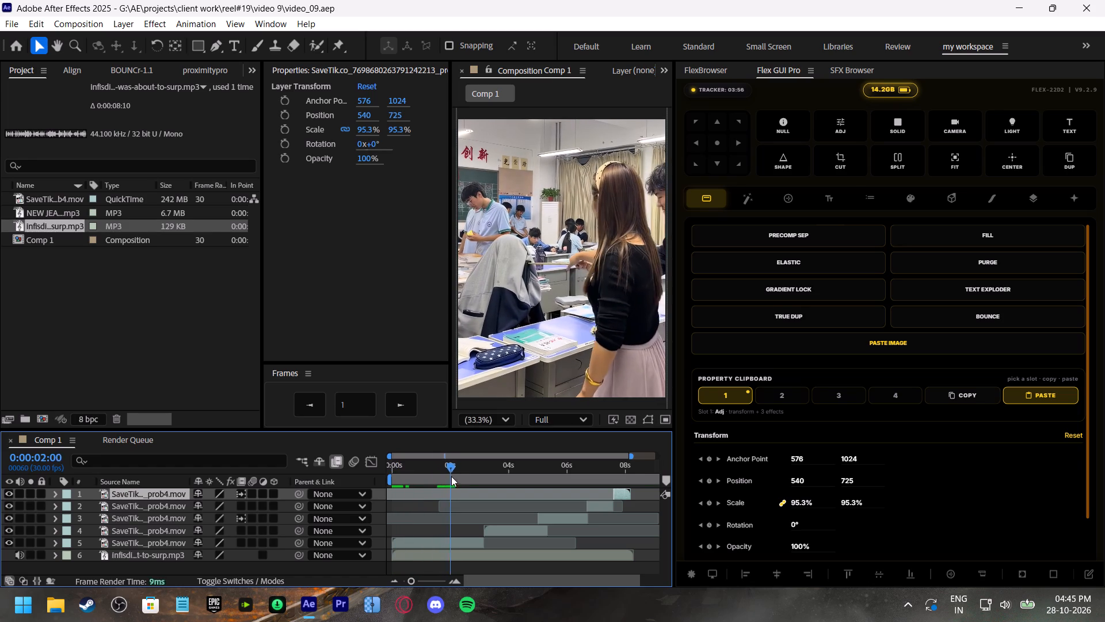
drag(451, 476, 449, 477)
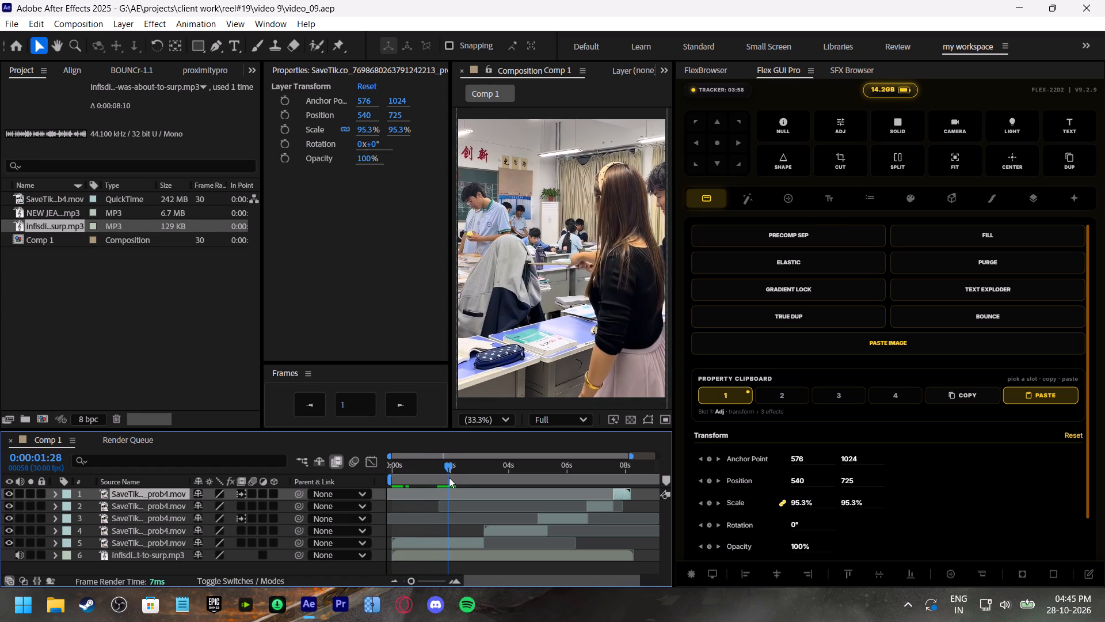
drag(449, 477, 449, 478)
drag(487, 540, 483, 540)
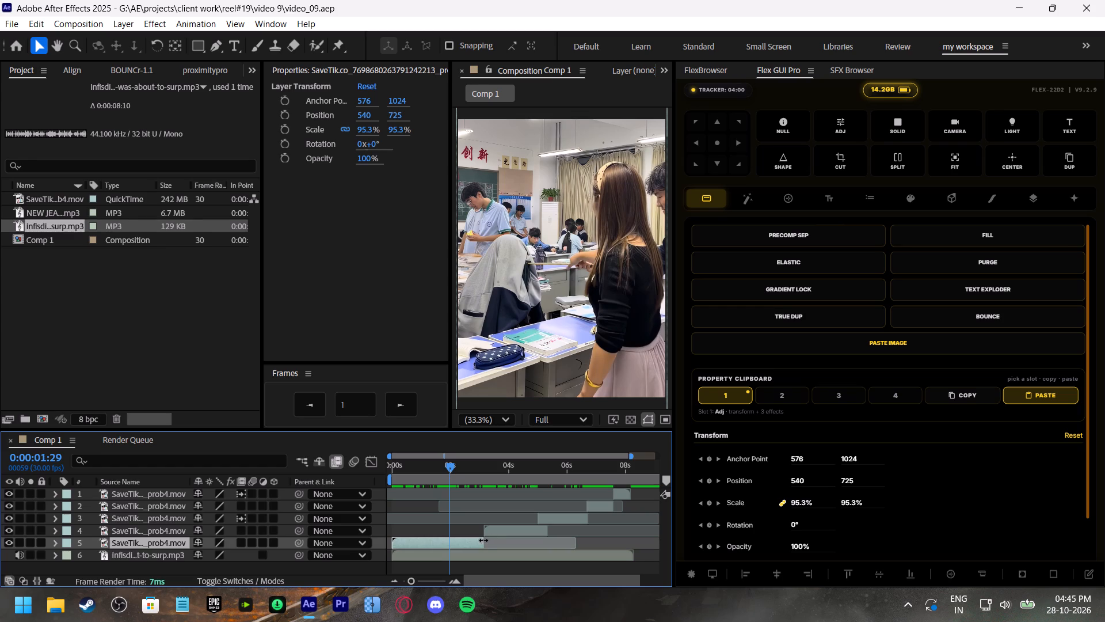
drag(483, 540, 449, 540)
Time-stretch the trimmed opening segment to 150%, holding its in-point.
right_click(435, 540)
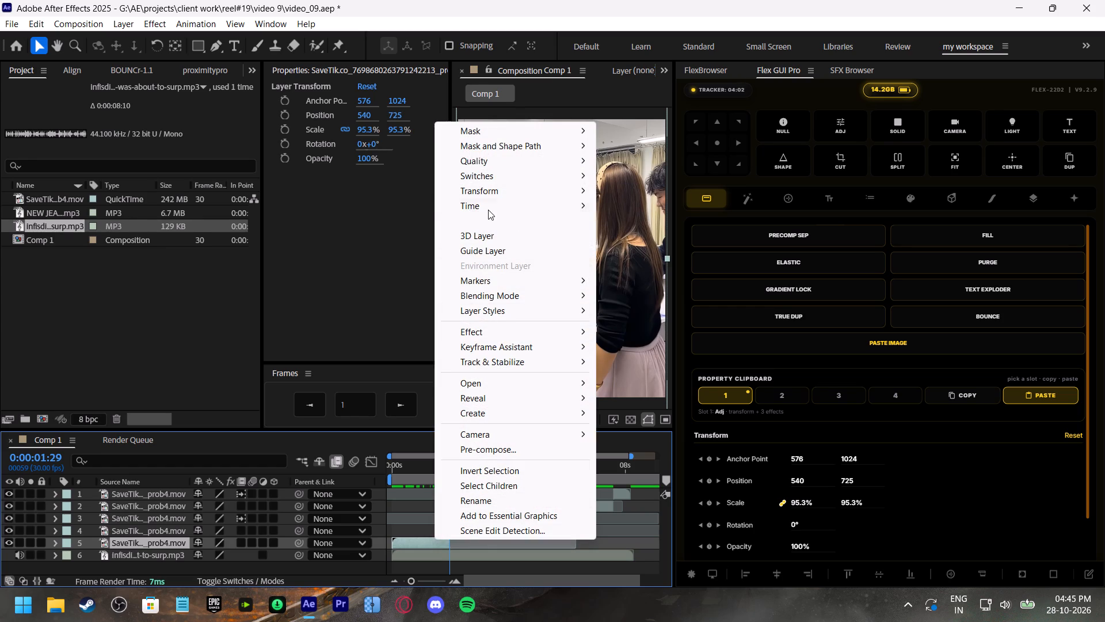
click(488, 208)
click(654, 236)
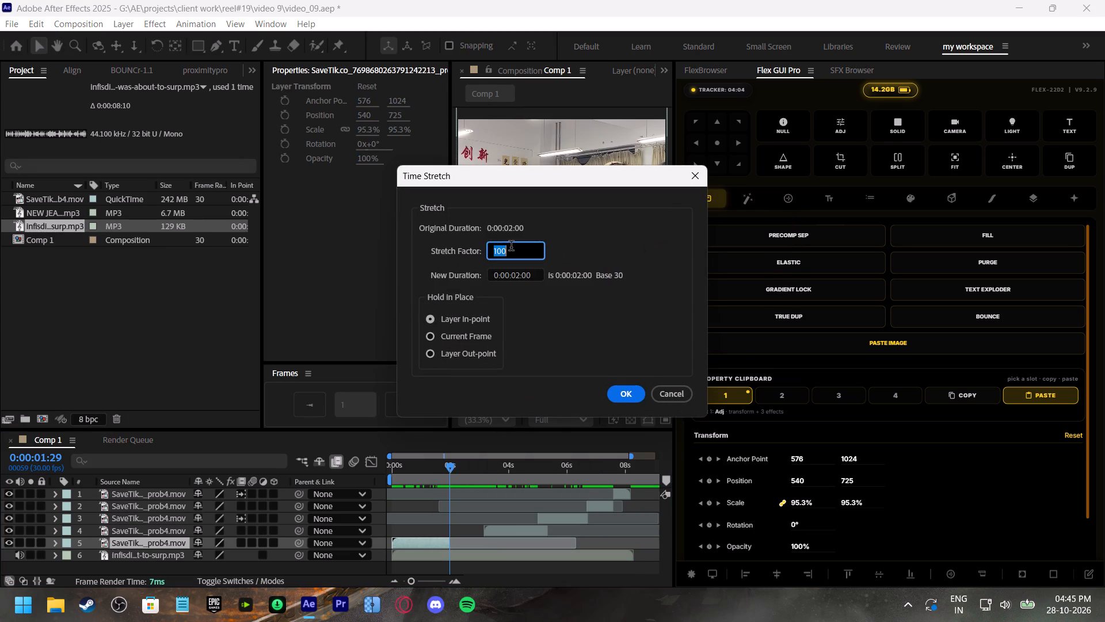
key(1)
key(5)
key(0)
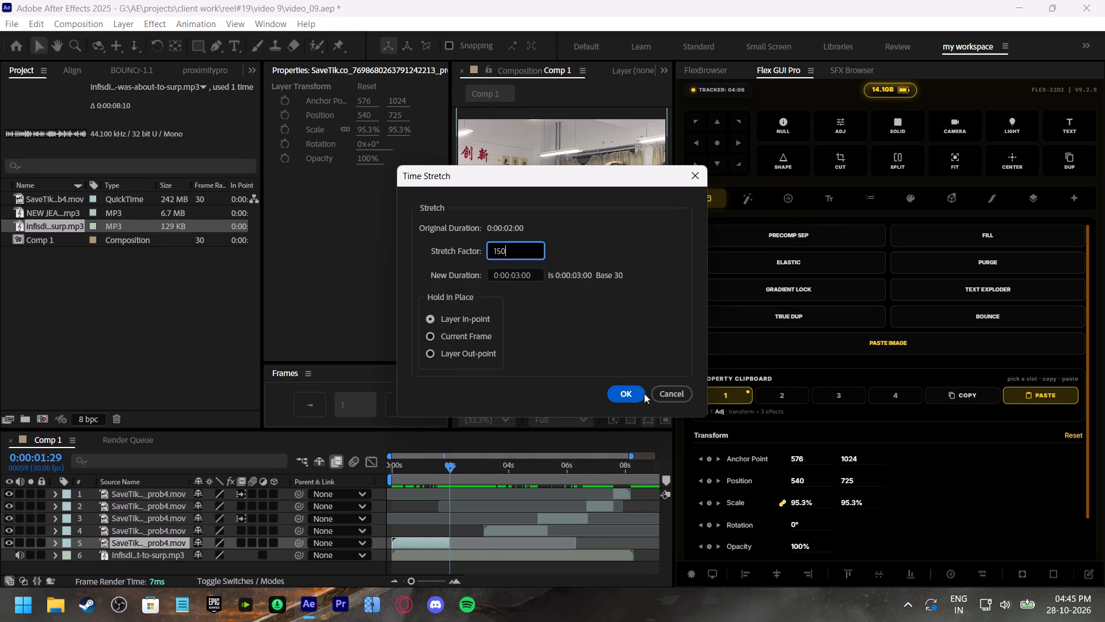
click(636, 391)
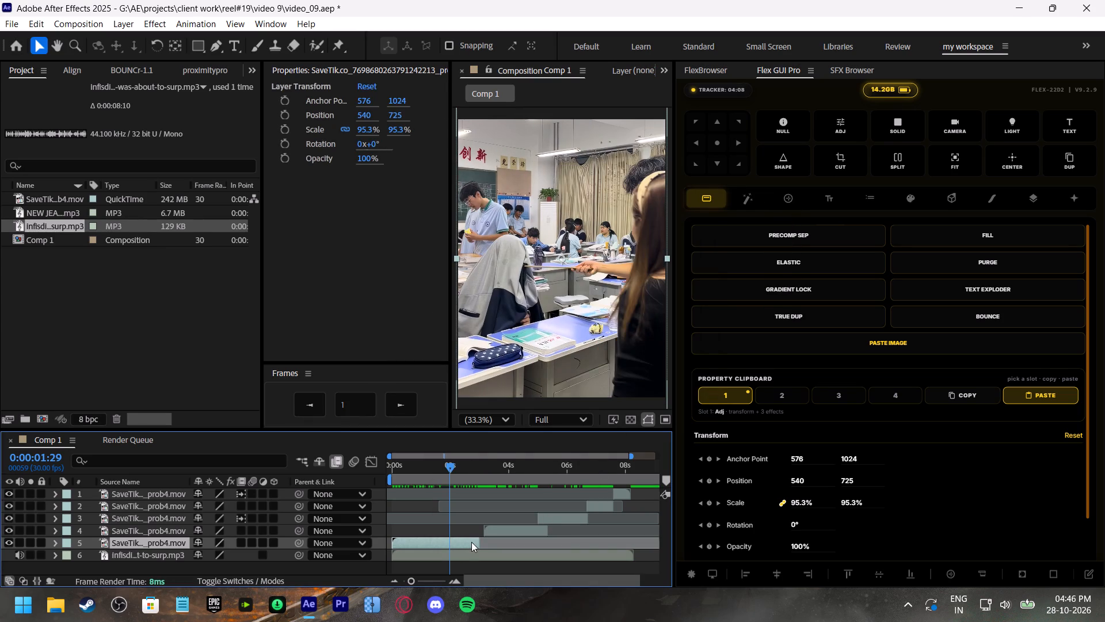
Set the opening segment's stretch factor to 158% so that it fills the gap up to the next segment.
click(471, 542)
right_click(471, 542)
right_click(474, 543)
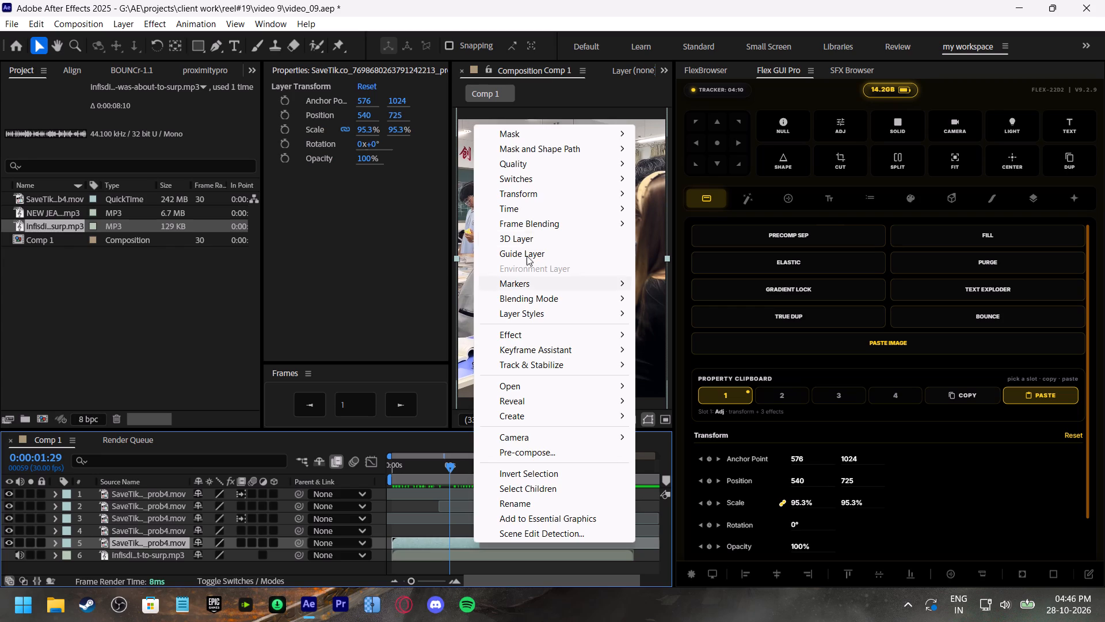
click(525, 213)
click(706, 237)
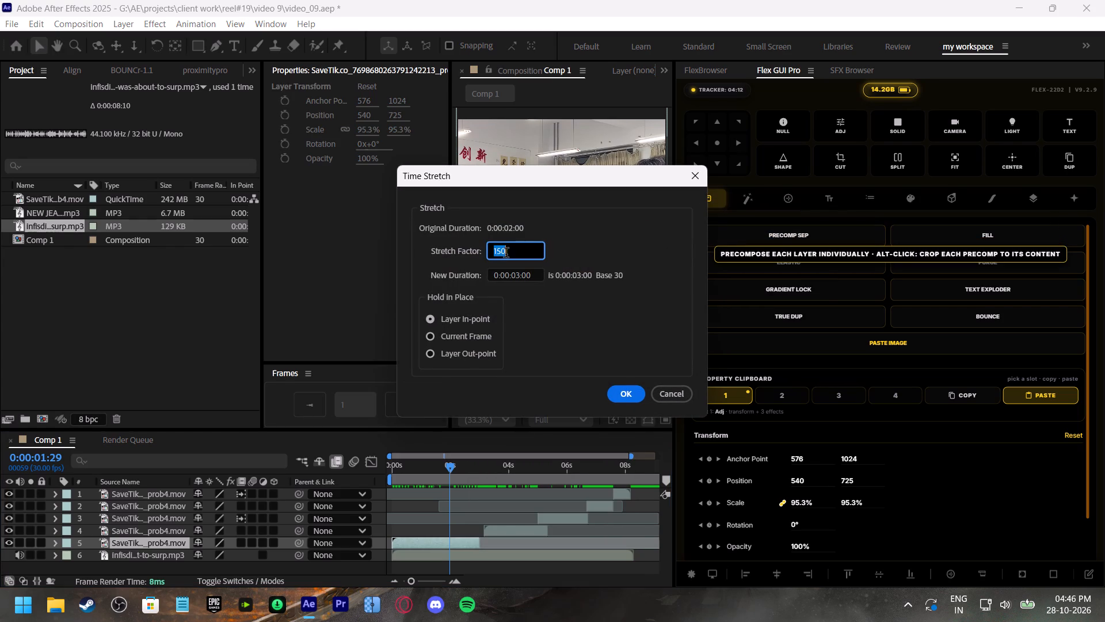
text(15)
key(8)
click(634, 387)
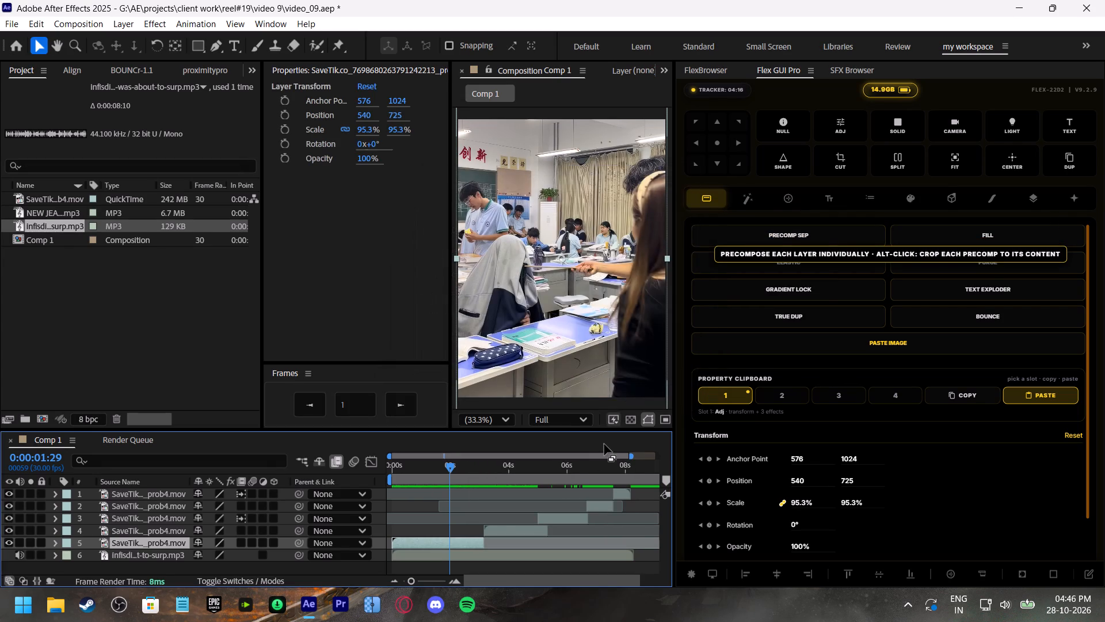
Scrub through the slowed opening segment back to its first frame and save the project.
drag(451, 458, 312, 480)
drag(475, 471, 449, 475)
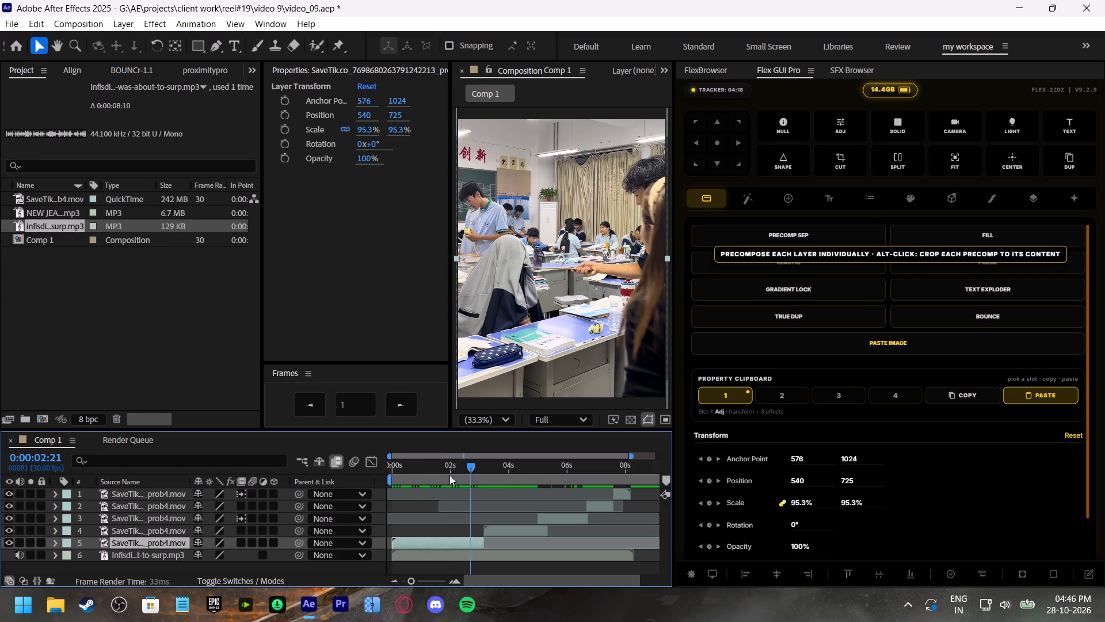
drag(449, 475, 331, 479)
key(ctrl+s)
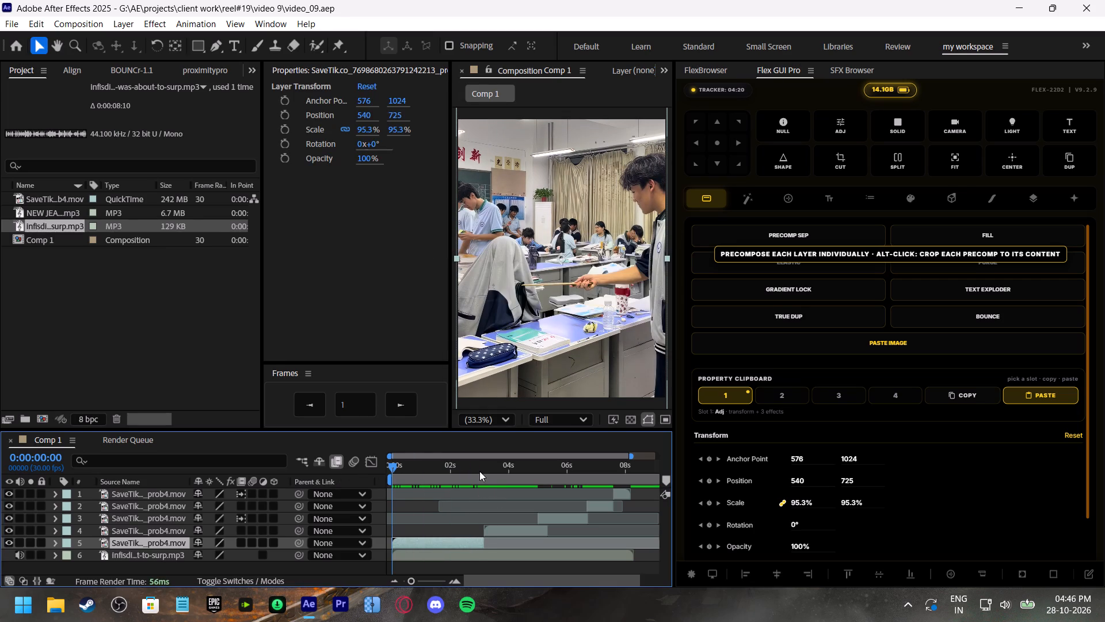
Check at frame level that the opening segment's end meets the next segment's start at 0:00:03:05.
drag(478, 469, 482, 475)
drag(410, 581, 427, 578)
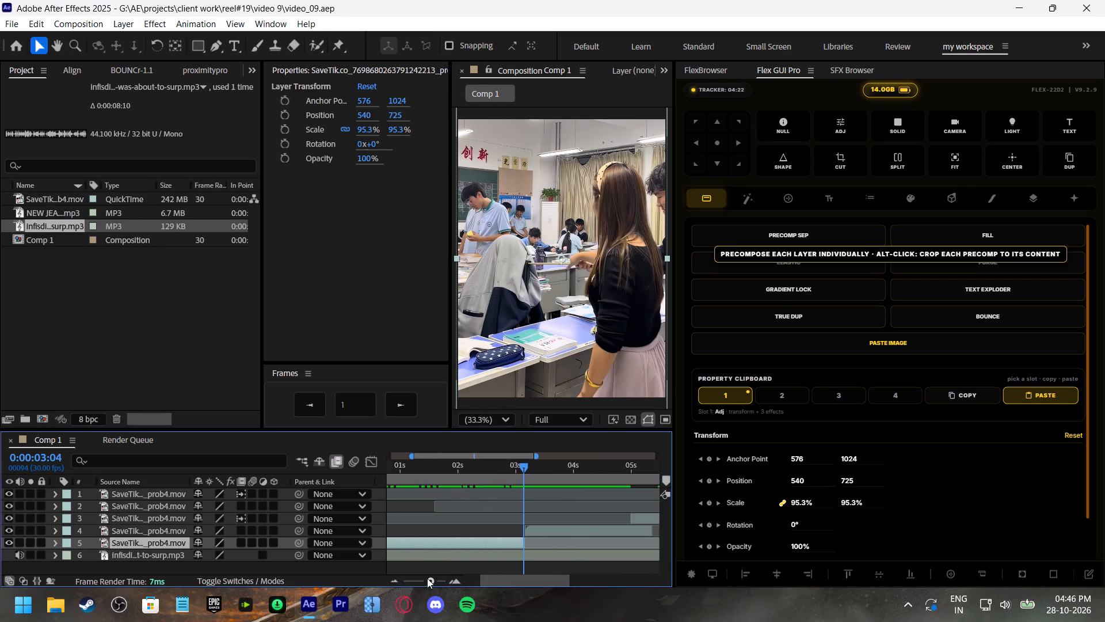
drag(427, 578, 490, 571)
drag(552, 544, 557, 546)
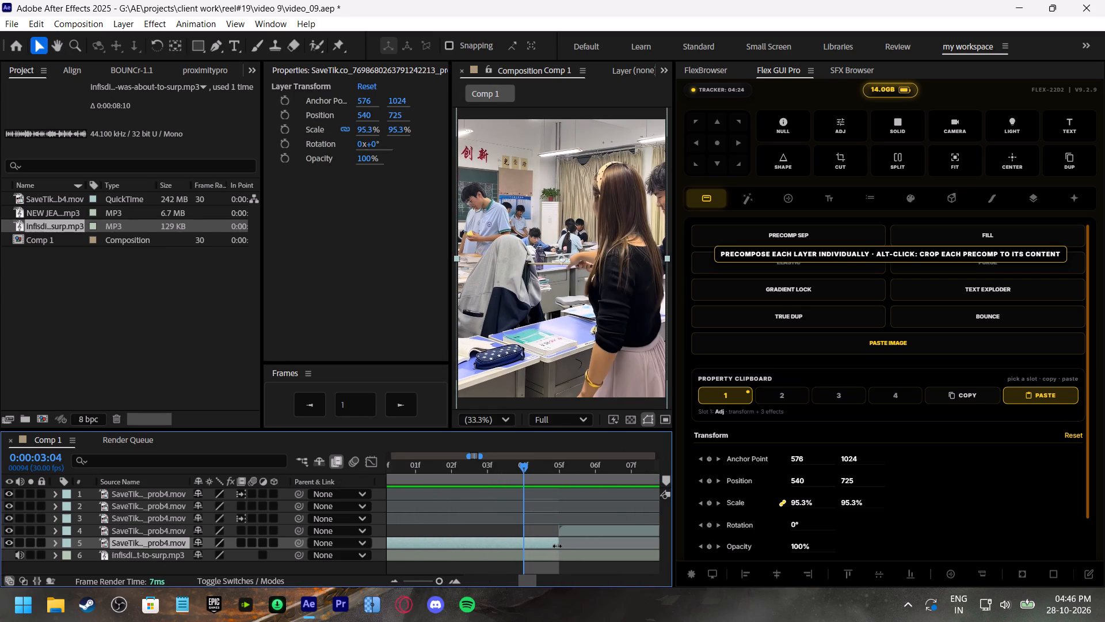
Enable Pixel Motion frame blending on the slowed opening segment, play the result back and save the project.
drag(557, 546, 558, 546)
drag(425, 581, 385, 578)
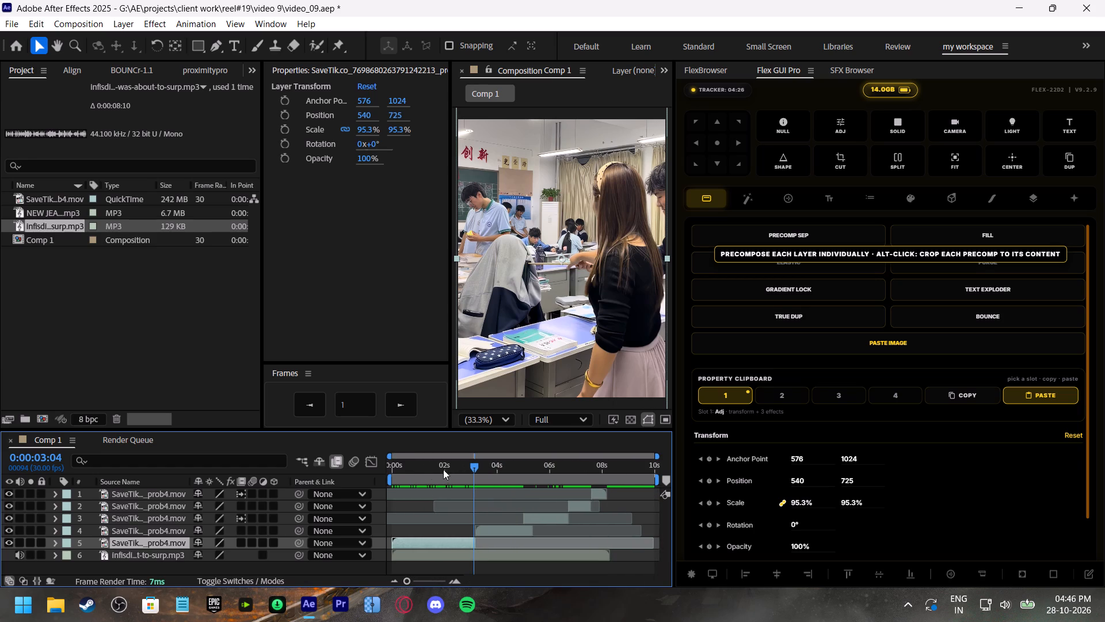
drag(441, 469, 352, 477)
key(space)
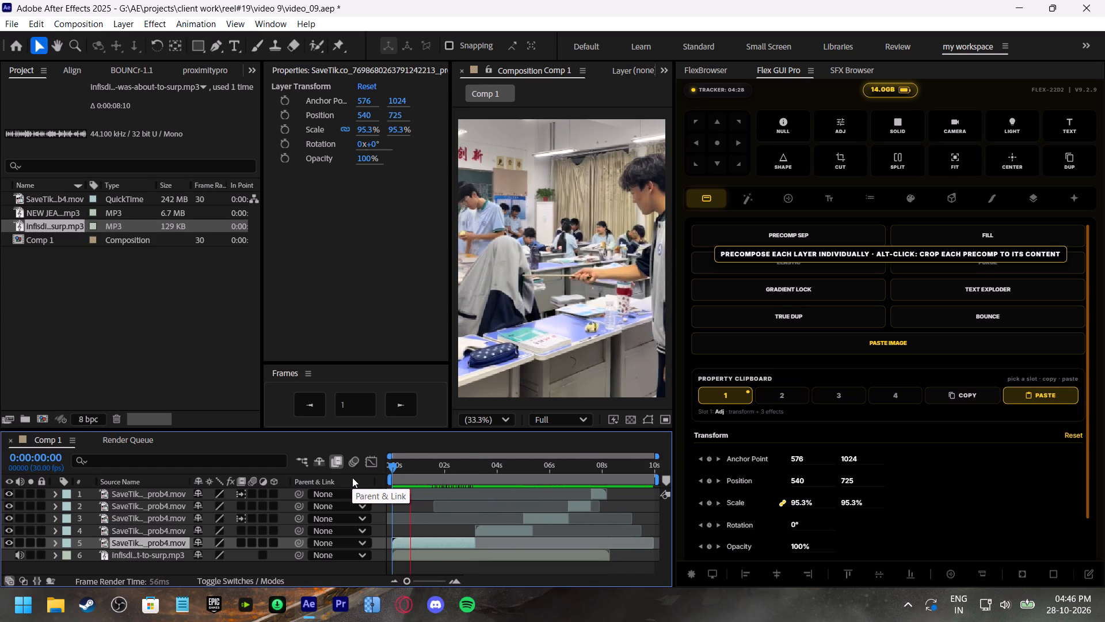
click(407, 469)
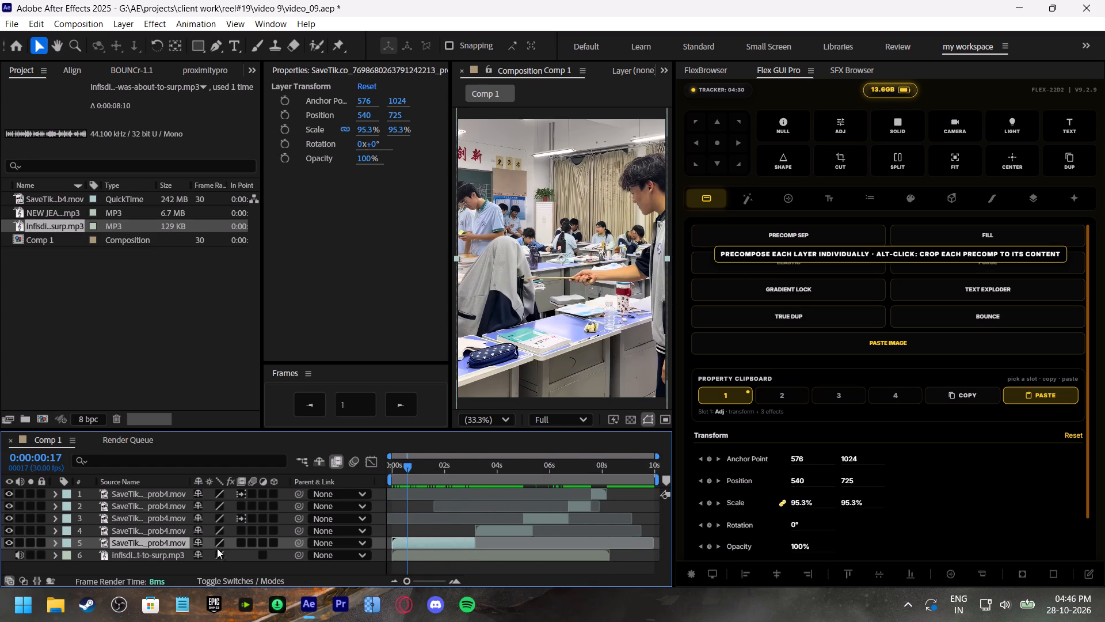
double_click(239, 542)
key(space)
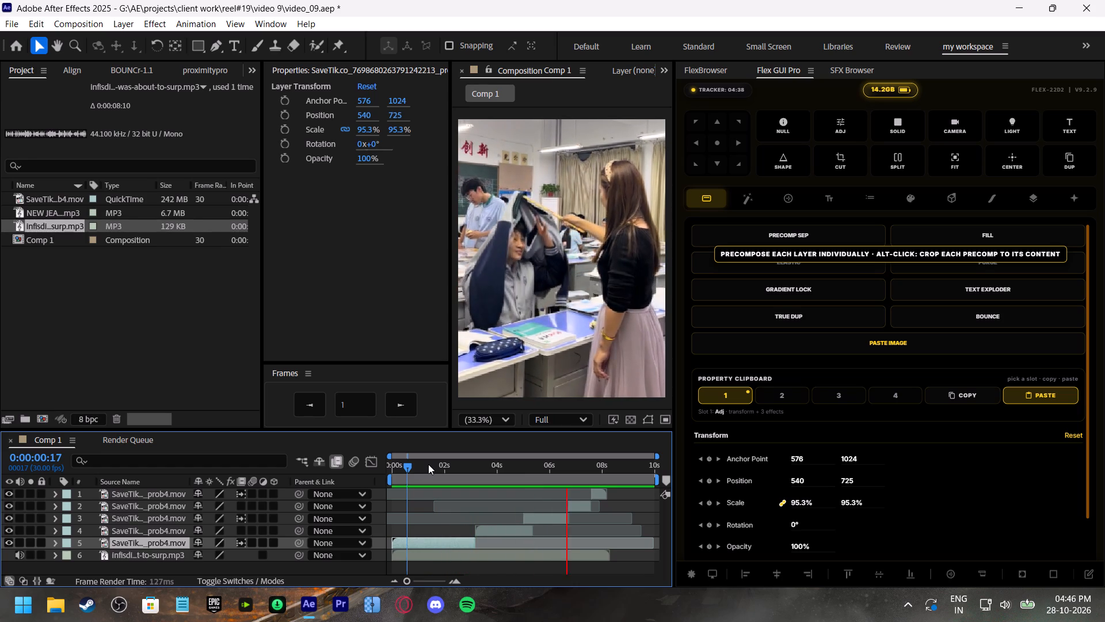
click(500, 462)
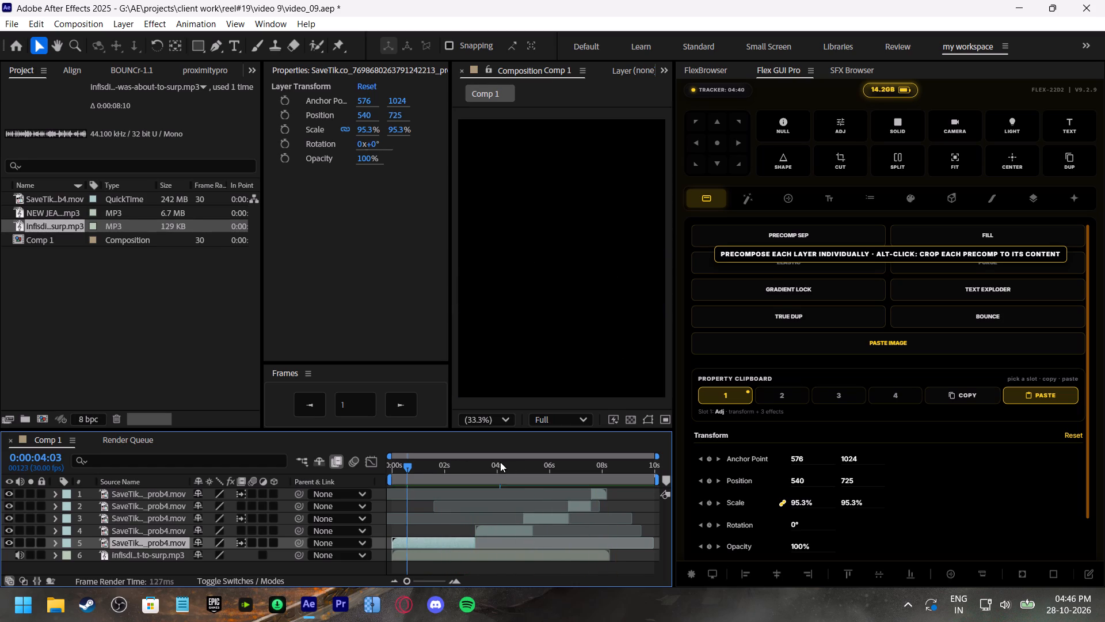
key(ctrl+s)
Set the end of the composition's work area to 0:00:08:05, where the last video segment ends.
drag(576, 469, 610, 487)
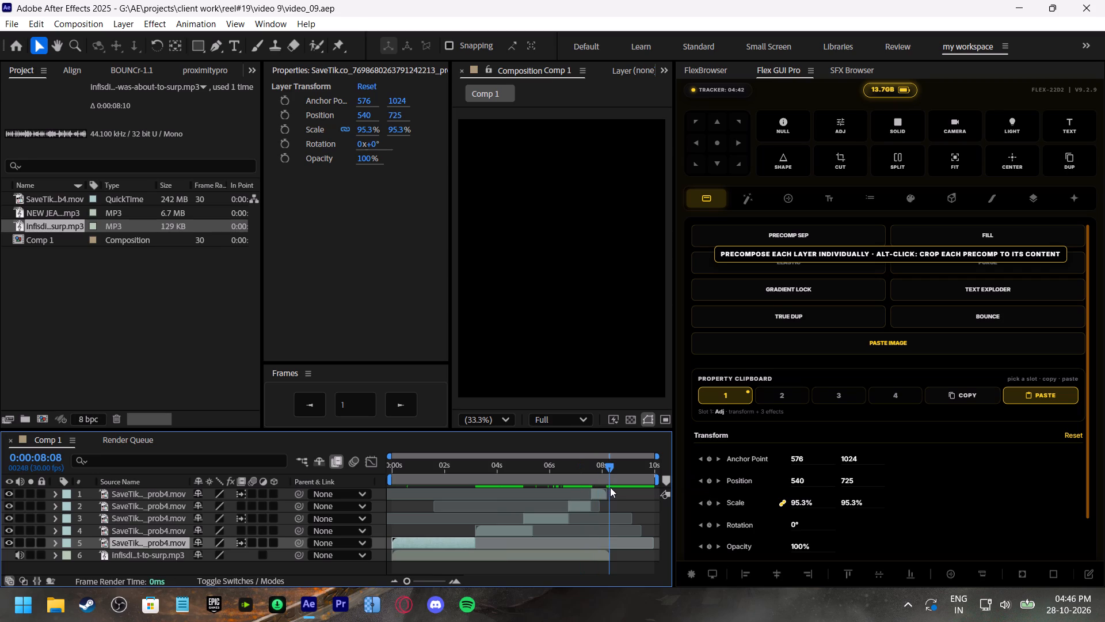
drag(610, 487, 605, 484)
key(space)
click(607, 468)
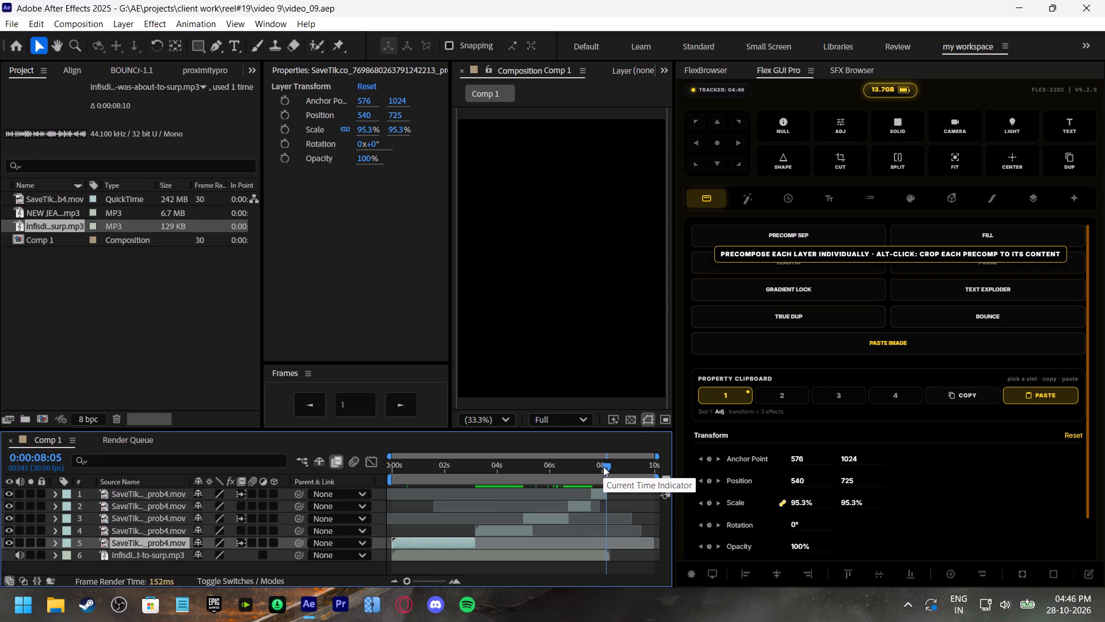
key(n)
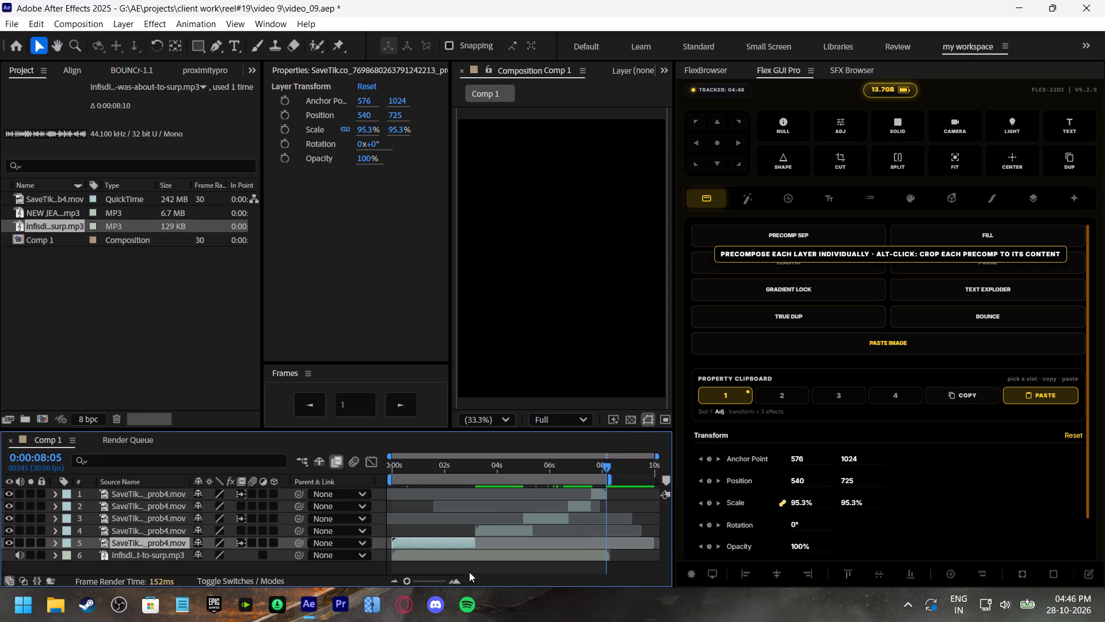
Switch to Discord.
click(440, 596)
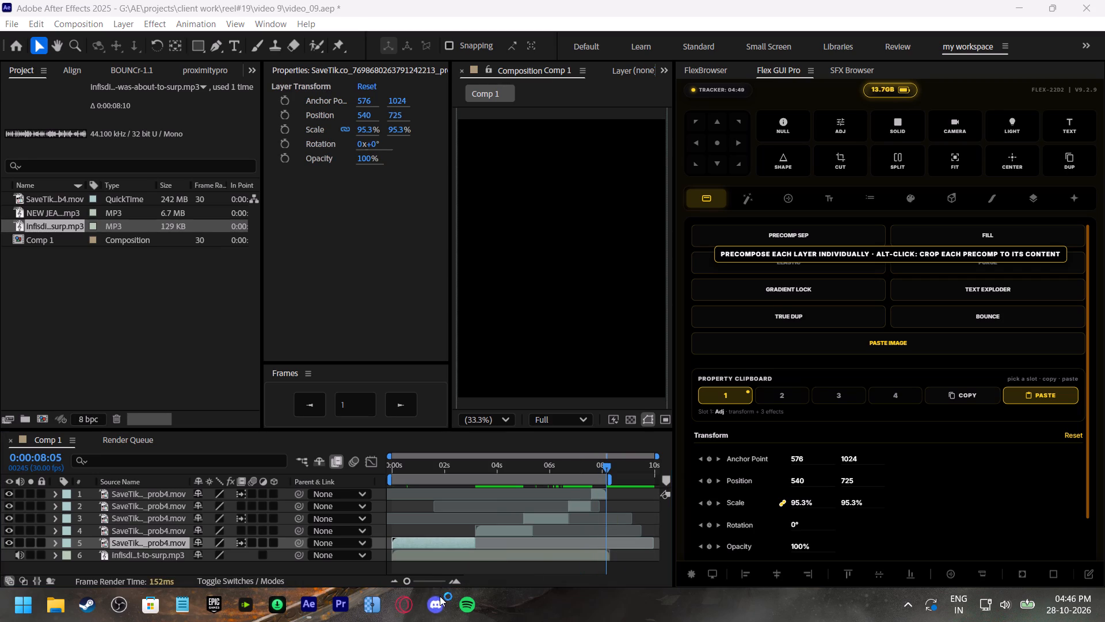
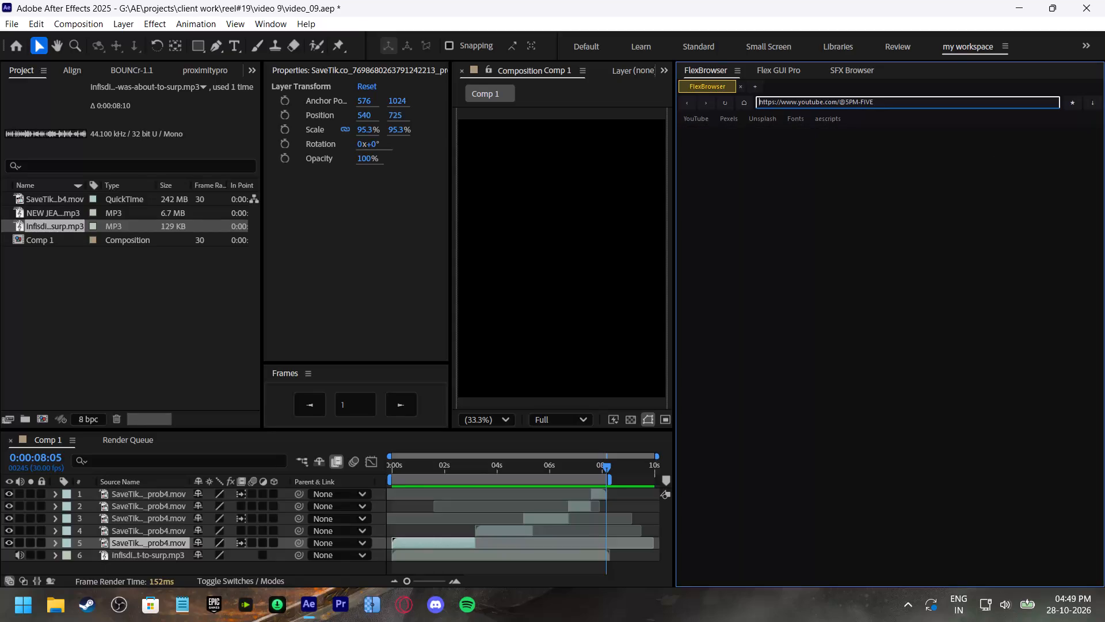
Open the Shorts of the 5PM YouTube channel and watch "She didn't notice at all" for its editing and caption style.
scroll(881, 287, down, 2)
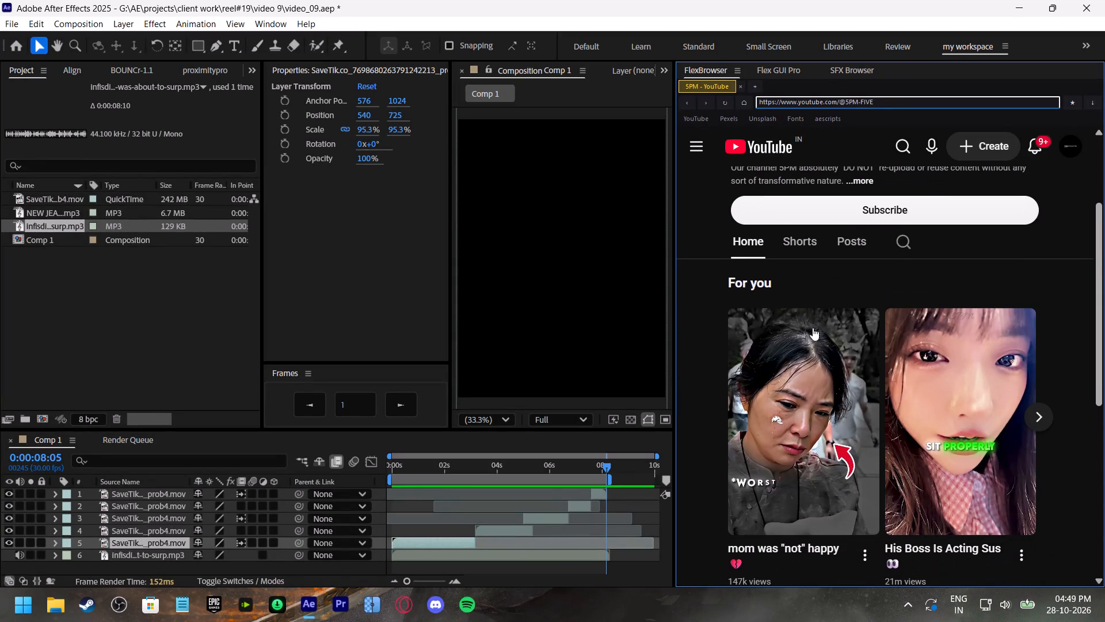
click(793, 246)
scroll(846, 446, down, 2)
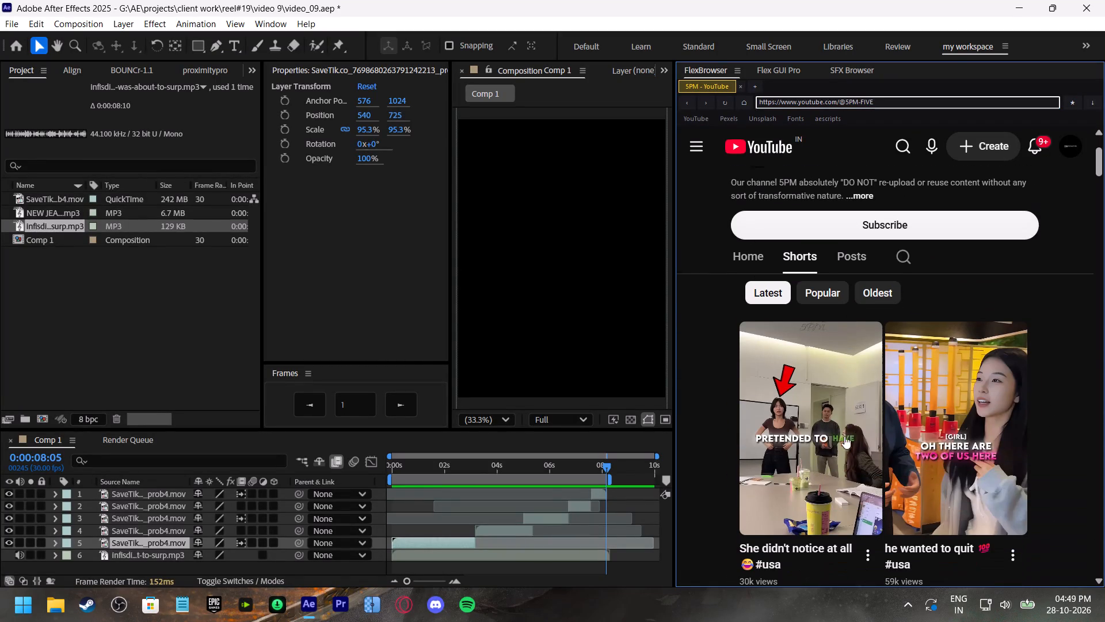
click(812, 407)
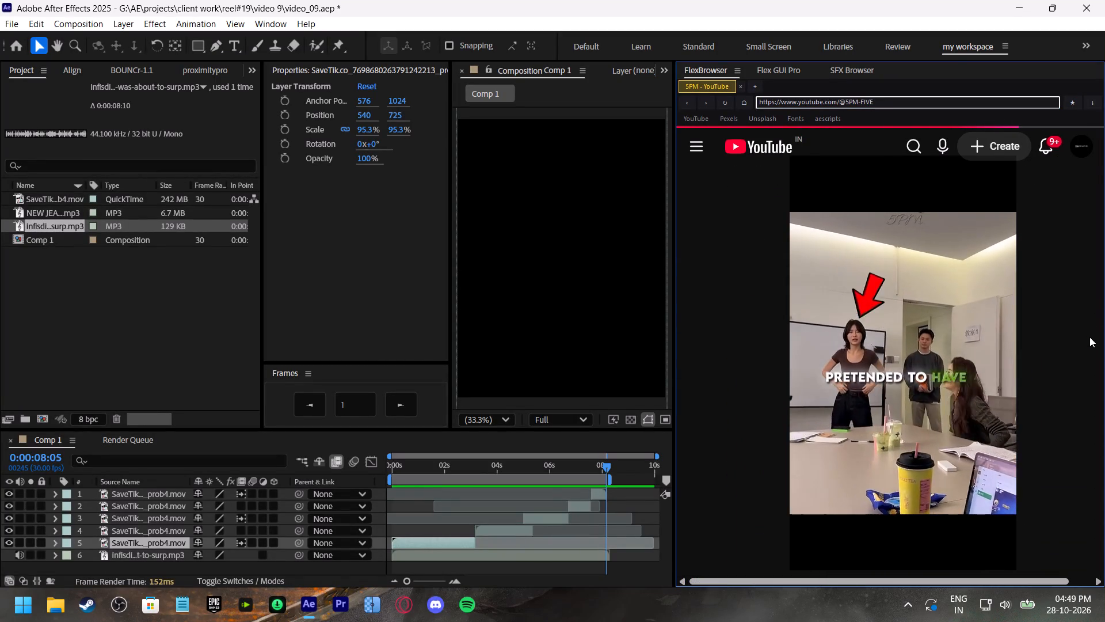
scroll(1085, 333, down, 1)
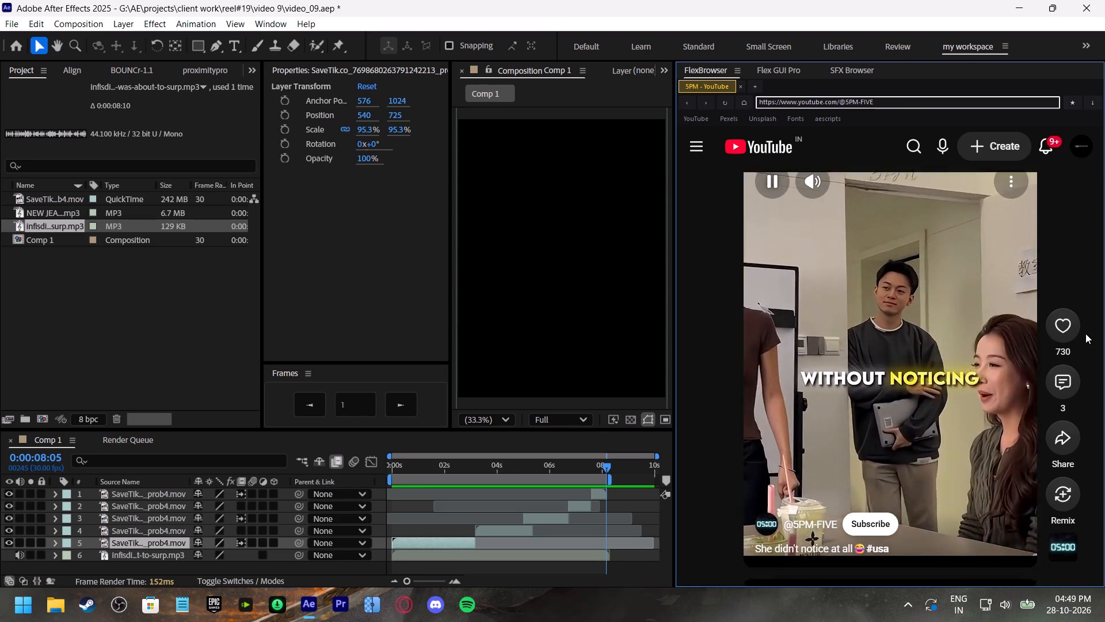
scroll(1085, 333, up, 1)
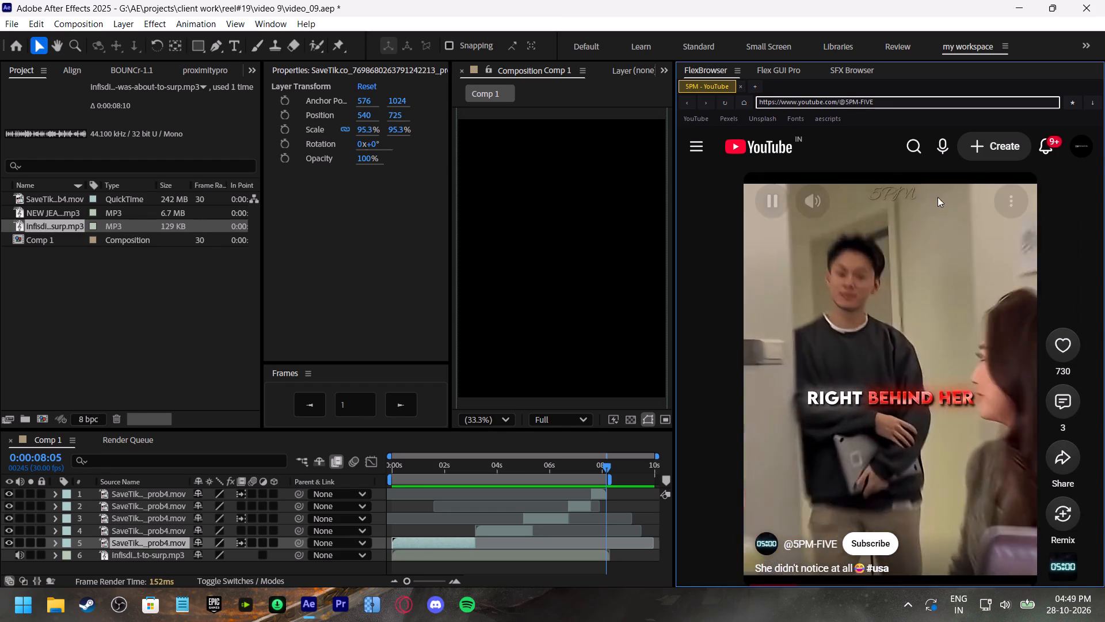
click(856, 200)
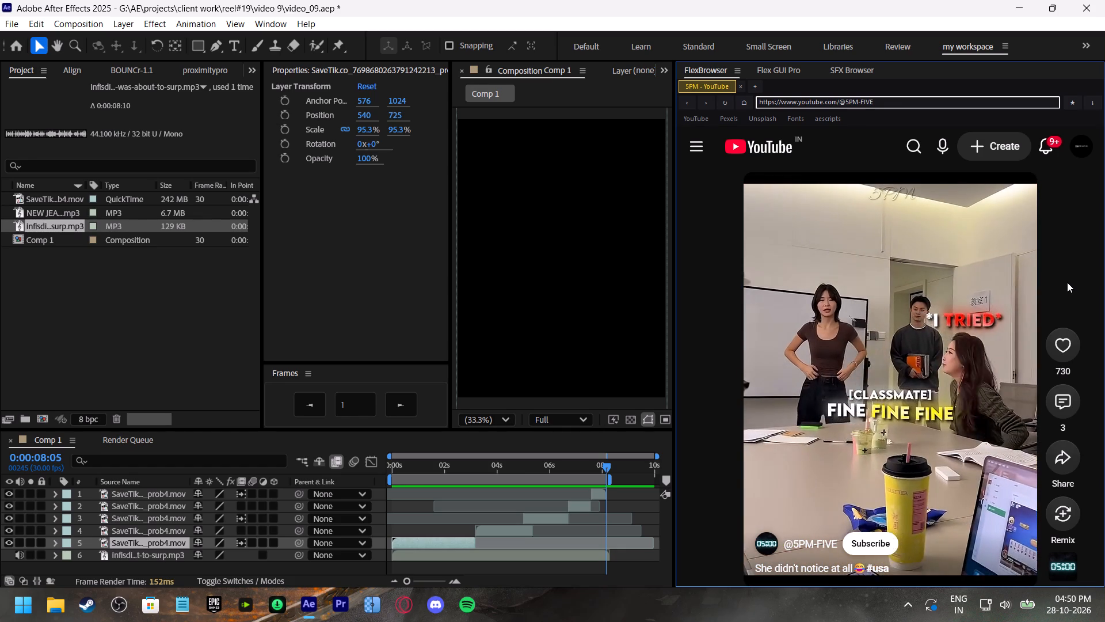
Watch the following 5PM Shorts through to "He will never want to sleep again", studying their captions and effects.
scroll(1067, 282, down, 1)
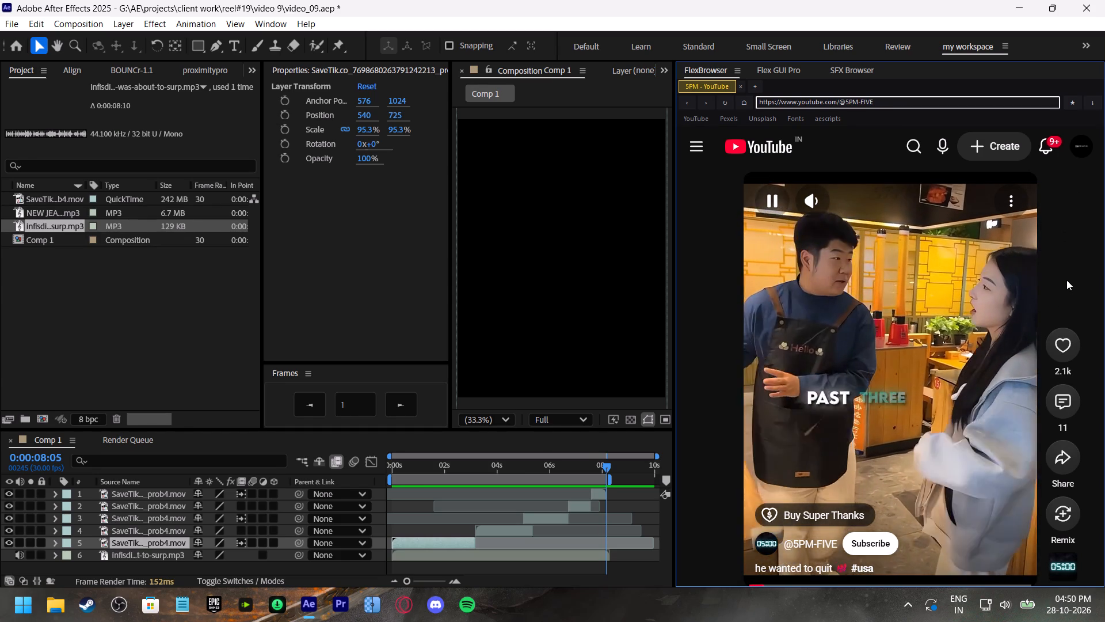
scroll(1065, 283, down, 1)
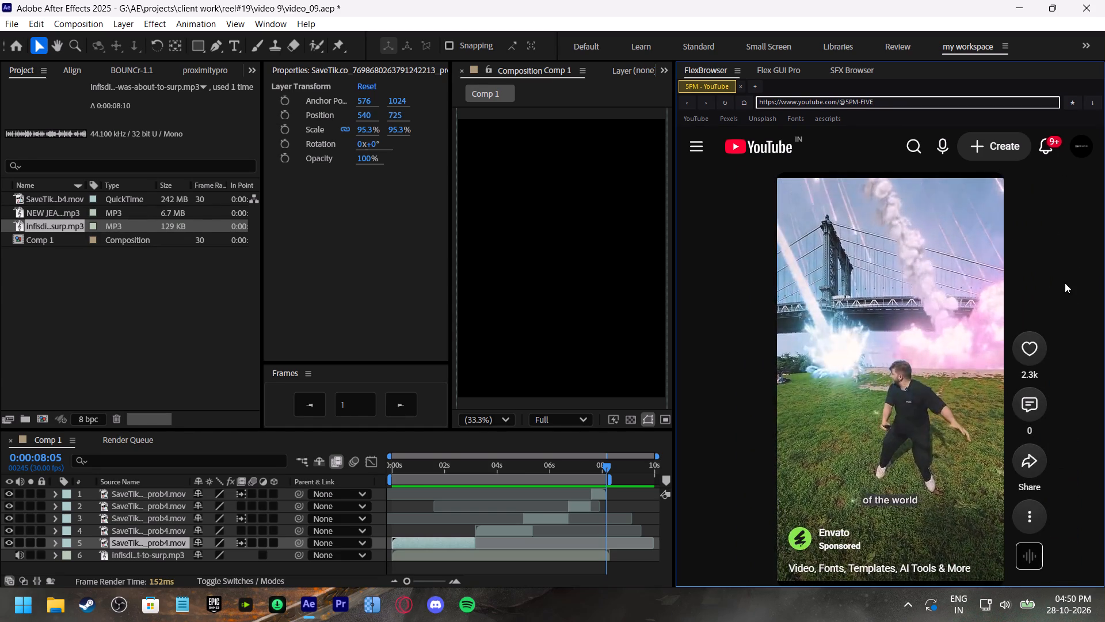
scroll(1064, 282, down, 1)
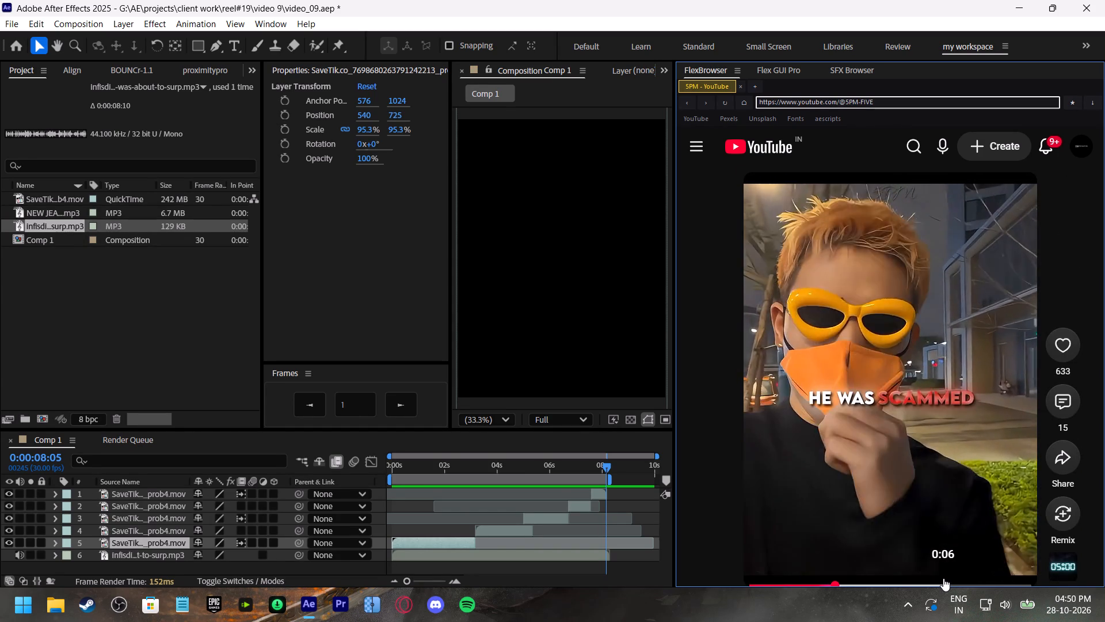
click(944, 577)
scroll(1031, 396, down, 2)
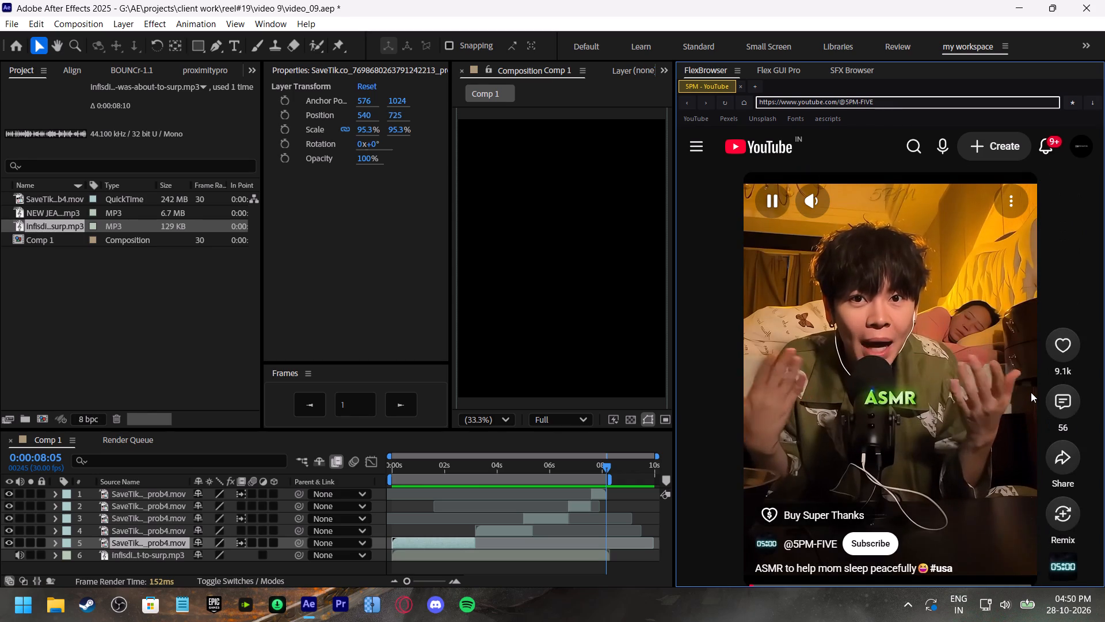
scroll(1031, 388, down, 1)
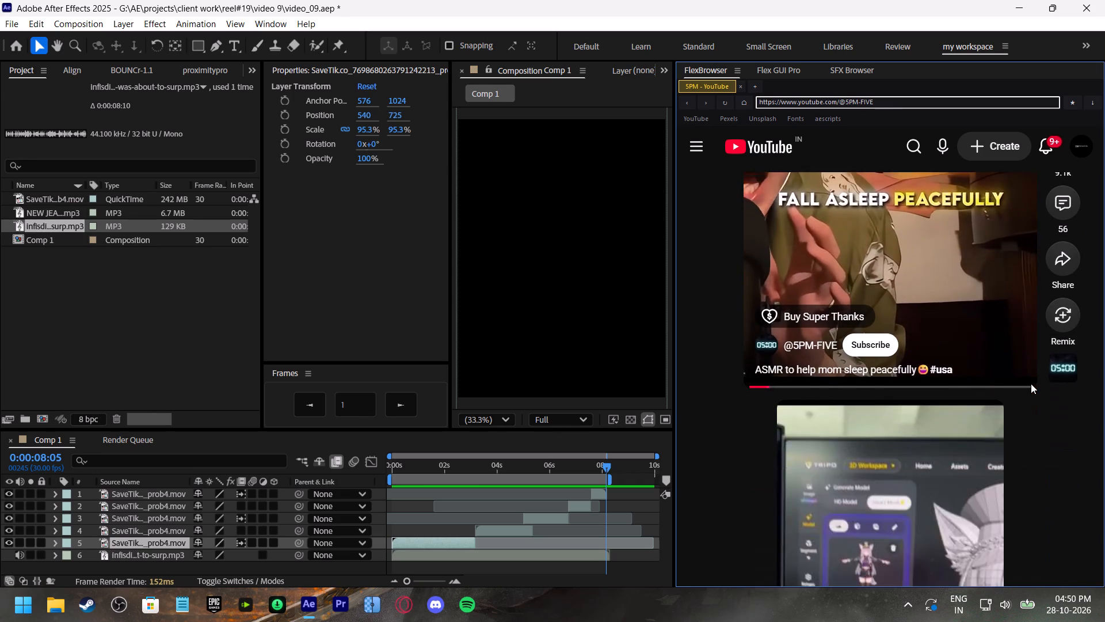
scroll(1031, 382, down, 1)
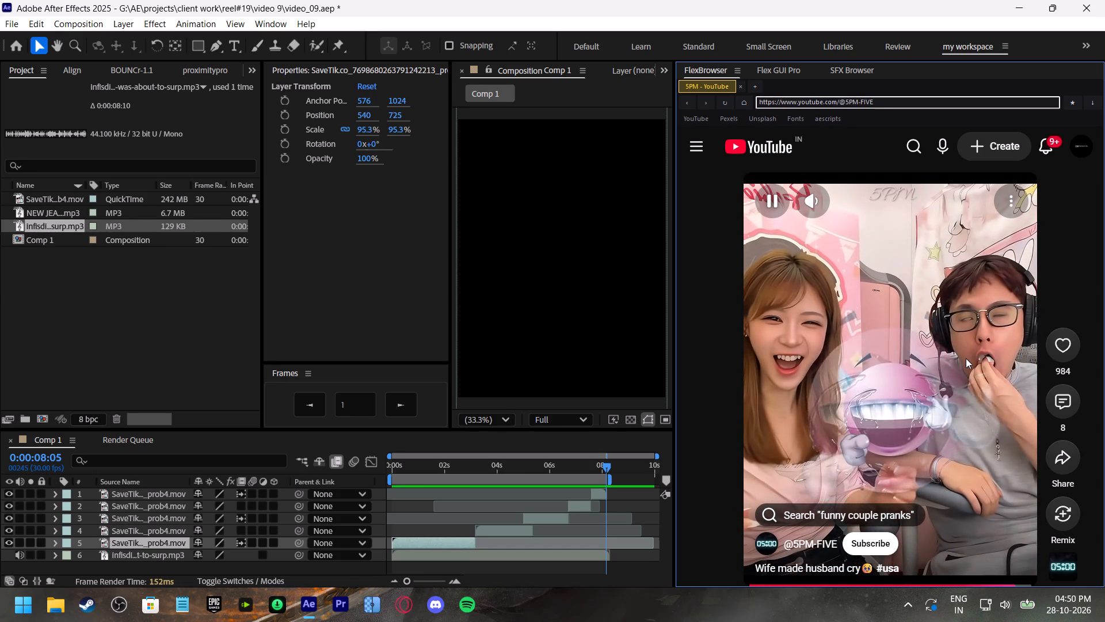
scroll(966, 358, down, 1)
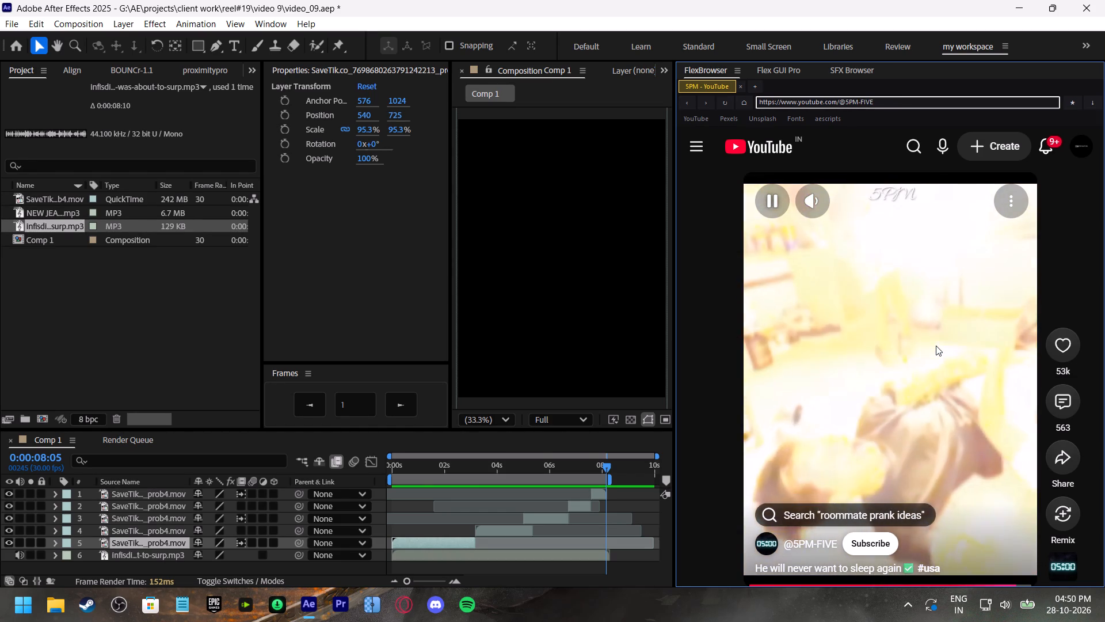
Continue through the 5PM Shorts from "Bro is definitely NOT winning" to "Generational Inheritance", studying how they are edited.
scroll(936, 346, down, 2)
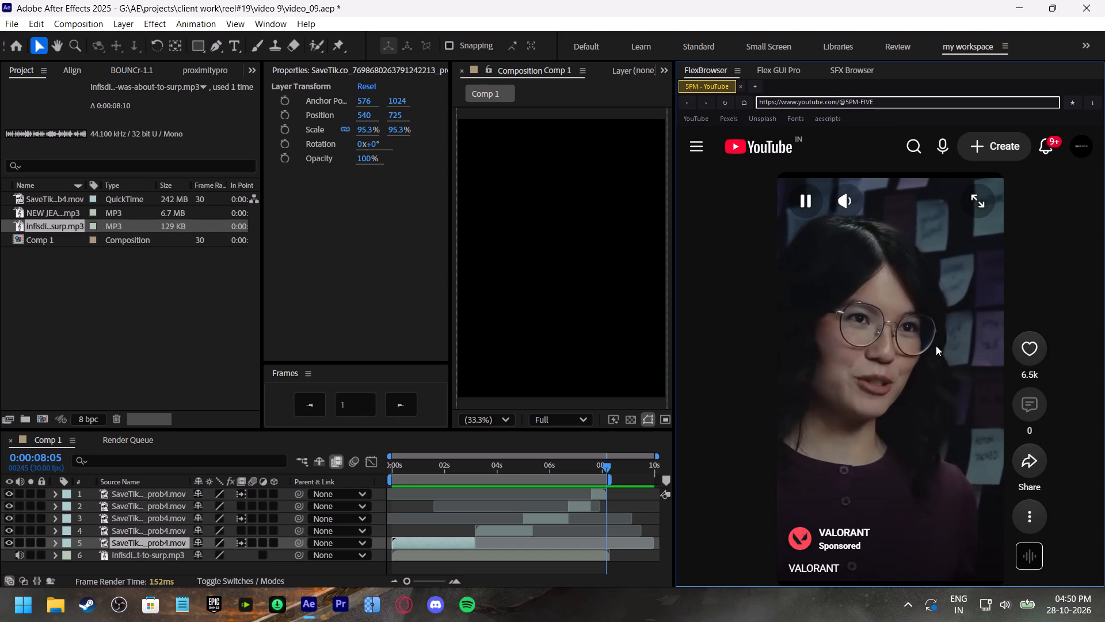
click(1077, 306)
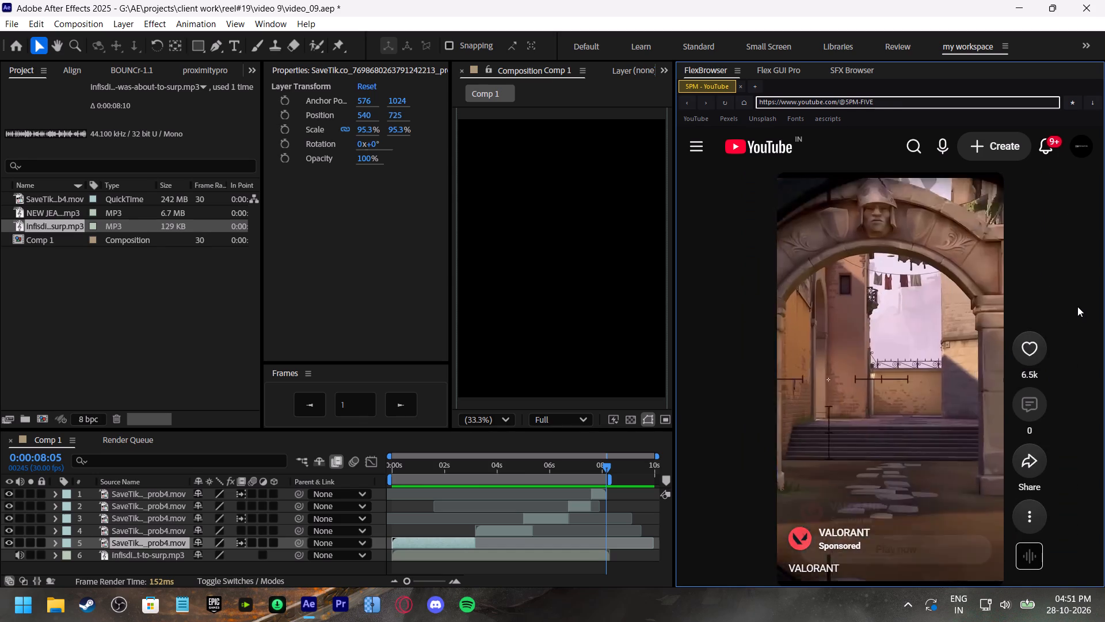
click(1077, 306)
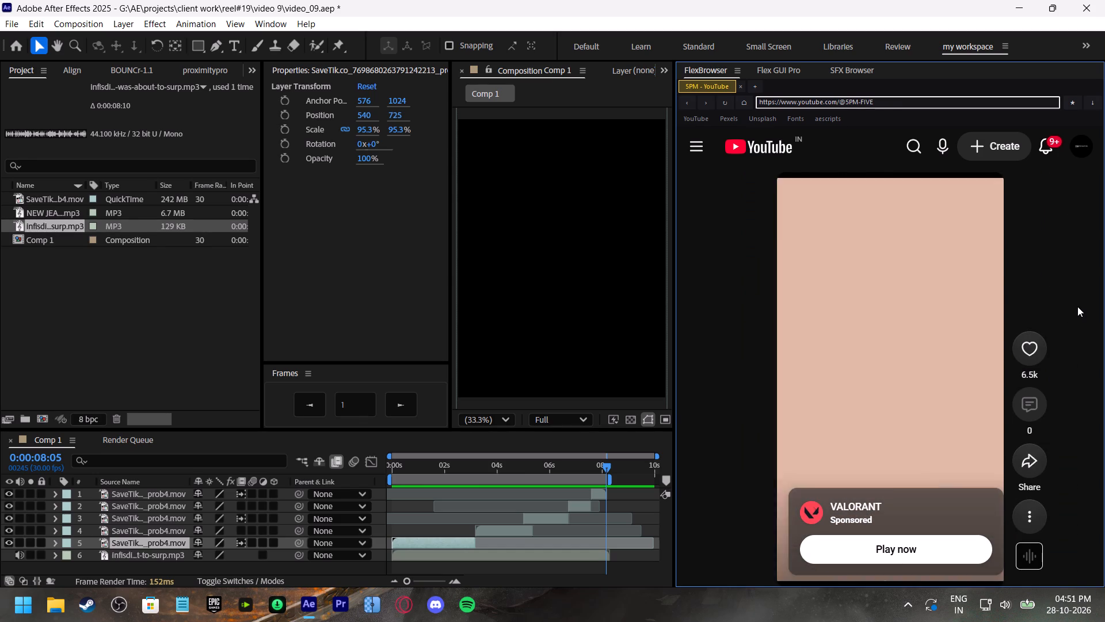
scroll(1076, 308, down, 2)
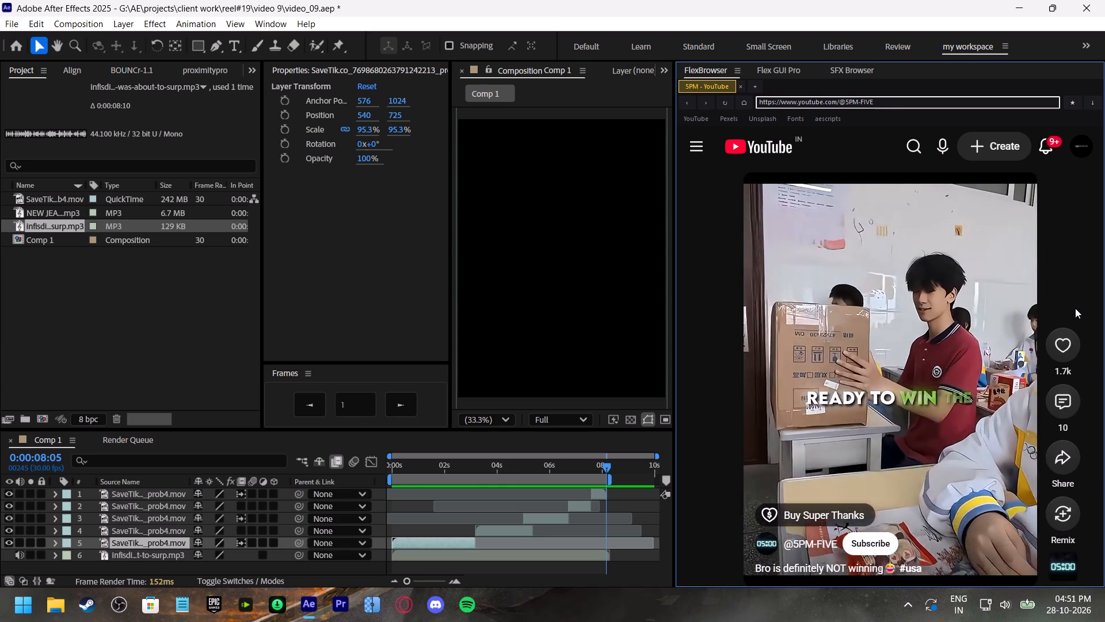
click(1075, 308)
click(1075, 308)
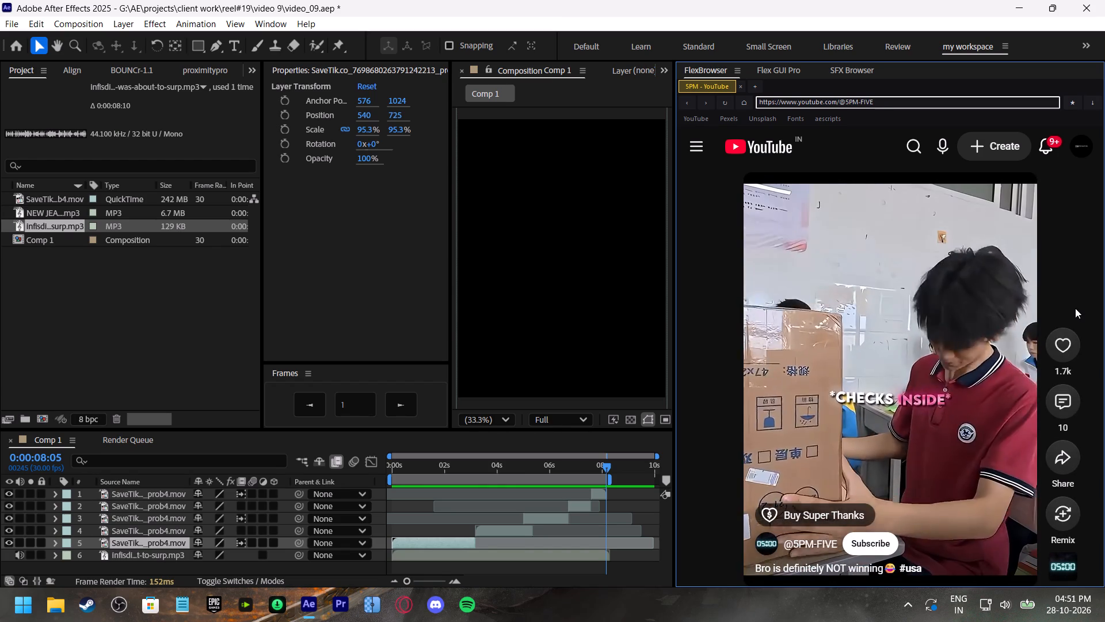
click(1075, 308)
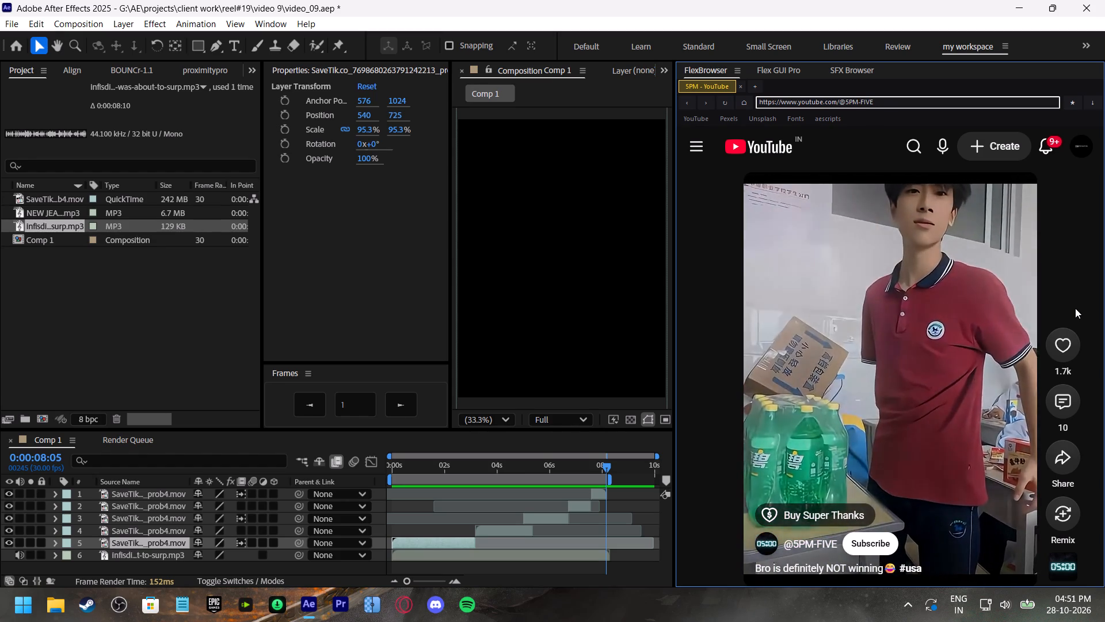
scroll(1072, 312, down, 4)
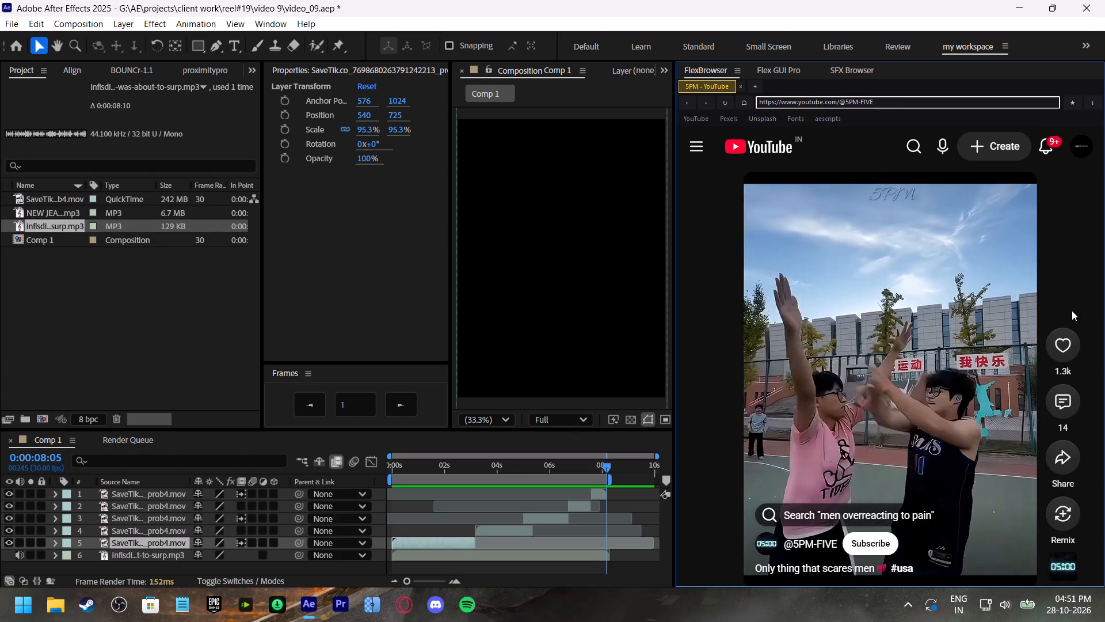
scroll(1072, 310, down, 3)
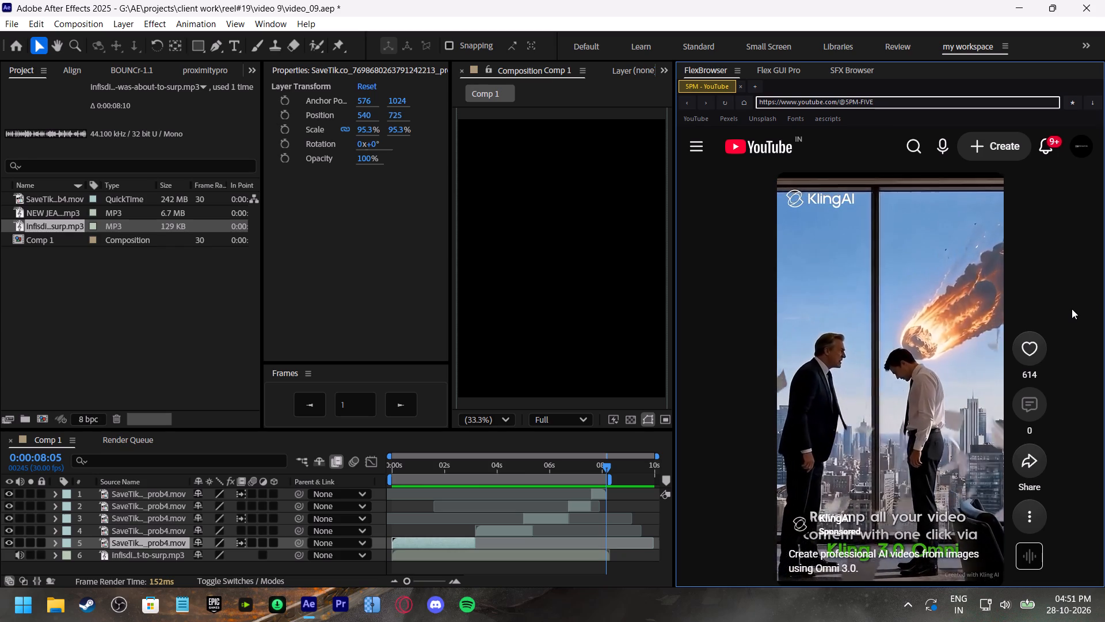
scroll(1071, 310, down, 1)
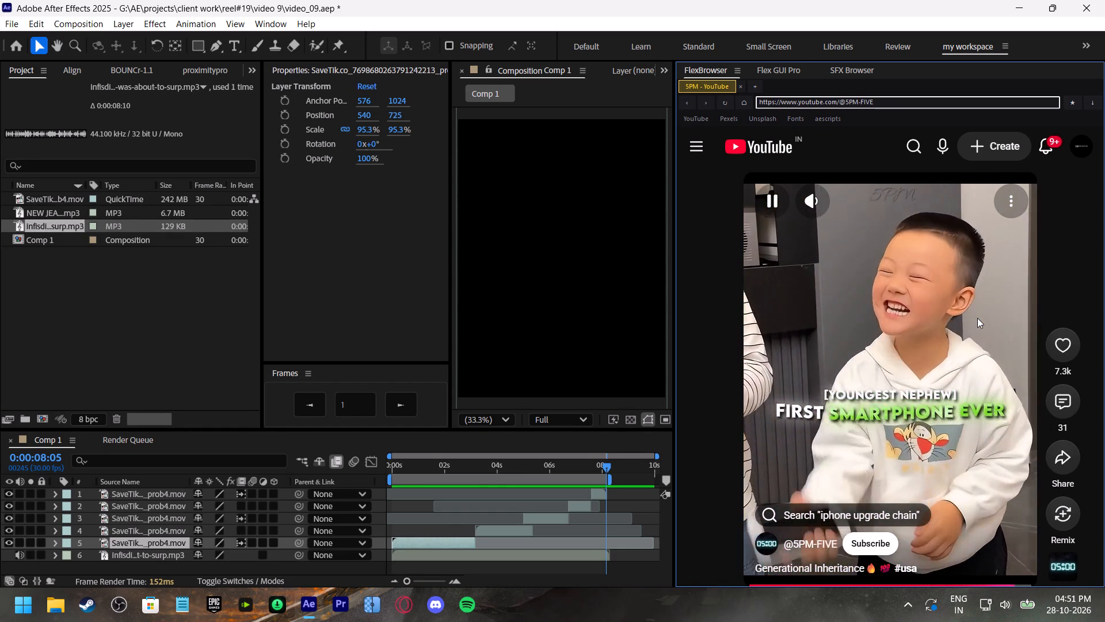
Watch the 5PM Short "this is so relatable" with a look at its later part, and leave it paused.
scroll(977, 318, down, 3)
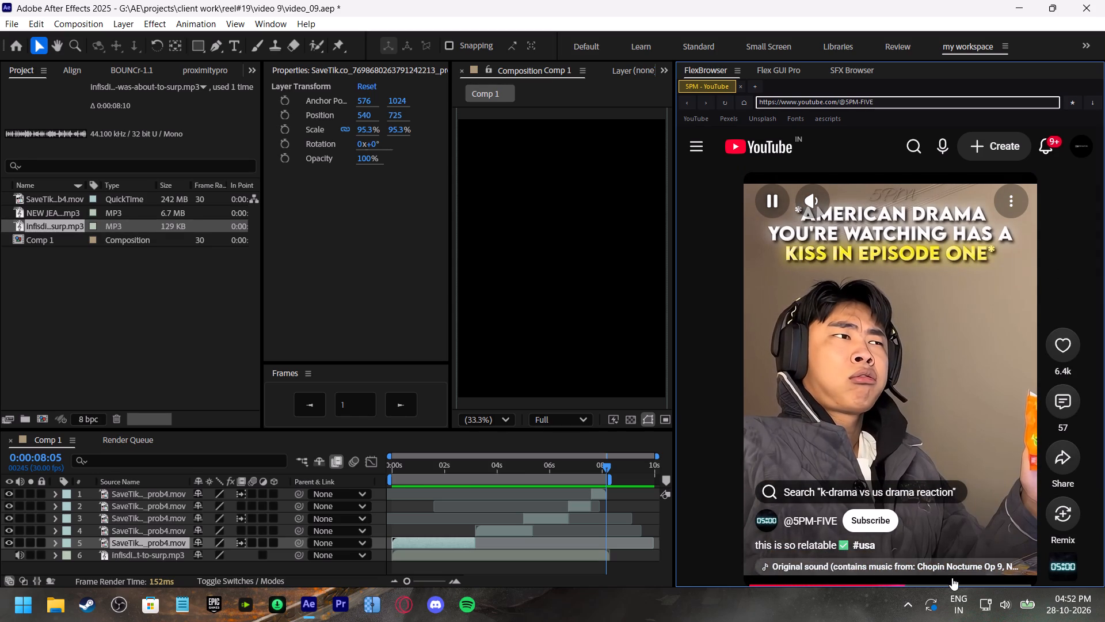
click(955, 578)
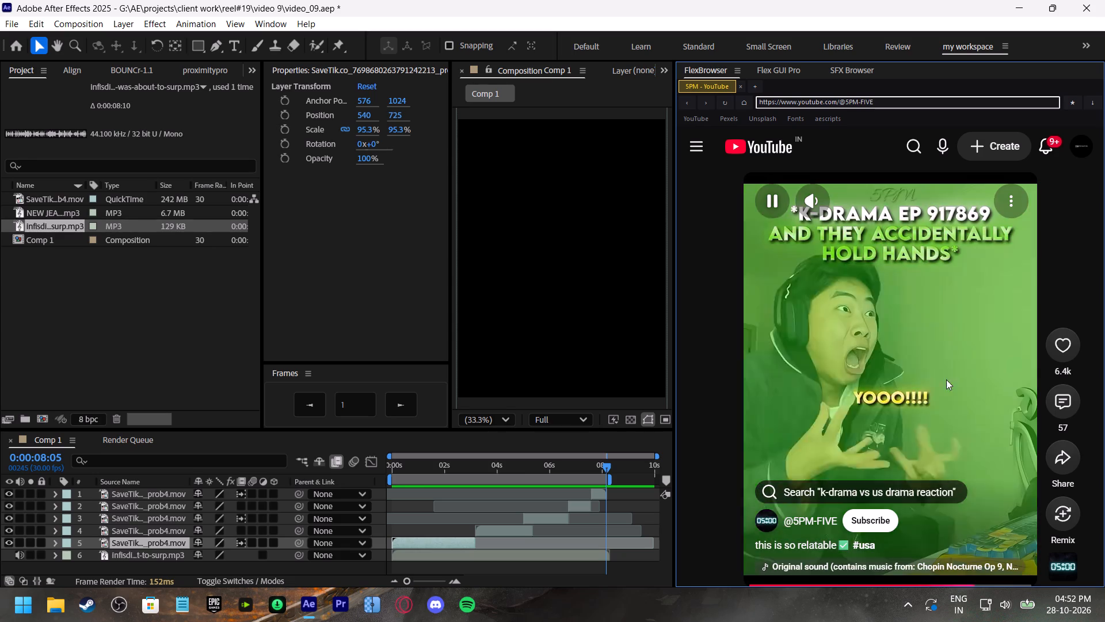
click(923, 340)
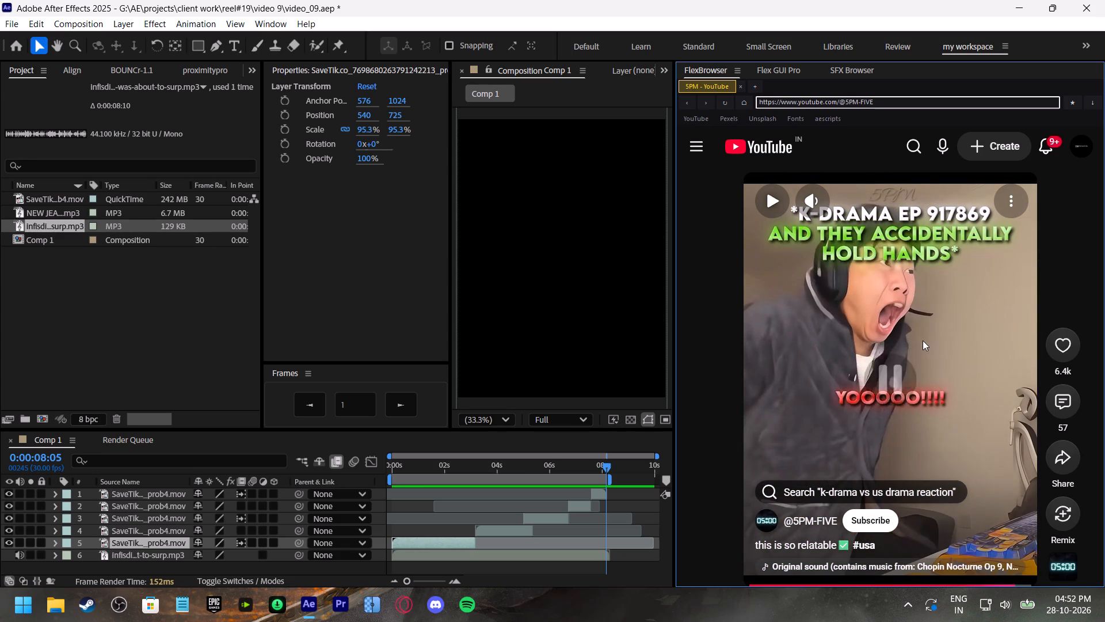
click(820, 323)
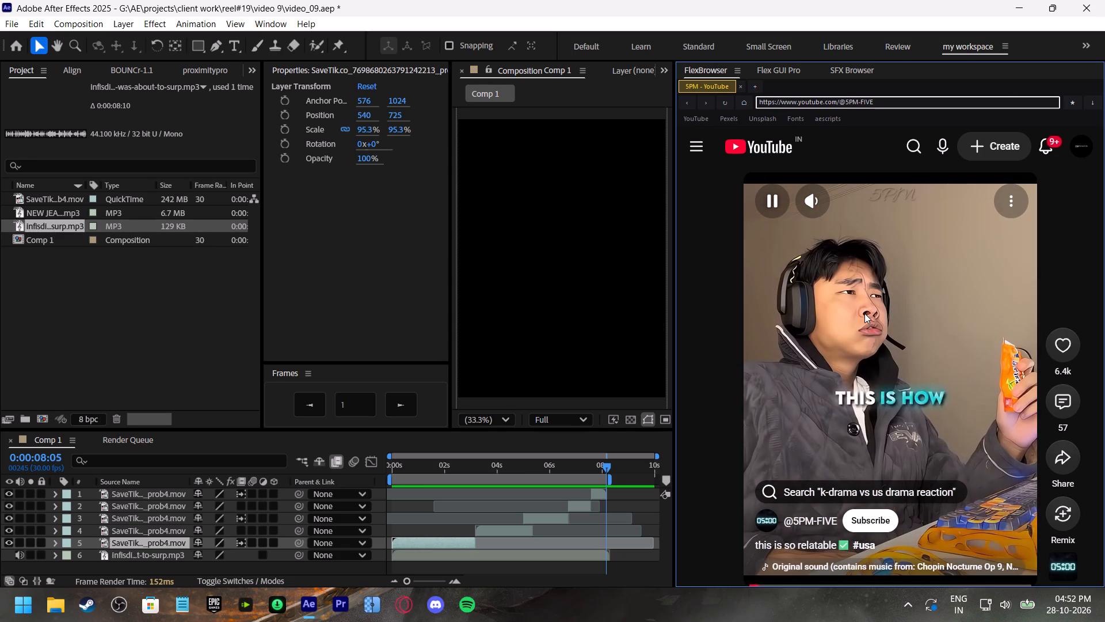
click(924, 318)
Return to the start of Comp 1 and add the NEW JEANS MP3 as the bottom layer, below the voice track.
drag(438, 461, 321, 491)
key(space)
drag(403, 468, 380, 470)
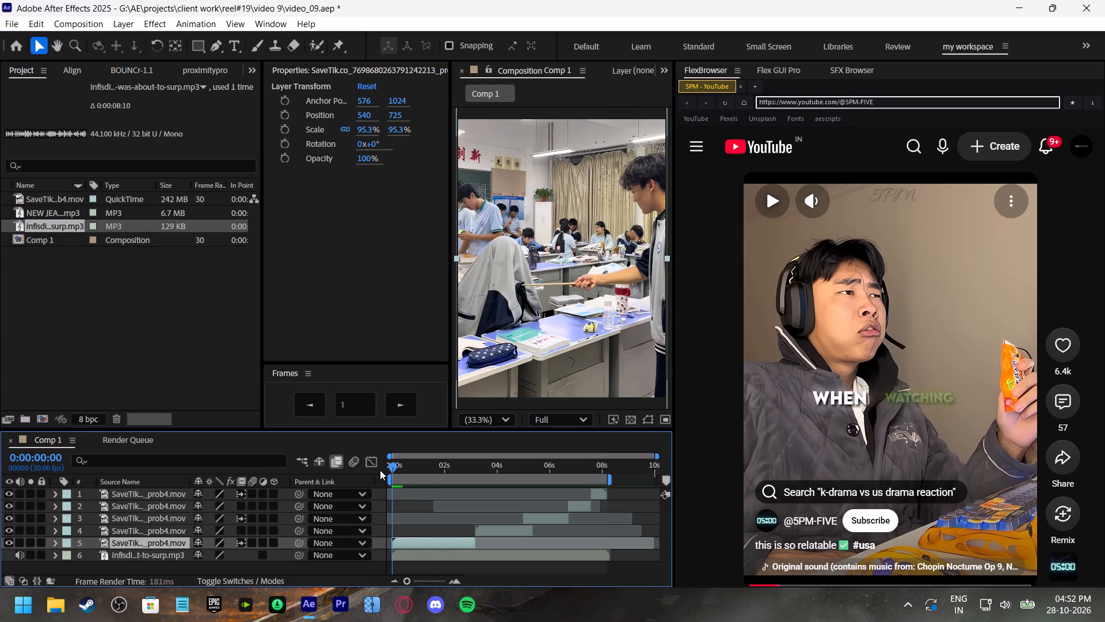
drag(380, 470, 379, 470)
click(56, 211)
drag(41, 213, 125, 449)
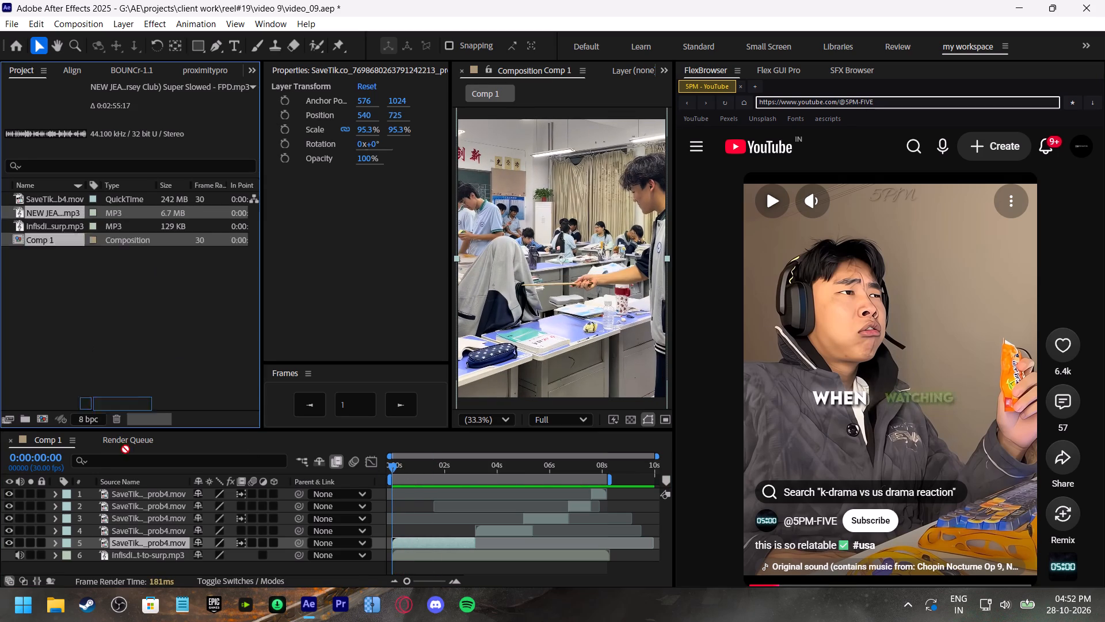
drag(125, 449, 131, 566)
Preview the added music briefly, move the current time to 0:00:00:25 and solo the NEW JEANS audio layer.
key(space)
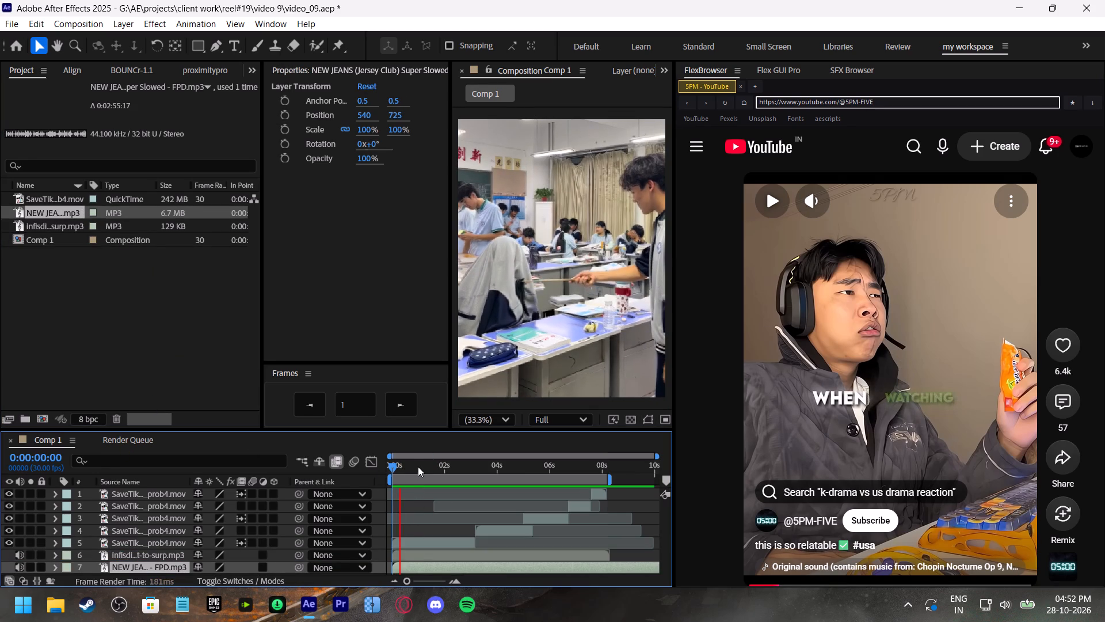
click(418, 466)
click(25, 568)
click(28, 568)
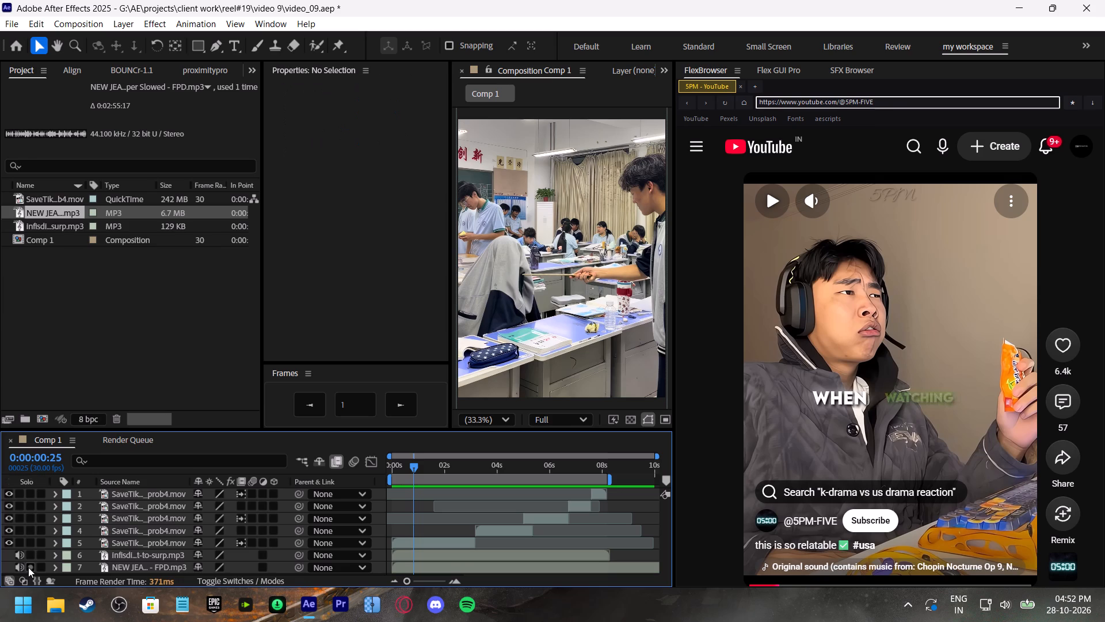
Slide the NEW JEANS layer earlier in several passes, previewing from 0:00:00:25 to audition later parts of the song.
key(space)
drag(582, 570, 574, 570)
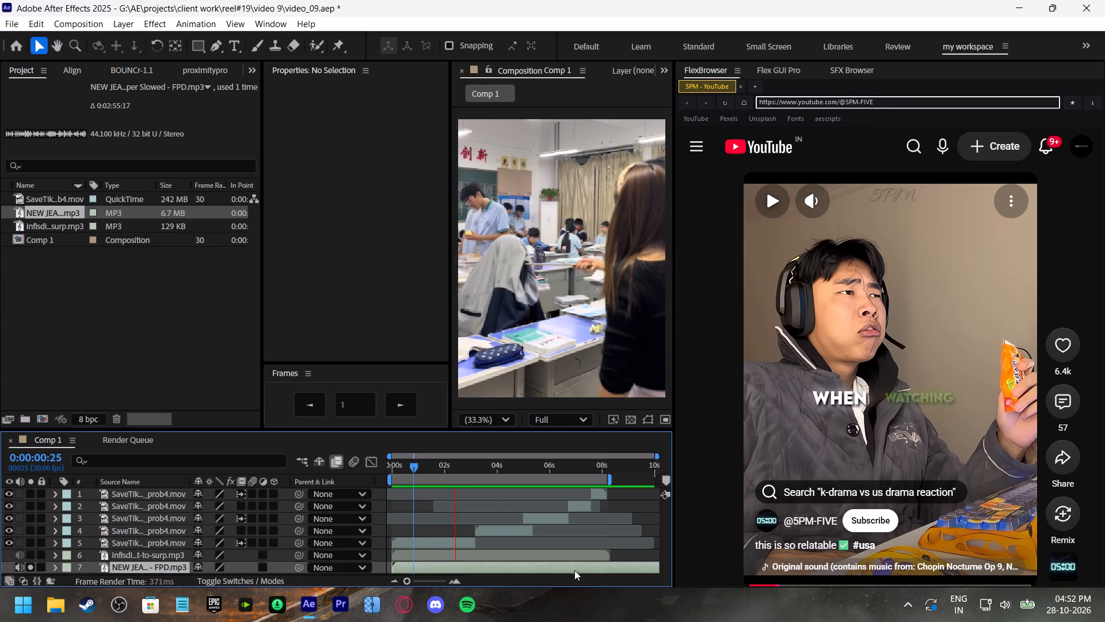
drag(574, 570, 383, 581)
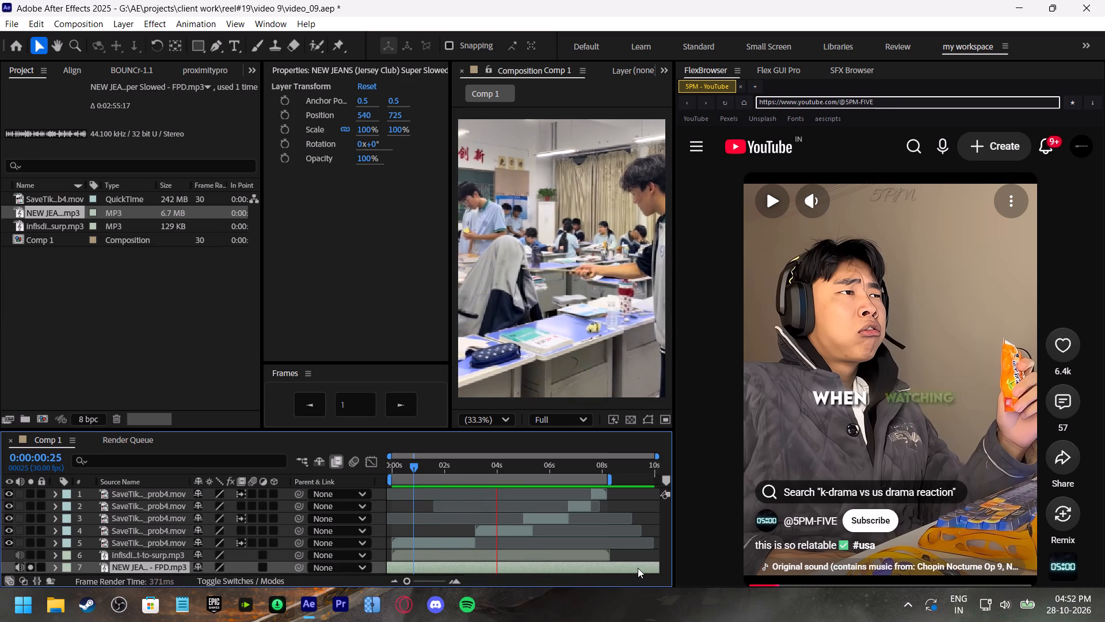
drag(632, 568, 449, 567)
drag(612, 570, 396, 571)
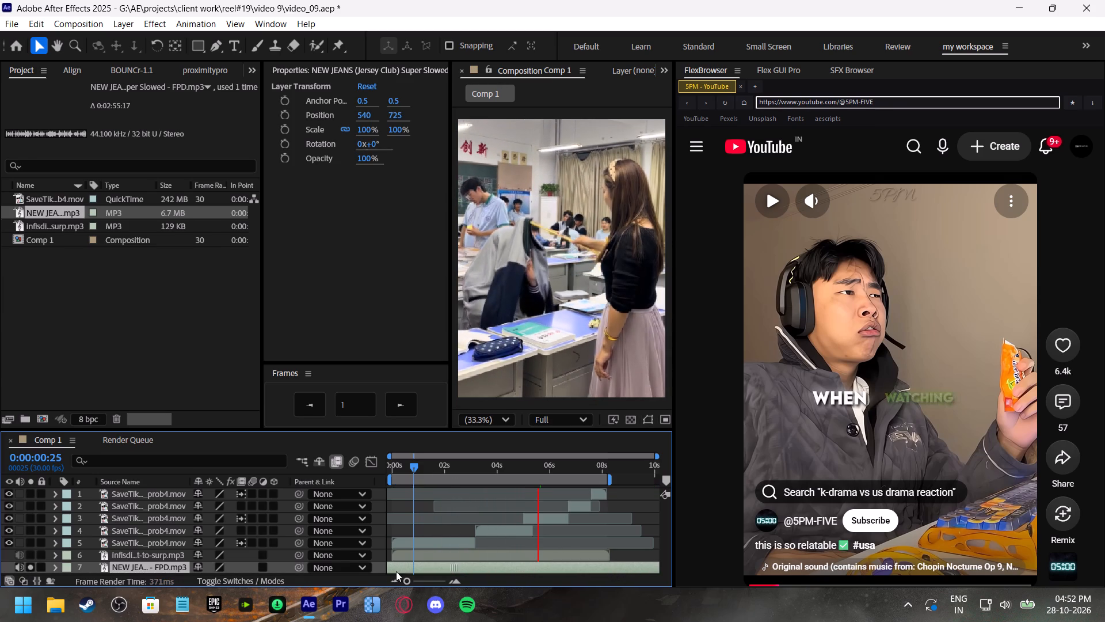
drag(396, 571, 375, 574)
click(418, 464)
key(space)
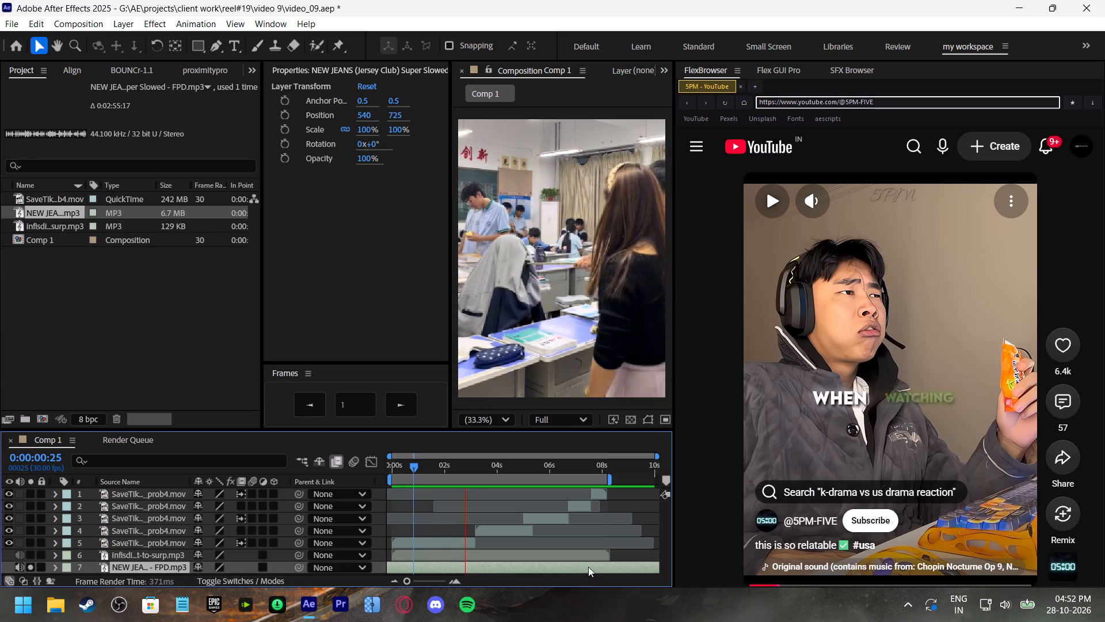
drag(588, 567, 414, 568)
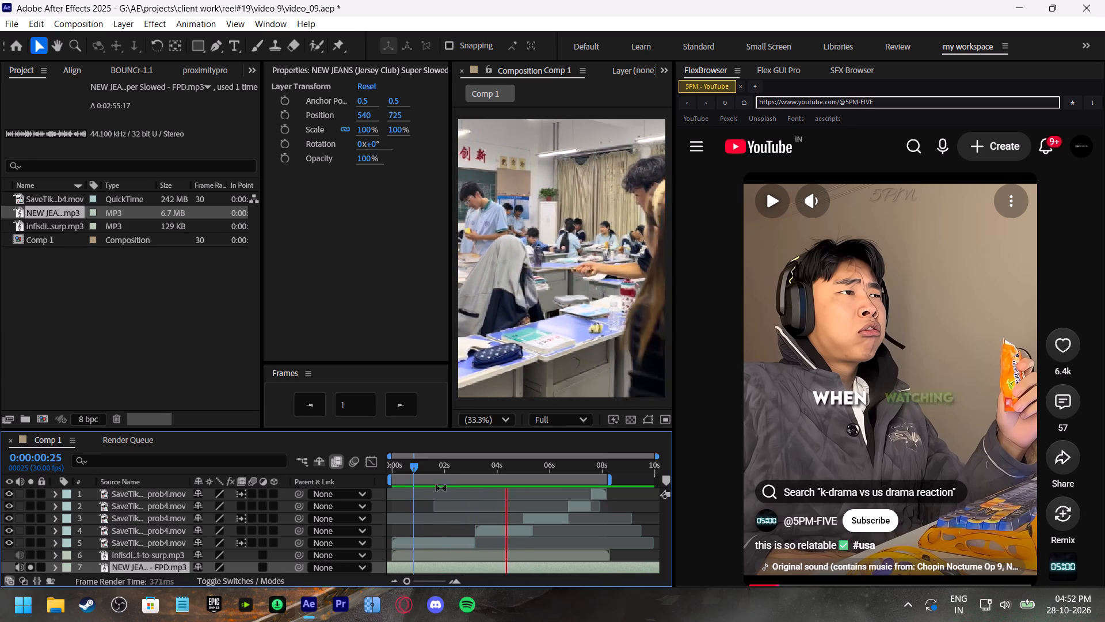
Shift the NEW JEANS layer further earlier while previewing the music from 0:00:03:25.
click(493, 466)
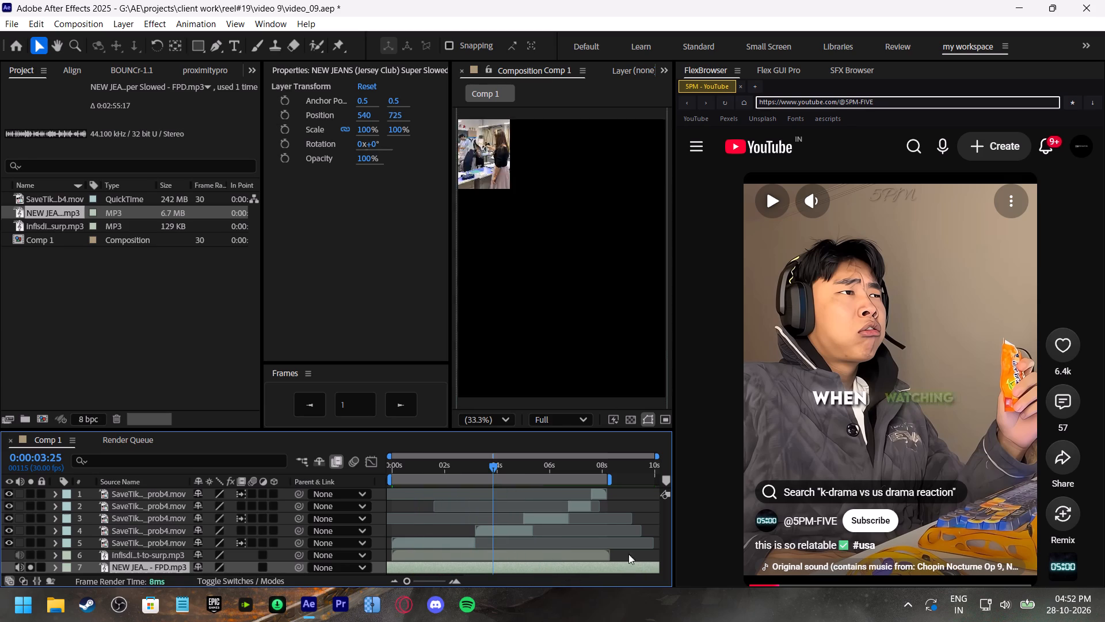
drag(643, 568, 443, 574)
key(space)
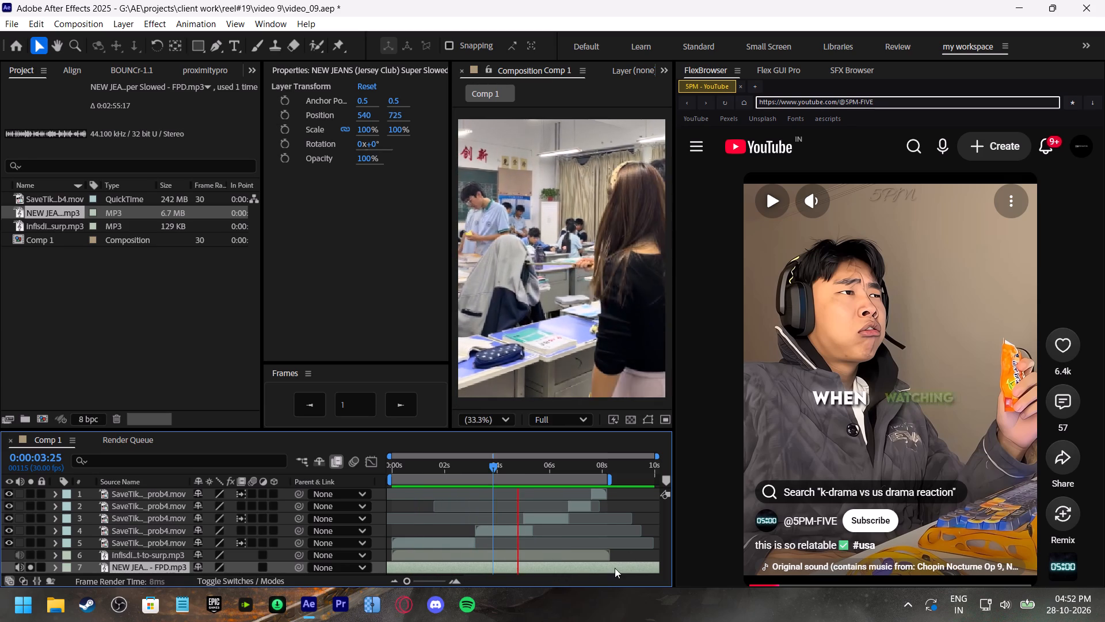
drag(615, 568, 490, 573)
drag(626, 565, 443, 570)
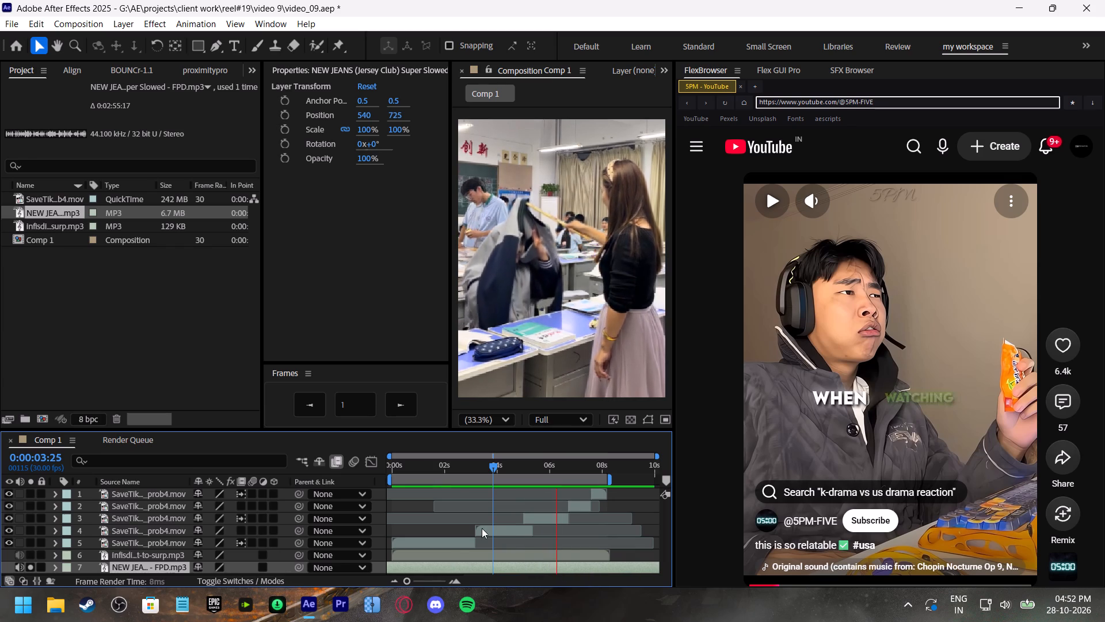
Preview from 0:00:00:05 and slide the NEW JEANS layer back later in time to rehear an earlier section.
click(397, 471)
key(space)
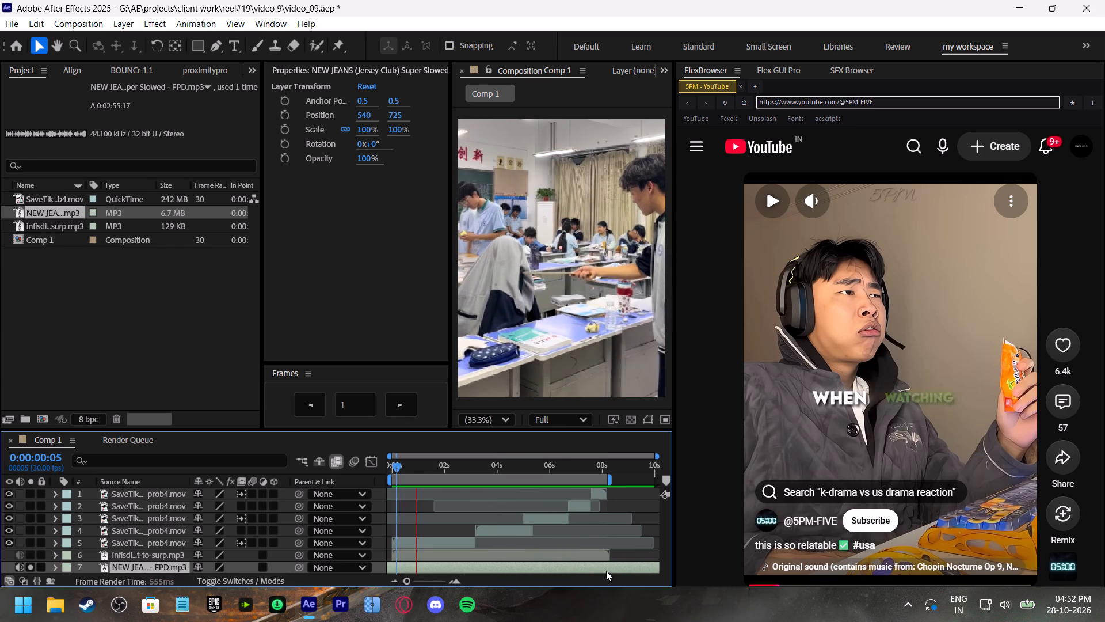
drag(479, 571, 656, 576)
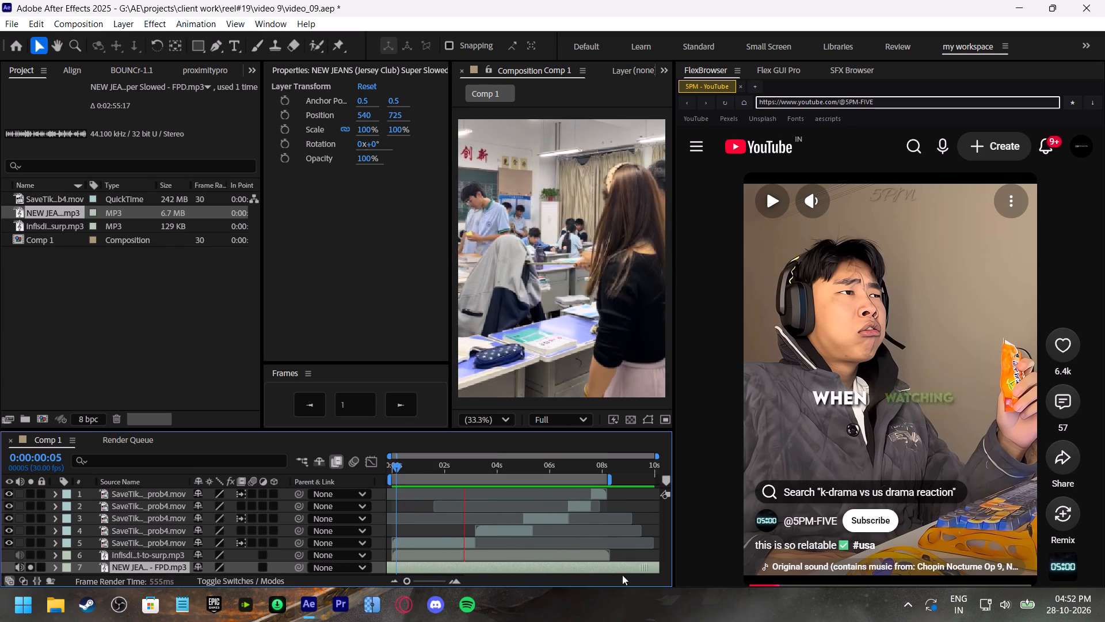
drag(455, 567, 611, 568)
Preview from 0:00:00:14 and slide the NEW JEANS layer earlier in three passes to audition further sections.
click(405, 463)
key(space)
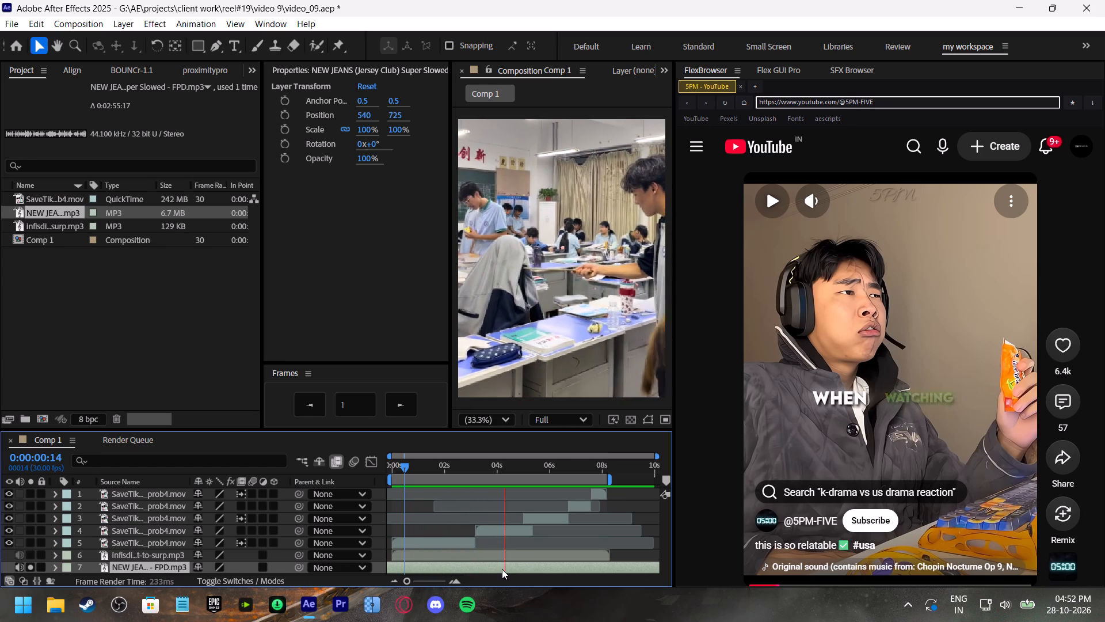
drag(638, 570, 395, 582)
drag(569, 570, 397, 578)
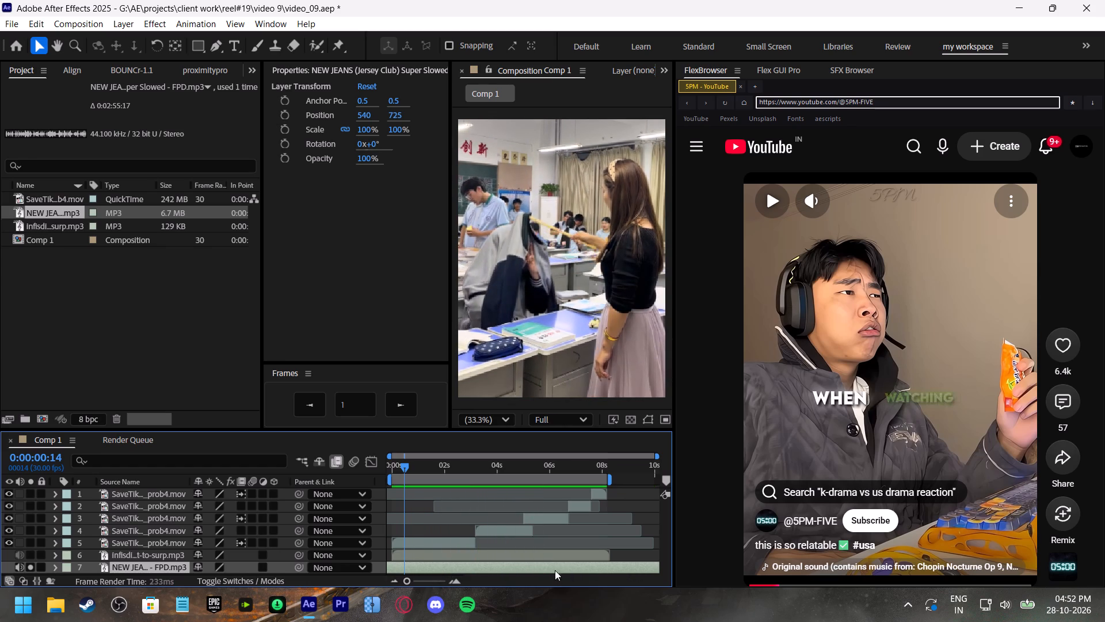
drag(586, 568, 418, 567)
Keep shifting the NEW JEANS layer earlier while previewing from 0:00:00:21, looking for a fitting part of the song.
click(410, 469)
key(space)
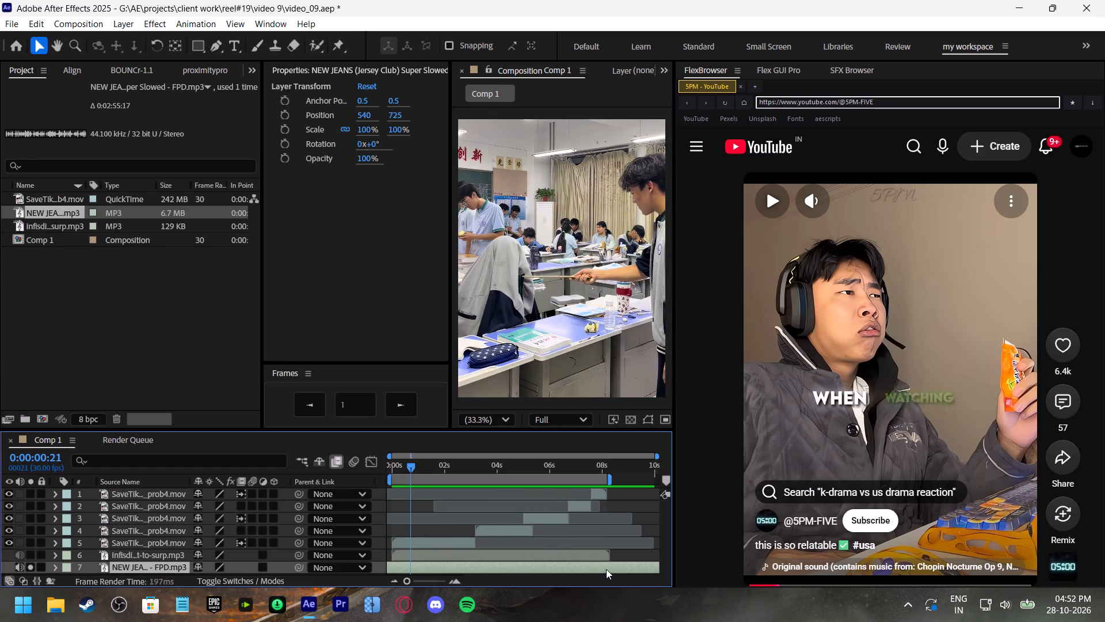
drag(607, 569, 421, 574)
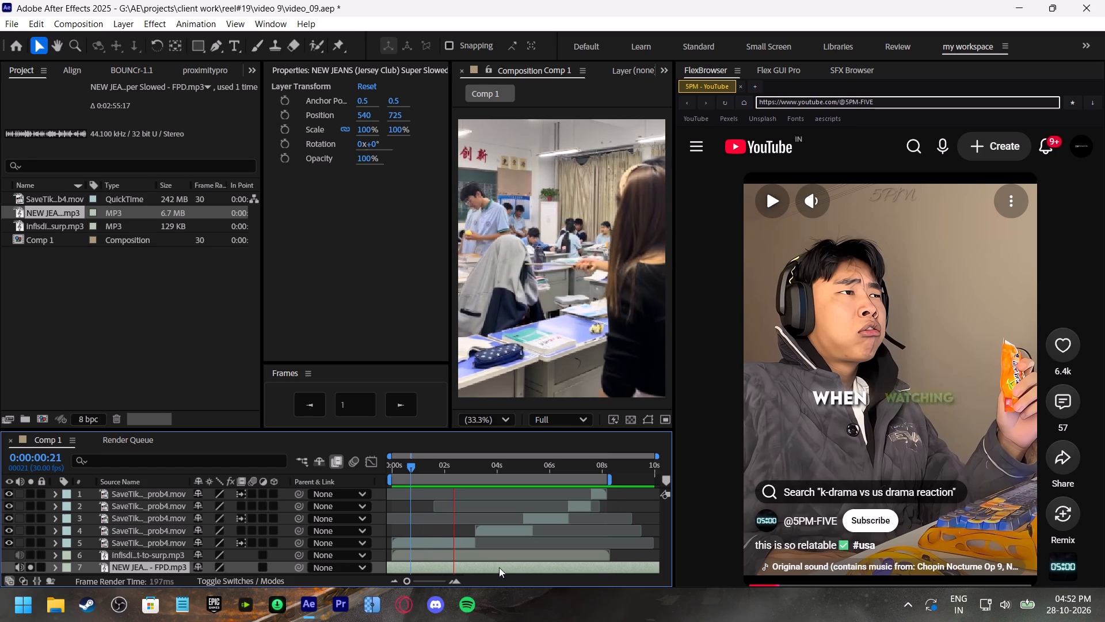
drag(572, 567, 529, 566)
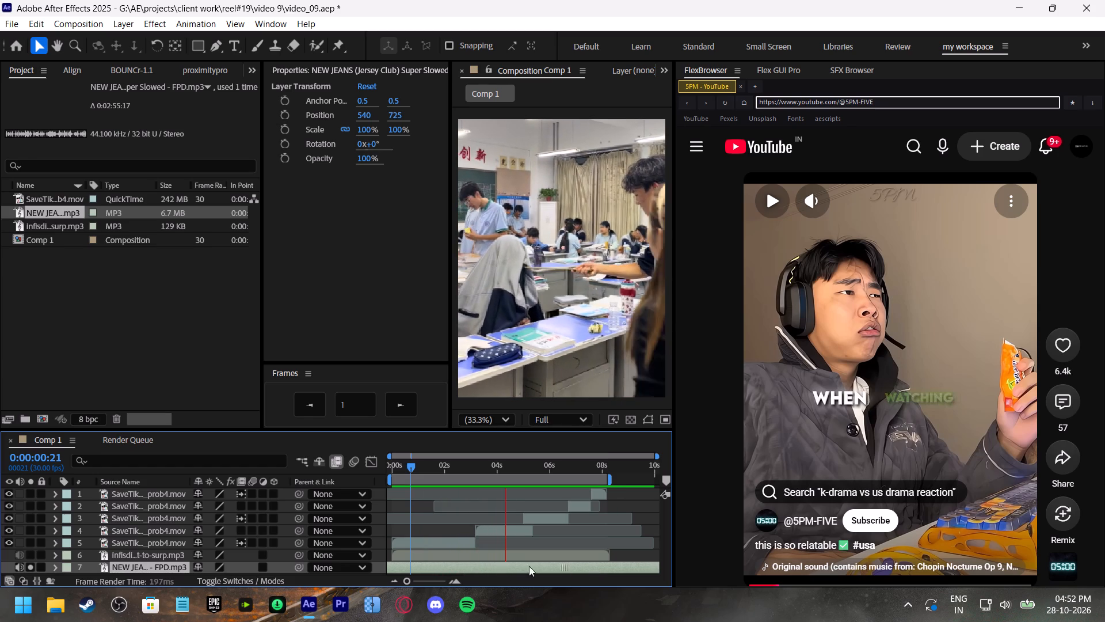
drag(529, 566, 432, 573)
drag(599, 570, 414, 581)
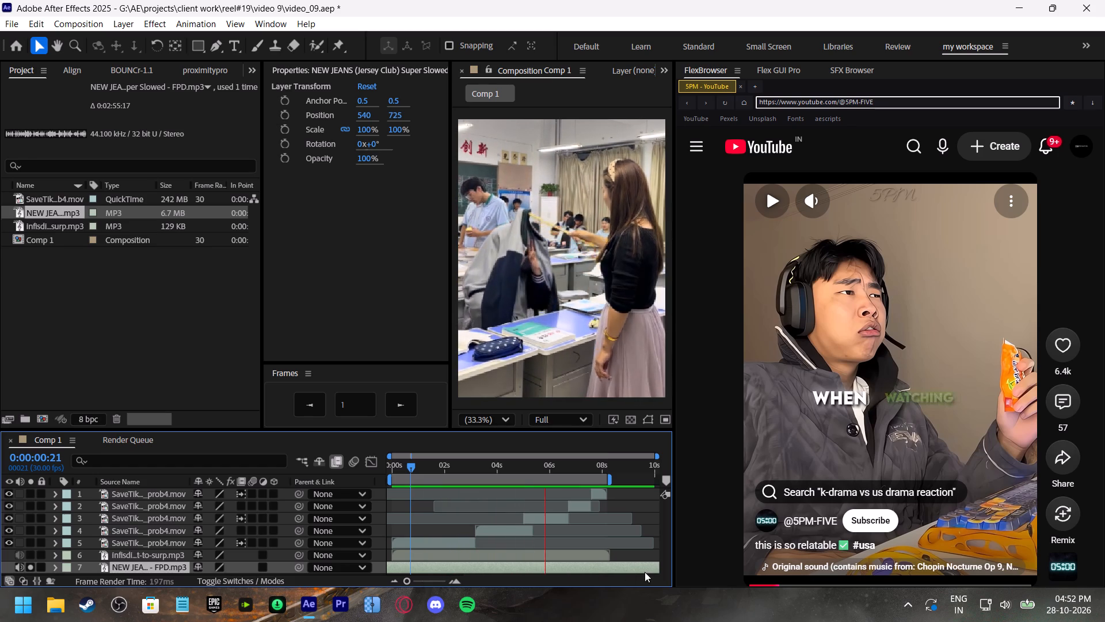
drag(638, 570, 398, 568)
drag(626, 564, 380, 562)
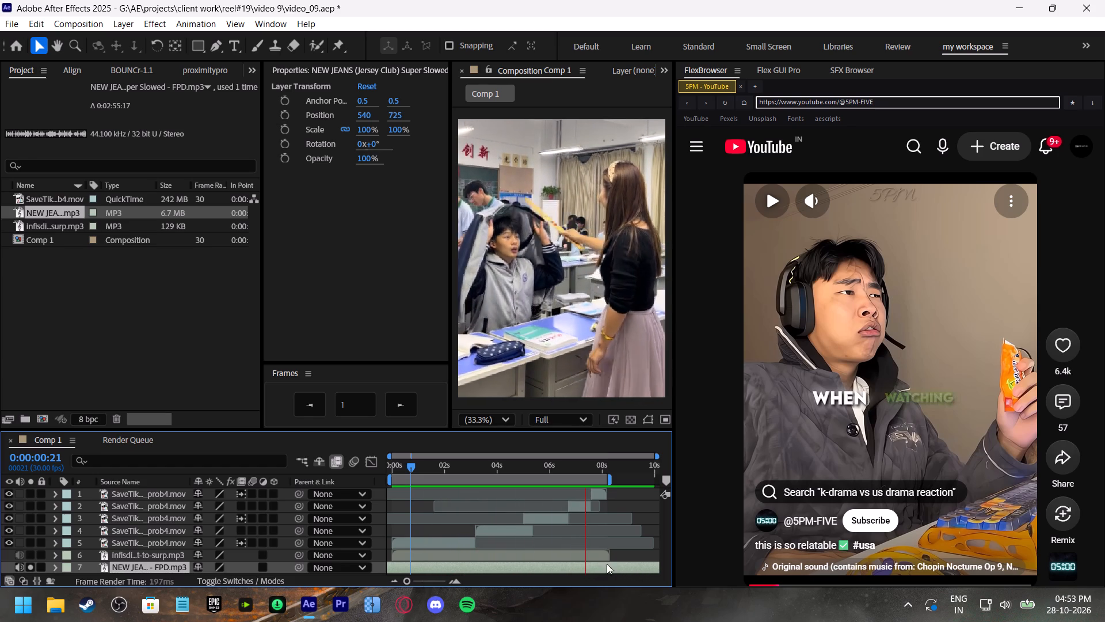
drag(614, 567, 406, 557)
Continue sliding the NEW JEANS layer earlier, previewing from 0:00:01:00 and from 0:00:01:11.
click(418, 469)
key(space)
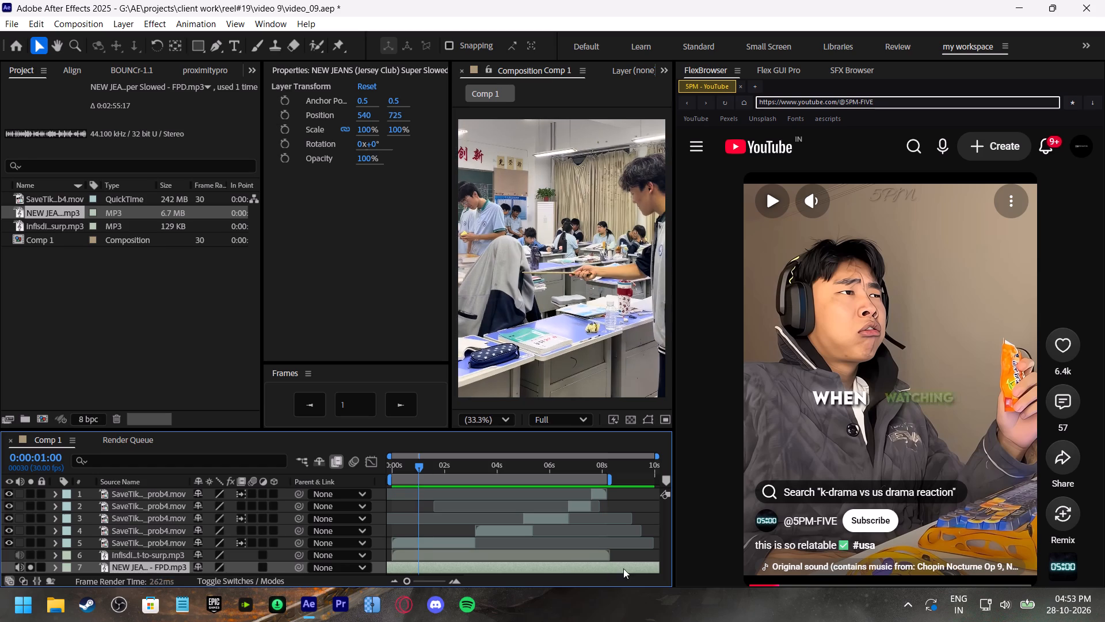
drag(623, 568, 381, 571)
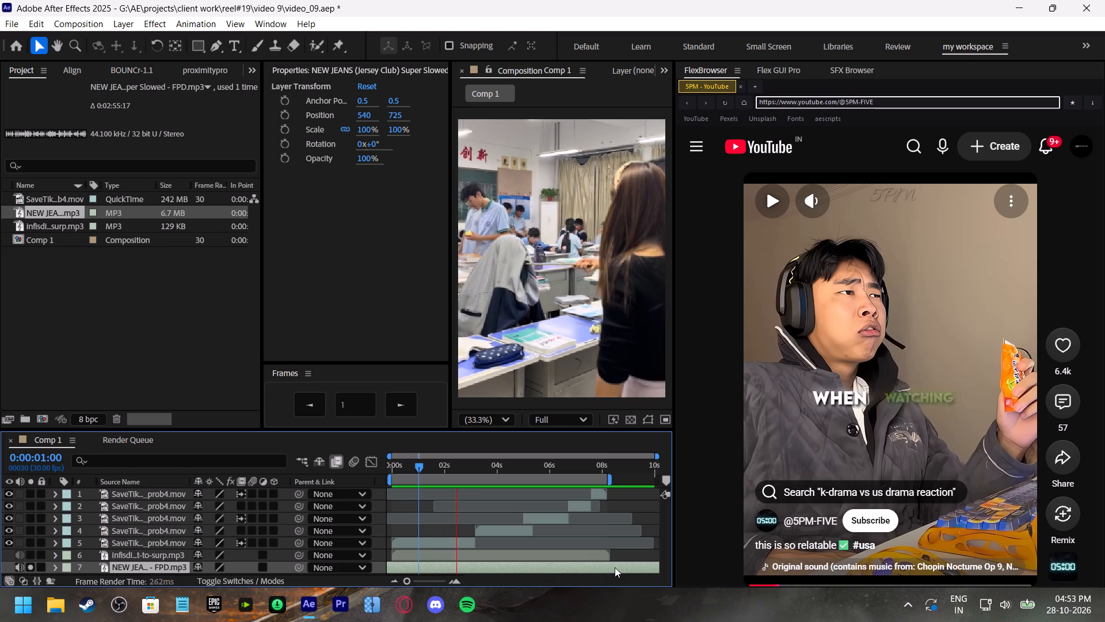
drag(615, 567, 417, 559)
drag(631, 564, 575, 567)
click(428, 464)
key(space)
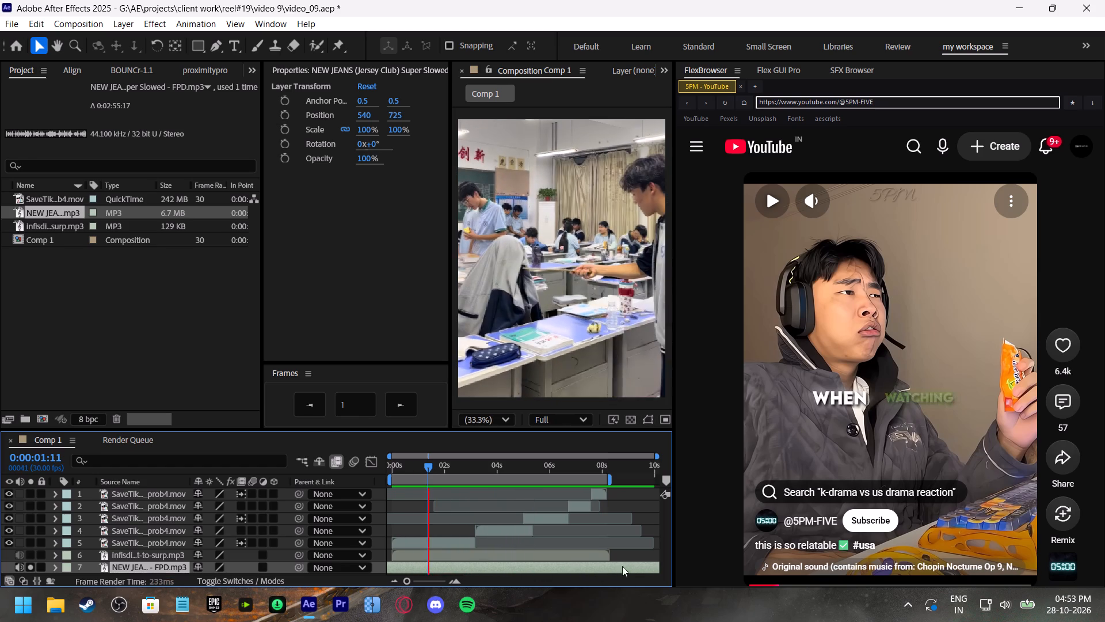
drag(630, 571, 490, 575)
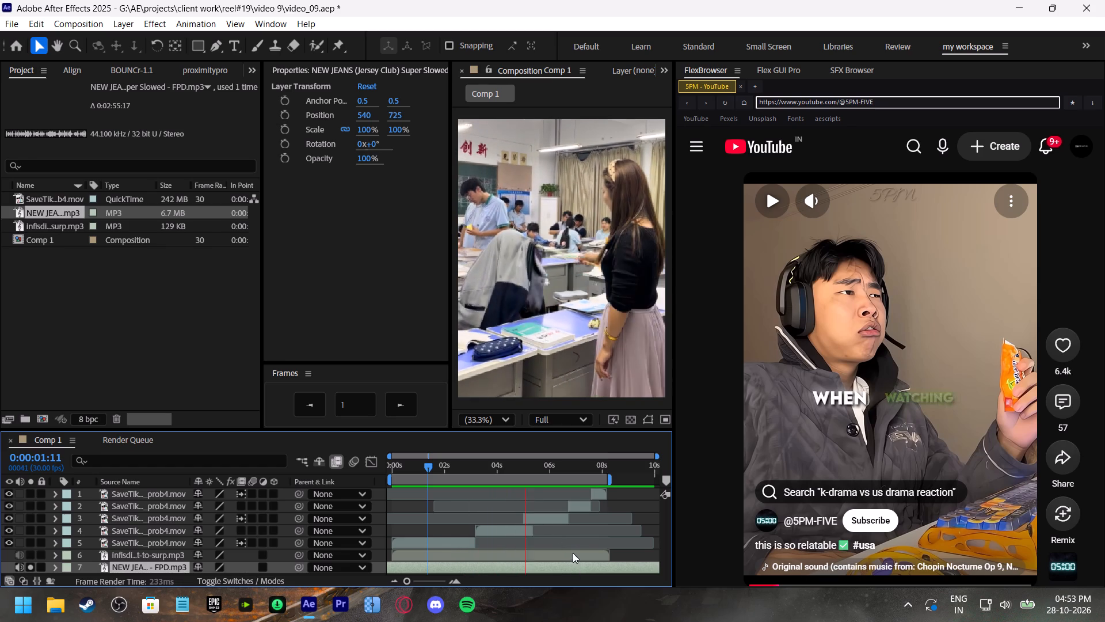
Preview the music from 0:00:05:29 and 0:00:05:06, and add a layer marker on NEW JEANS at about 6.5 seconds.
click(549, 462)
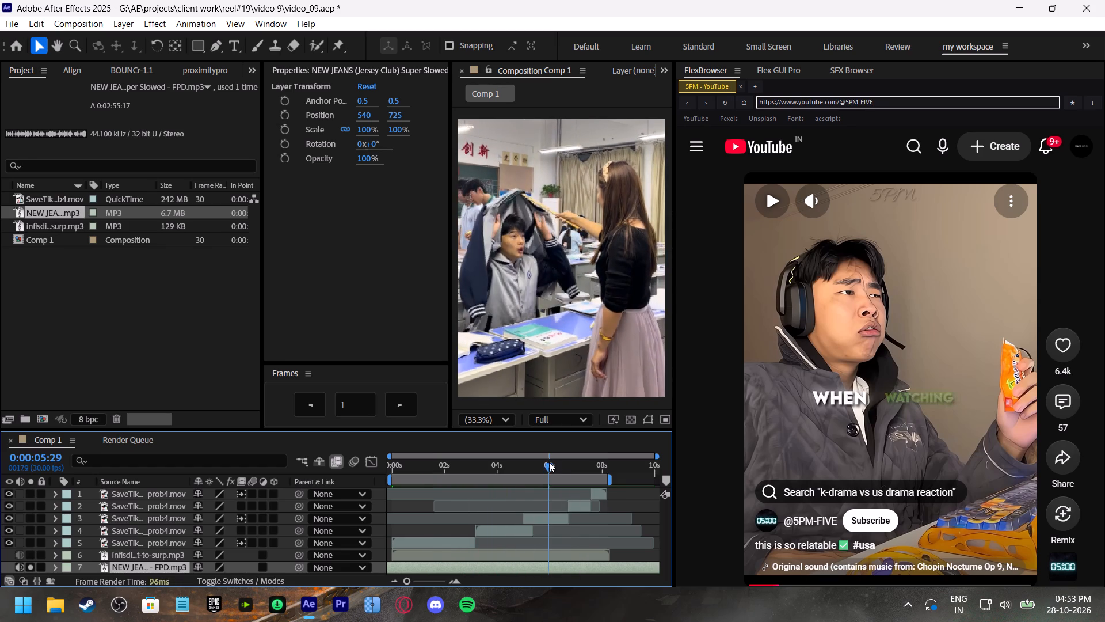
click(553, 567)
key(space)
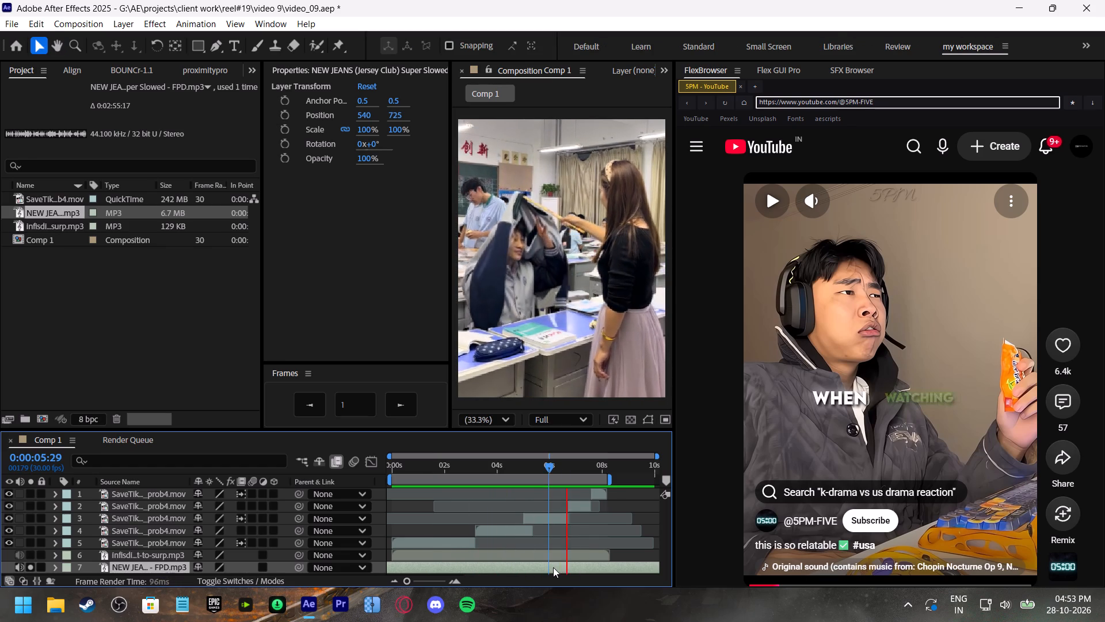
click(529, 463)
key(space)
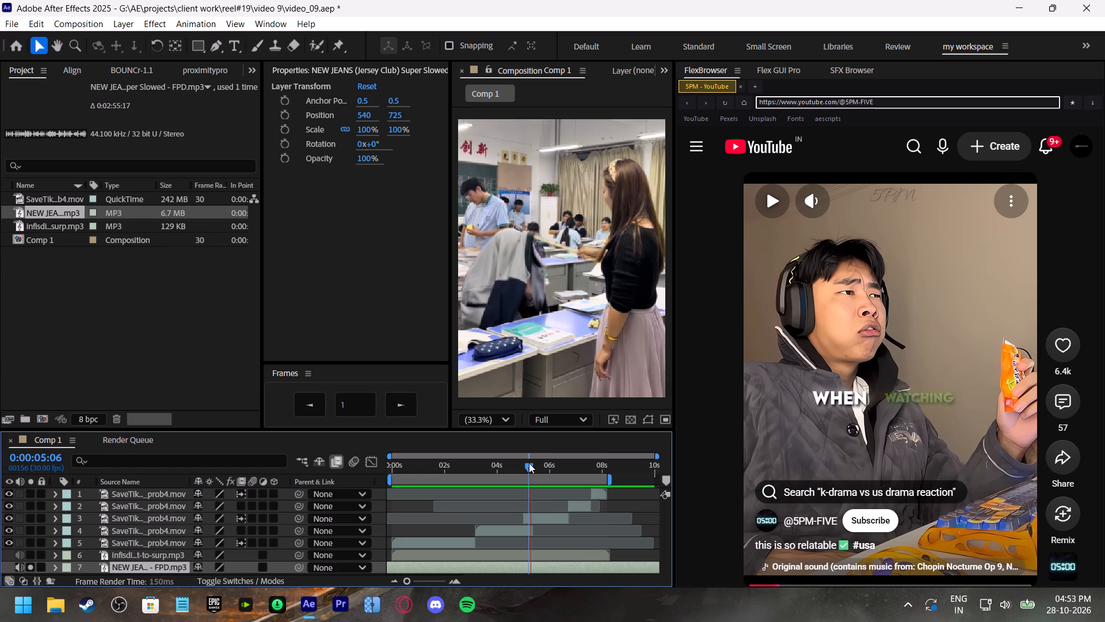
key(asterisk)
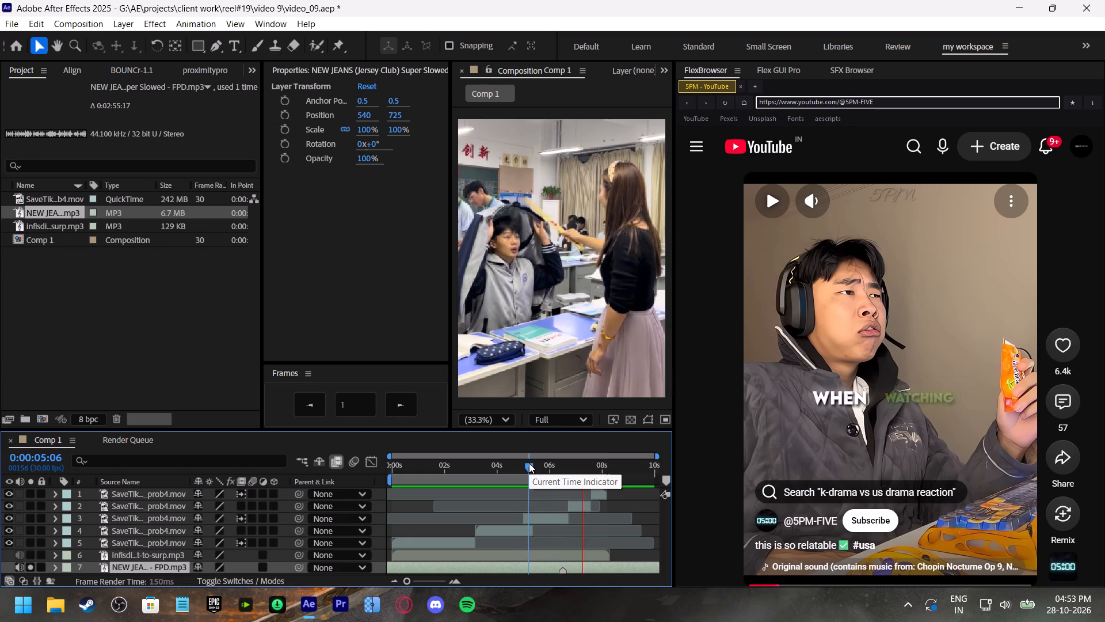
Move the current time to 0:00:06:25 and shift the NEW JEANS layer slightly later so its marker lines up there.
drag(529, 463, 571, 478)
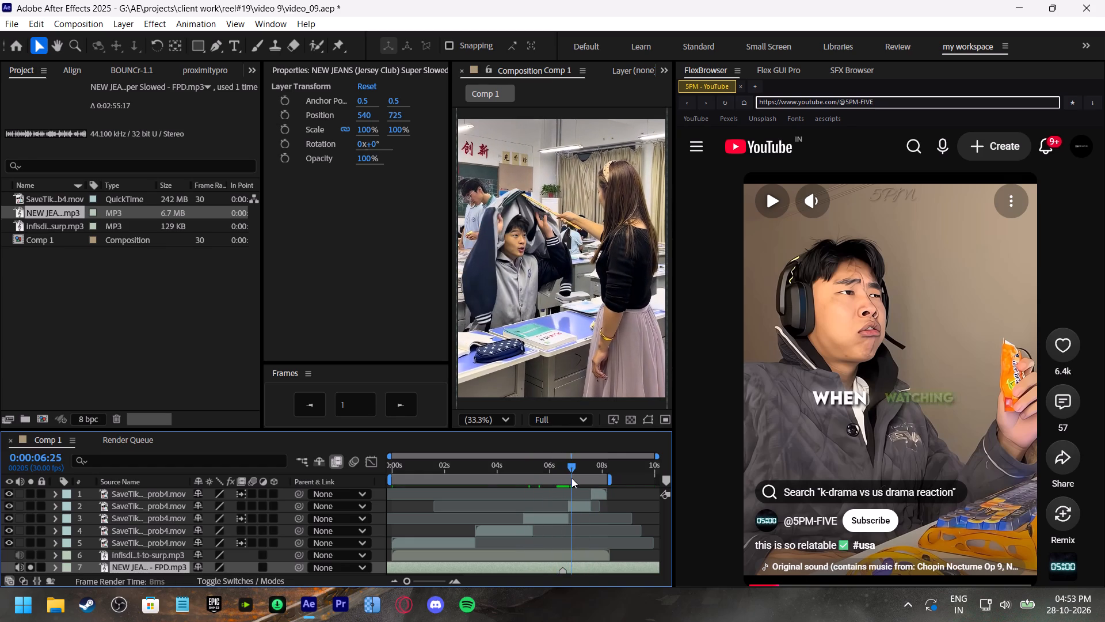
drag(571, 478, 571, 479)
drag(584, 567, 593, 566)
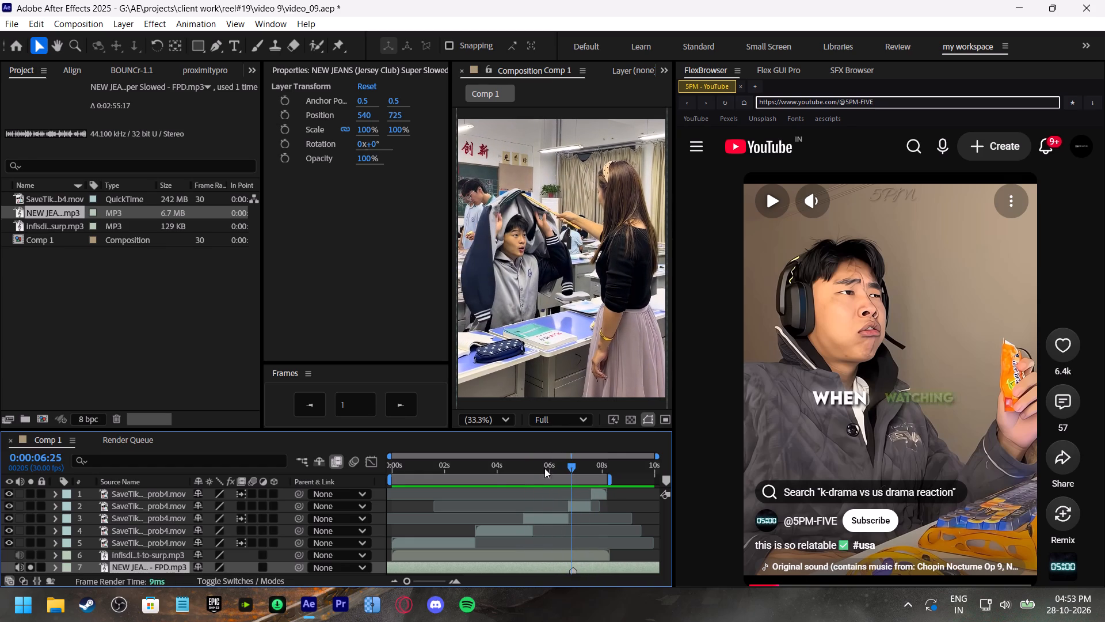
Preview the aligned music from the start of Comp 1, return to 0:00:00:00 and save the project.
drag(544, 468, 370, 487)
key(space)
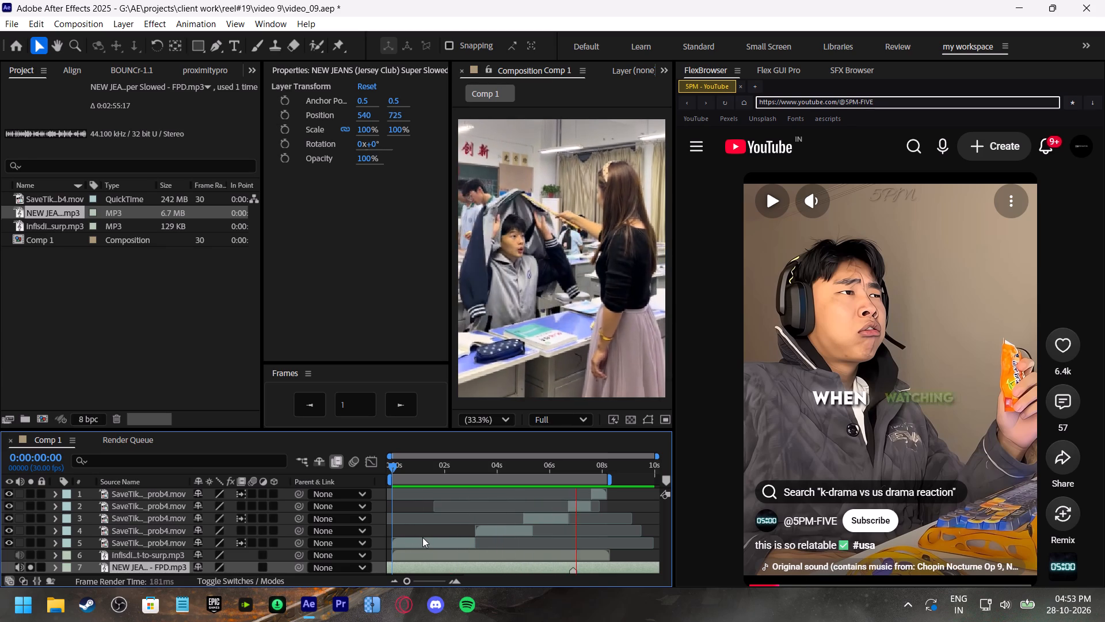
drag(568, 468, 521, 469)
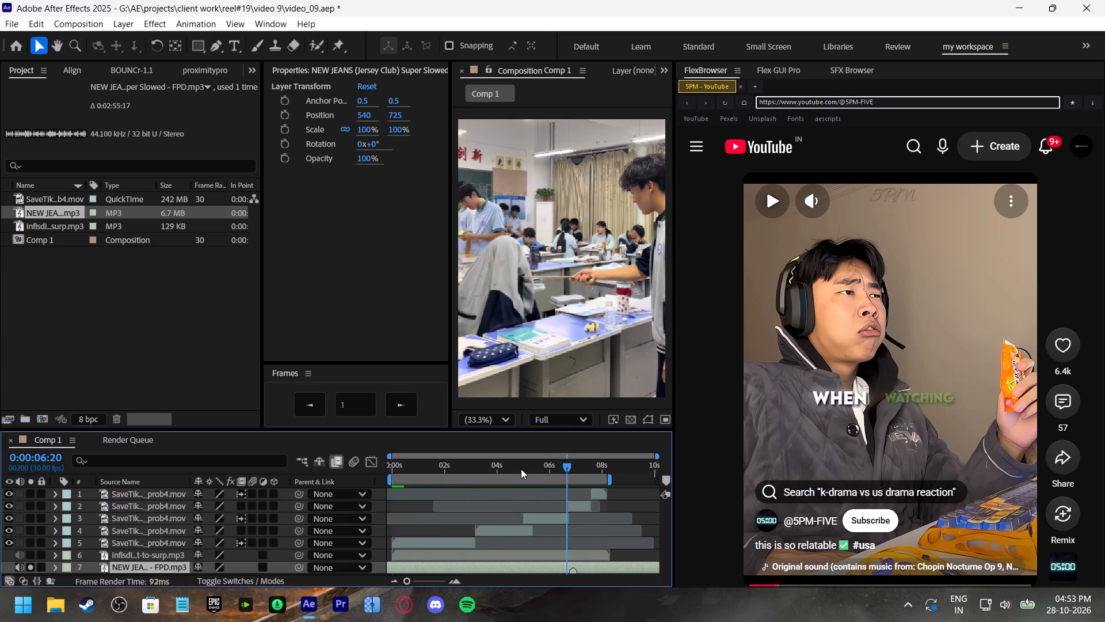
drag(521, 469, 349, 480)
key(ctrl+s)
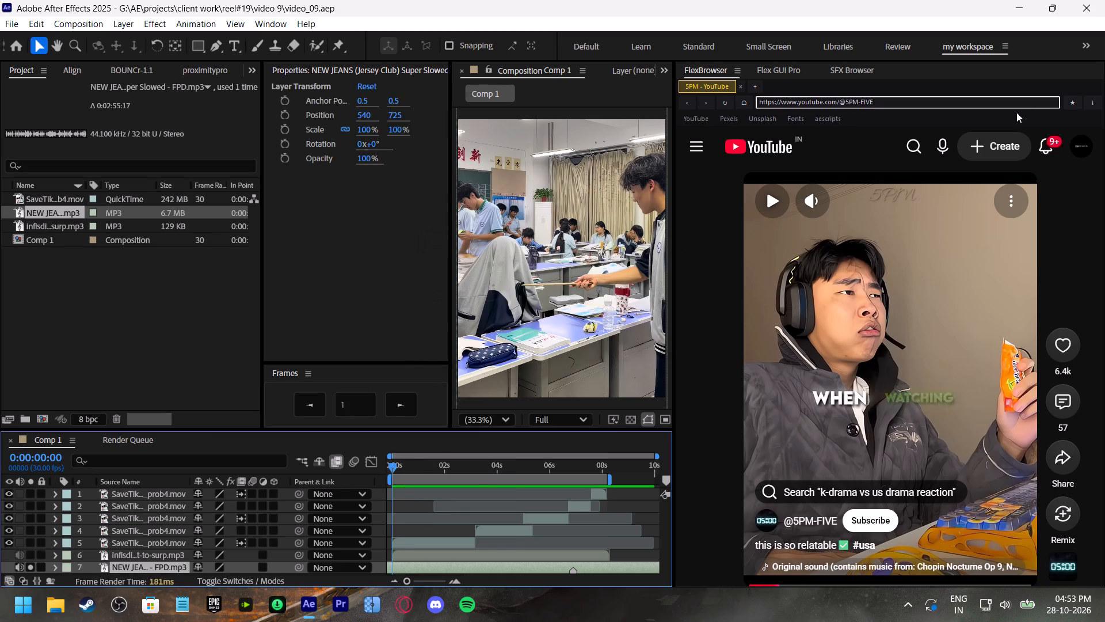
Close the 5PM YouTube tab in FlexBrowser.
click(737, 83)
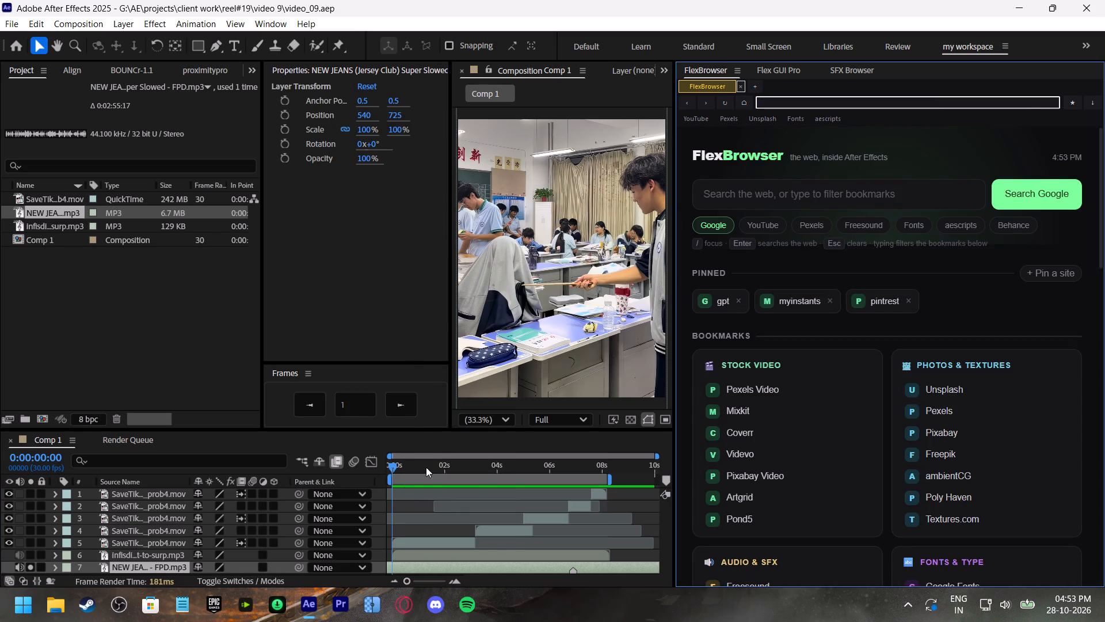
Unsolo the NEW JEANS layer and preview the voice and music together from 0:00:00:00.
drag(424, 470, 345, 483)
key(space)
drag(407, 468, 365, 475)
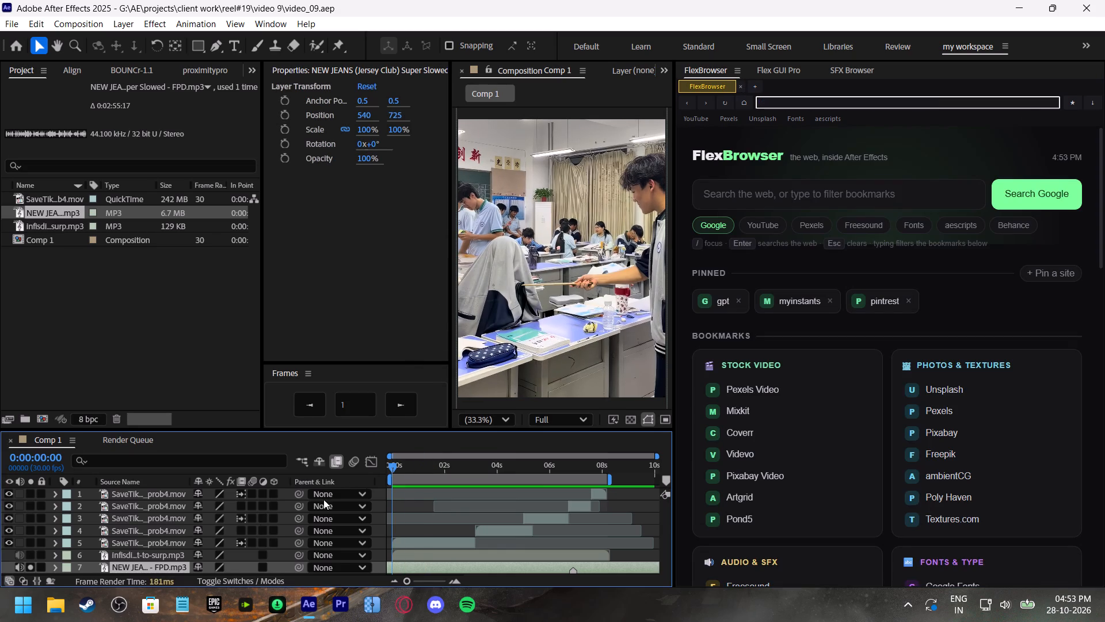
click(30, 567)
key(space)
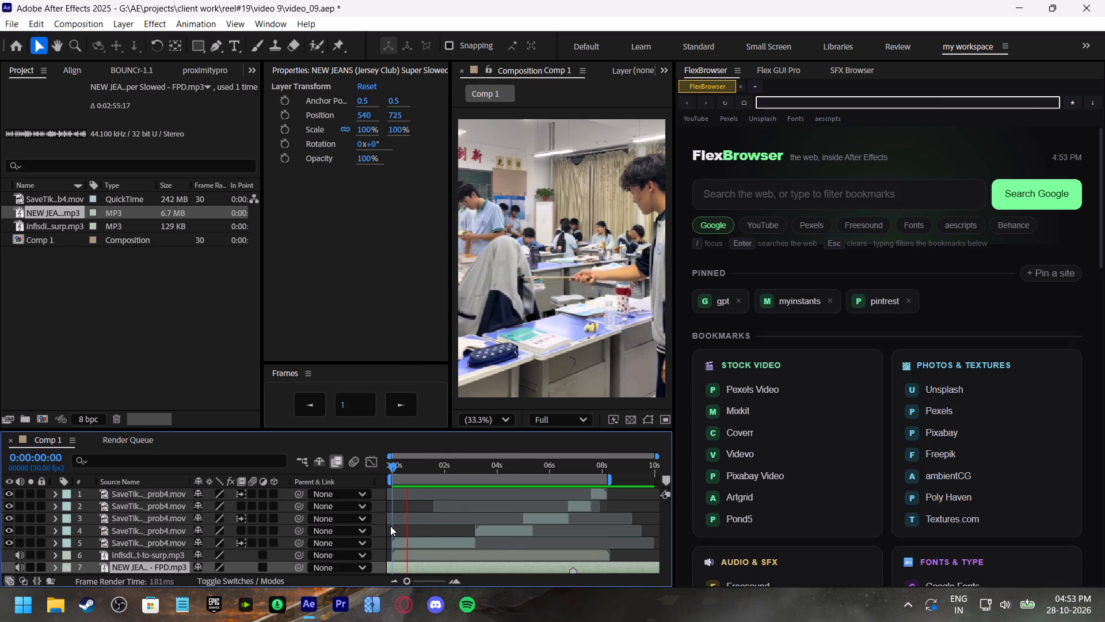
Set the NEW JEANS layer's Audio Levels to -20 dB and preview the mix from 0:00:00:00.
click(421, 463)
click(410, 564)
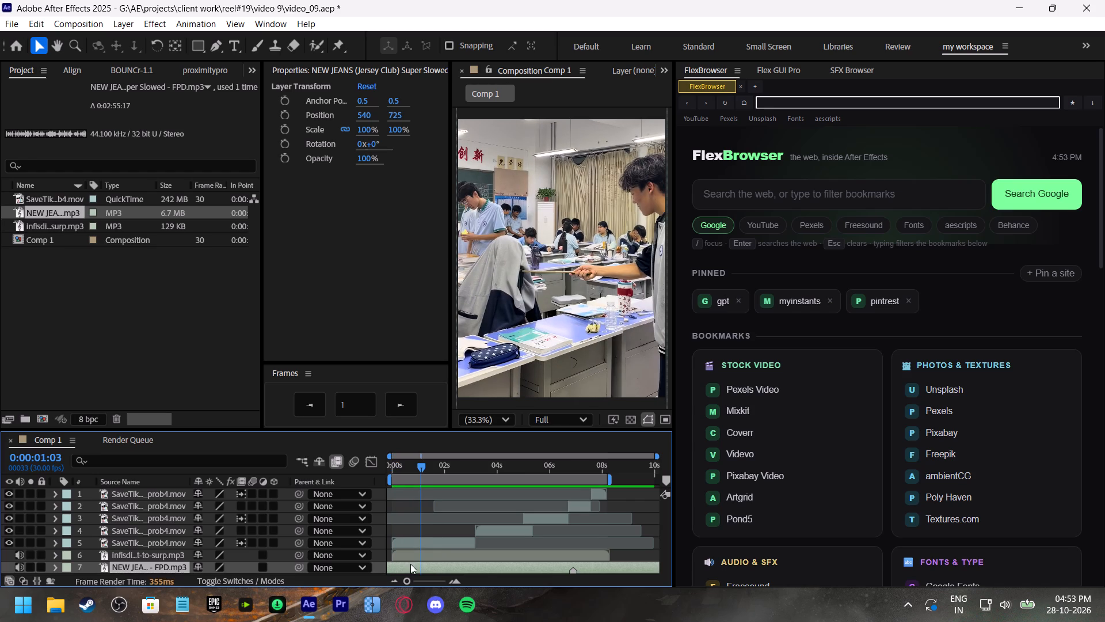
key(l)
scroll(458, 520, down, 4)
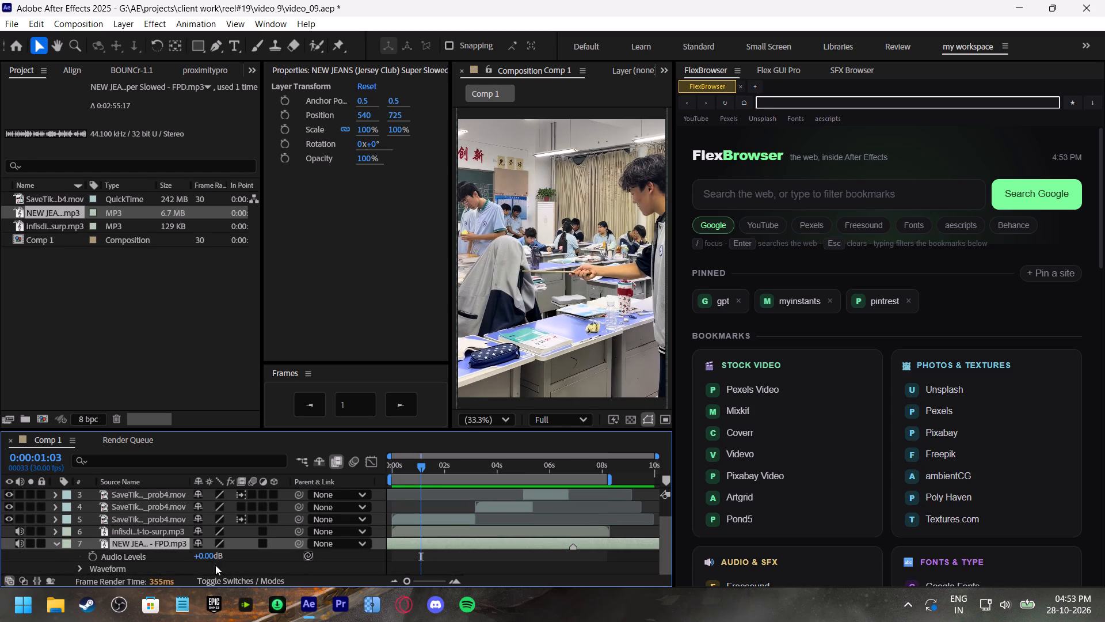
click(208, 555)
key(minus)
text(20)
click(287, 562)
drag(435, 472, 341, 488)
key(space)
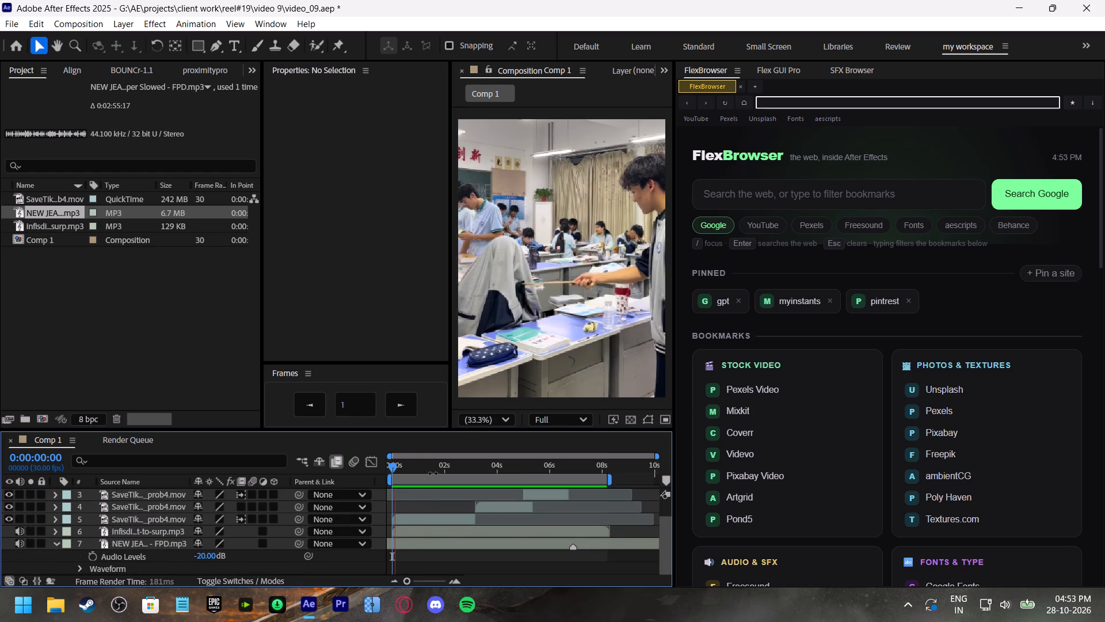
Set the NEW JEANS layer's Audio Levels to -10 dB and preview the mix from 0:00:00:12.
click(402, 470)
click(213, 554)
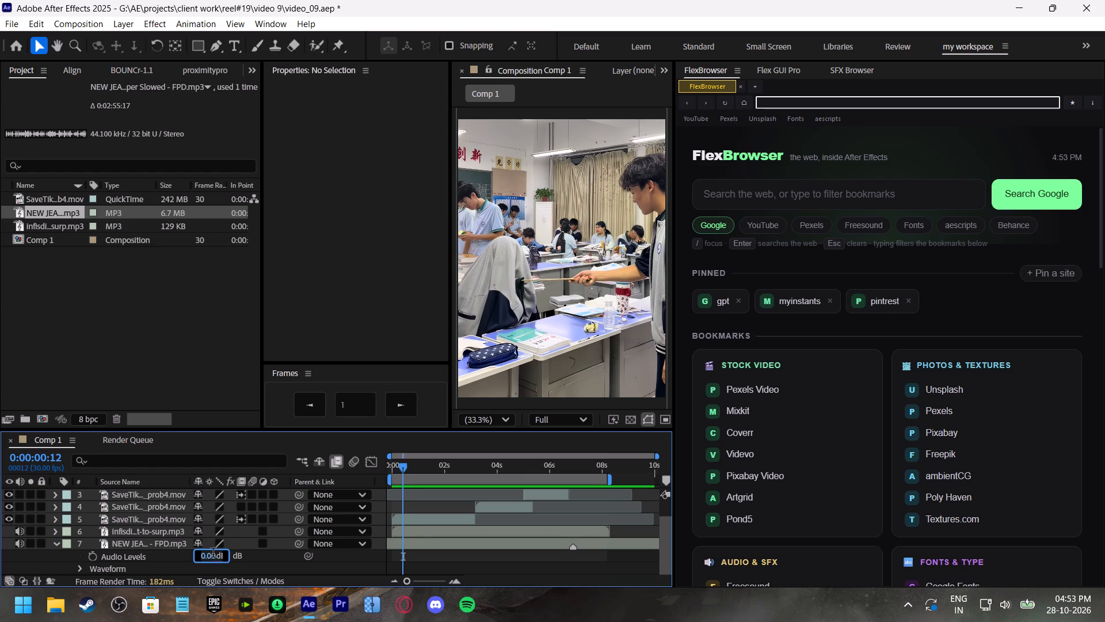
text(-10)
click(255, 568)
key(space)
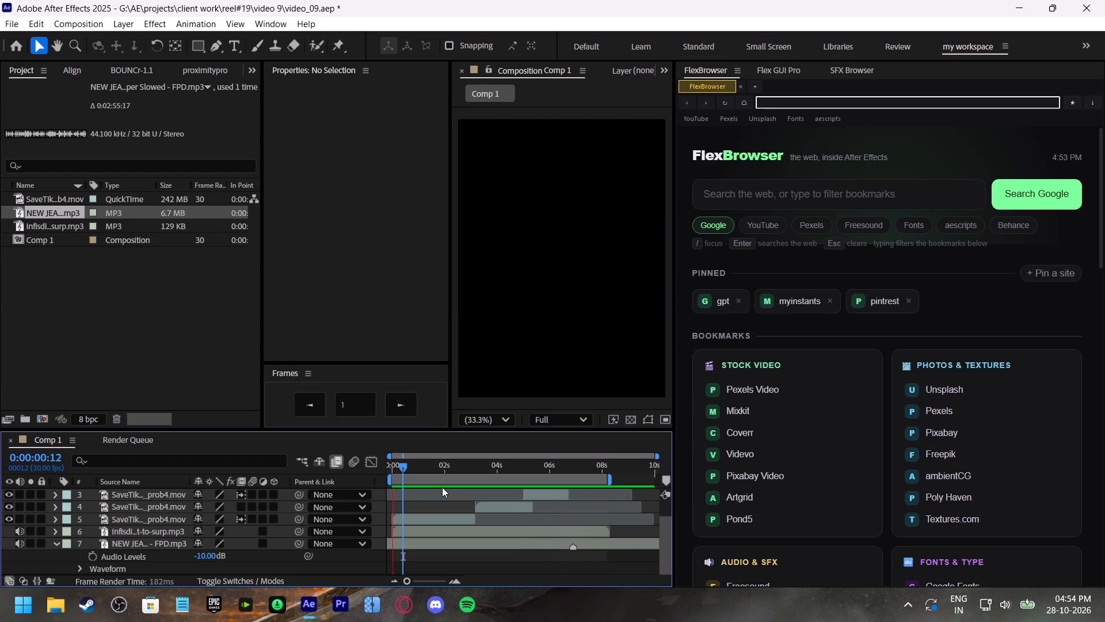
Replay the section from 0:00:06:21 several times to check the music against the voice and the cut.
click(567, 468)
key(space)
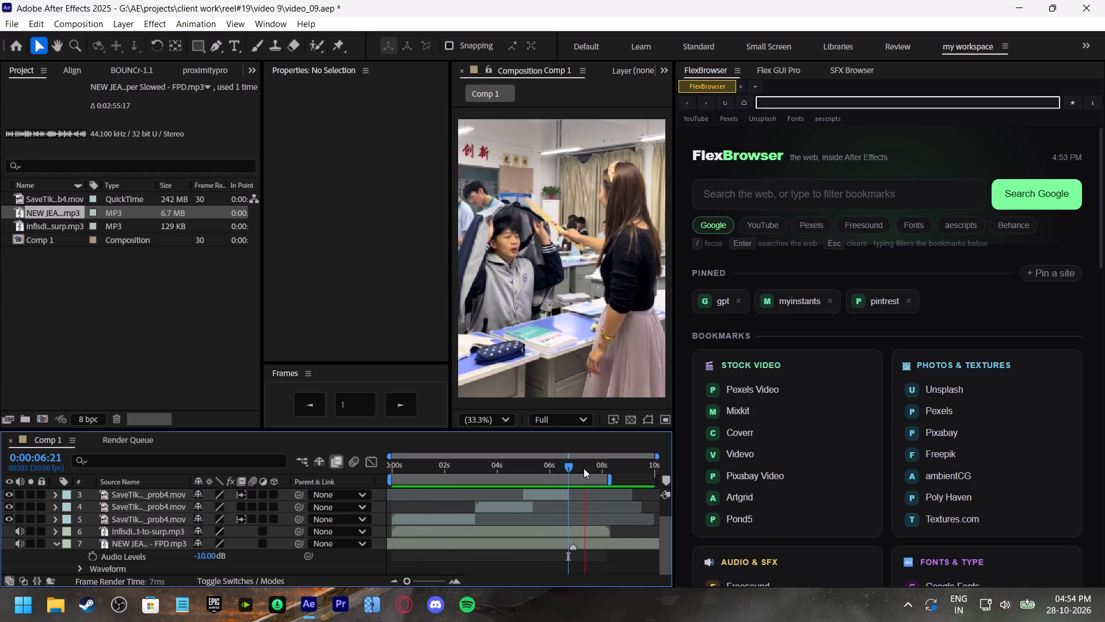
click(569, 466)
key(space)
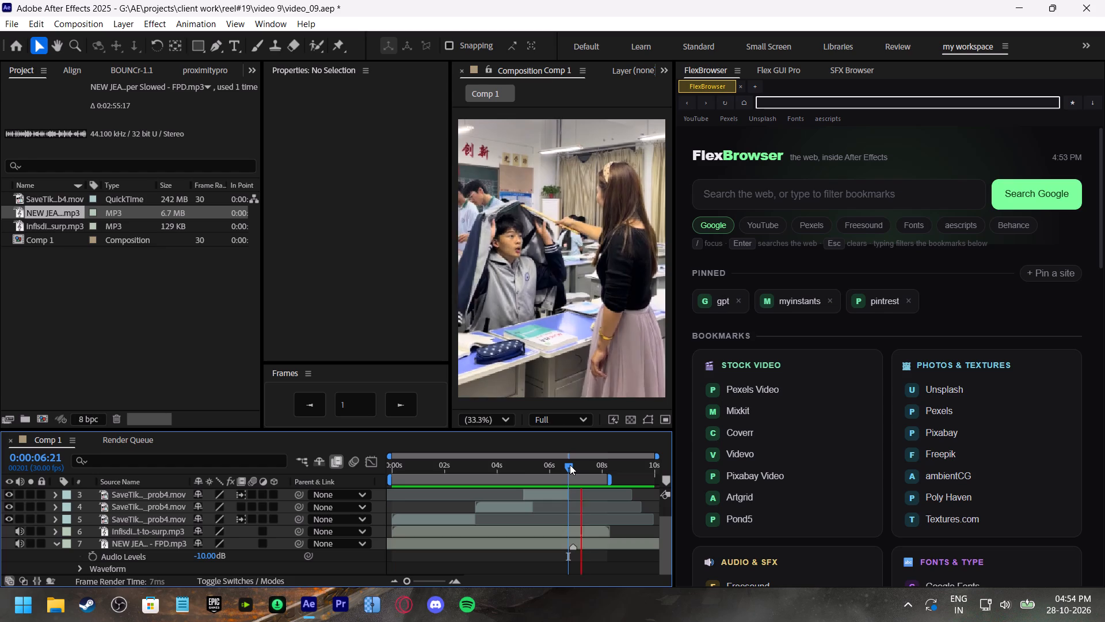
click(565, 464)
key(space)
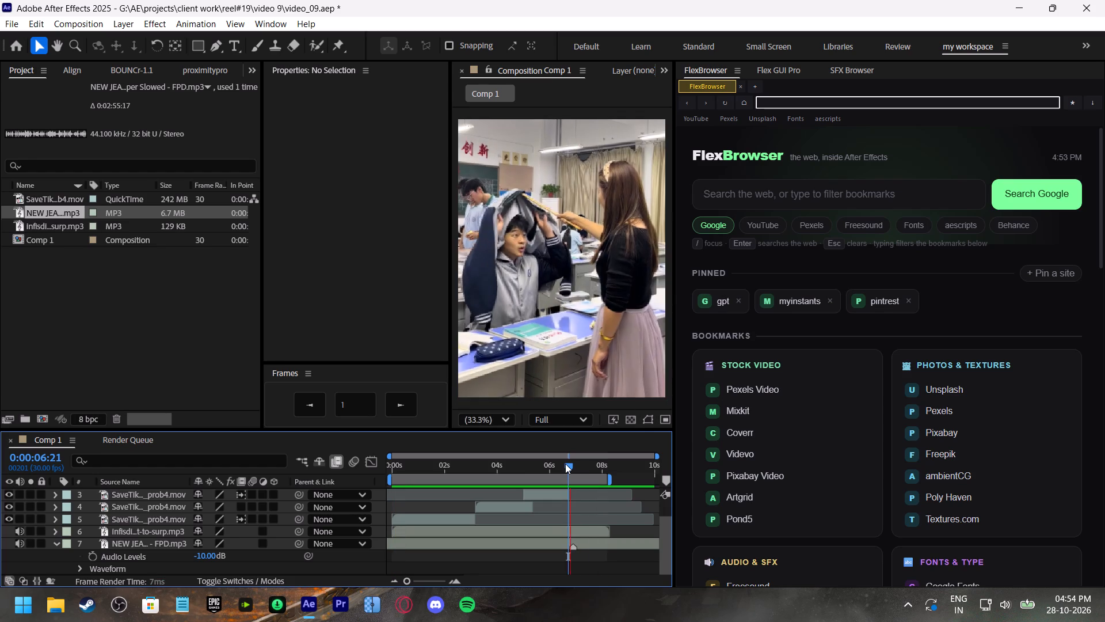
Collapse the NEW JEANS layer, preview the full mix from 0:00:00:00 and save the project.
drag(414, 470, 367, 477)
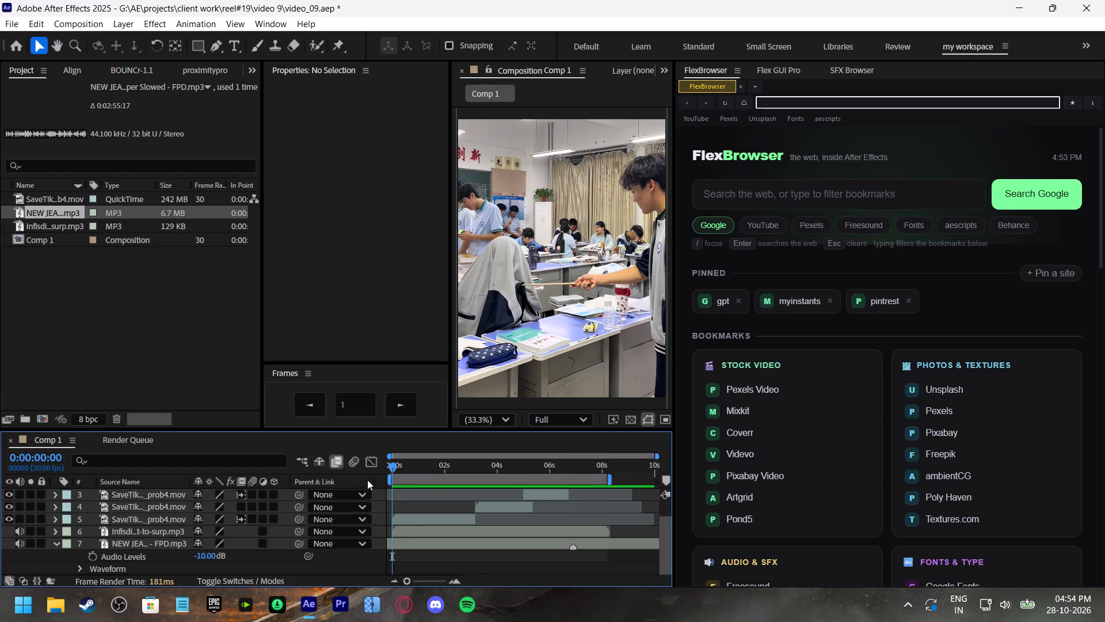
click(57, 547)
key(space)
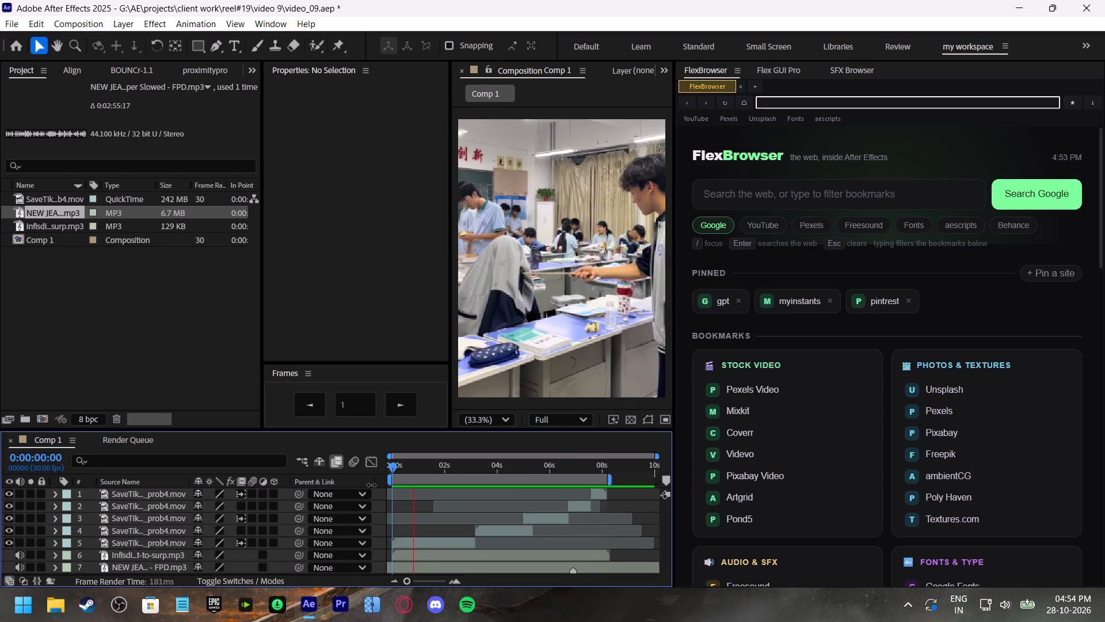
drag(407, 464, 376, 466)
key(space)
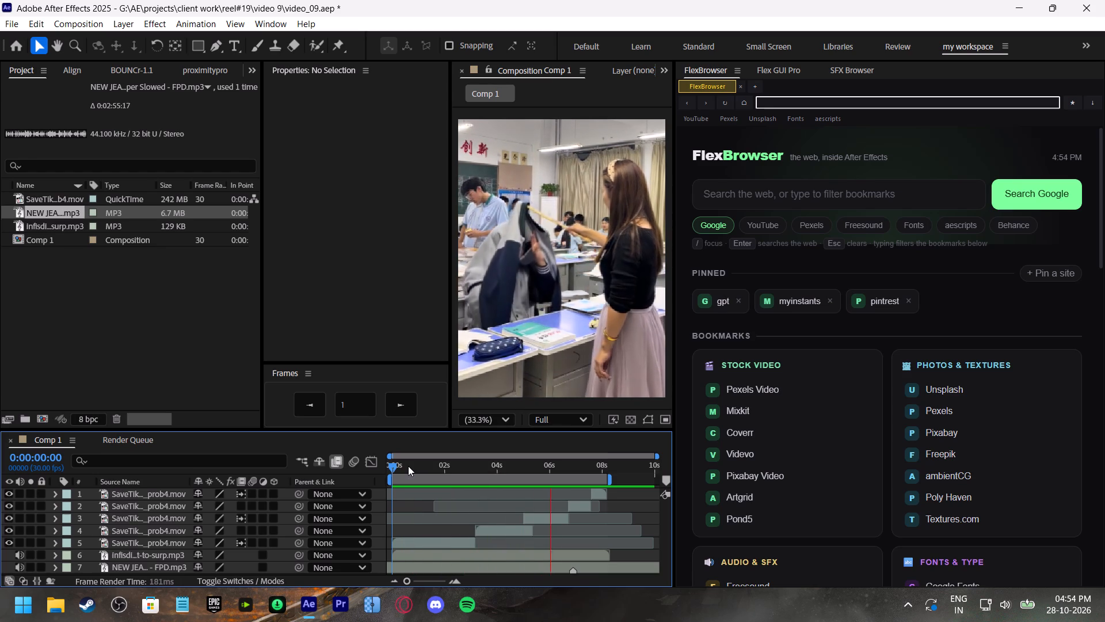
drag(408, 466, 374, 474)
key(ctrl+s)
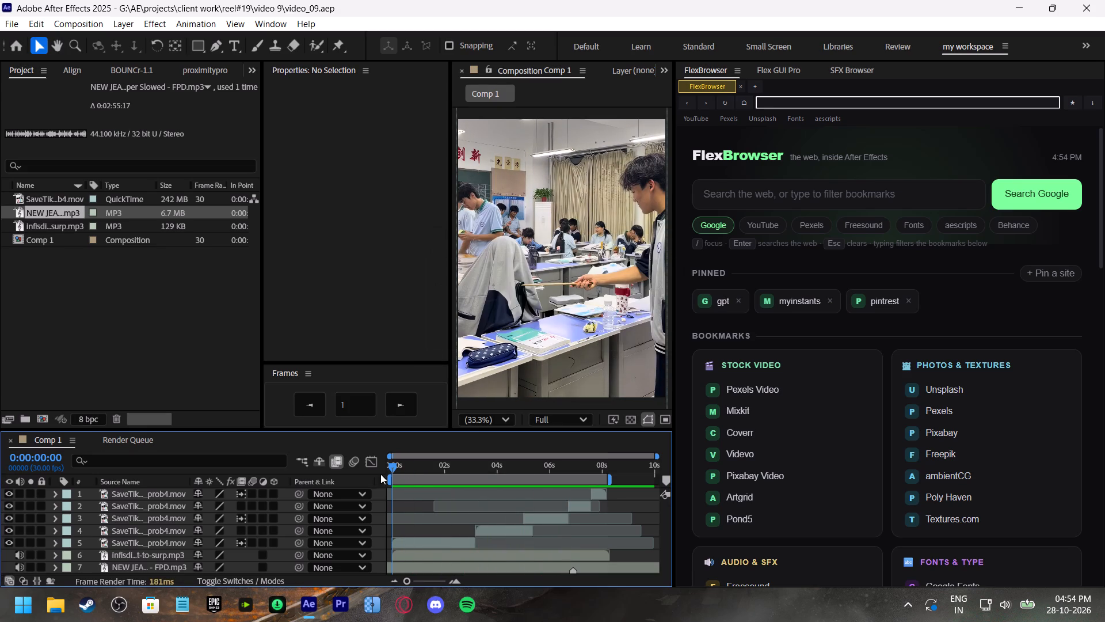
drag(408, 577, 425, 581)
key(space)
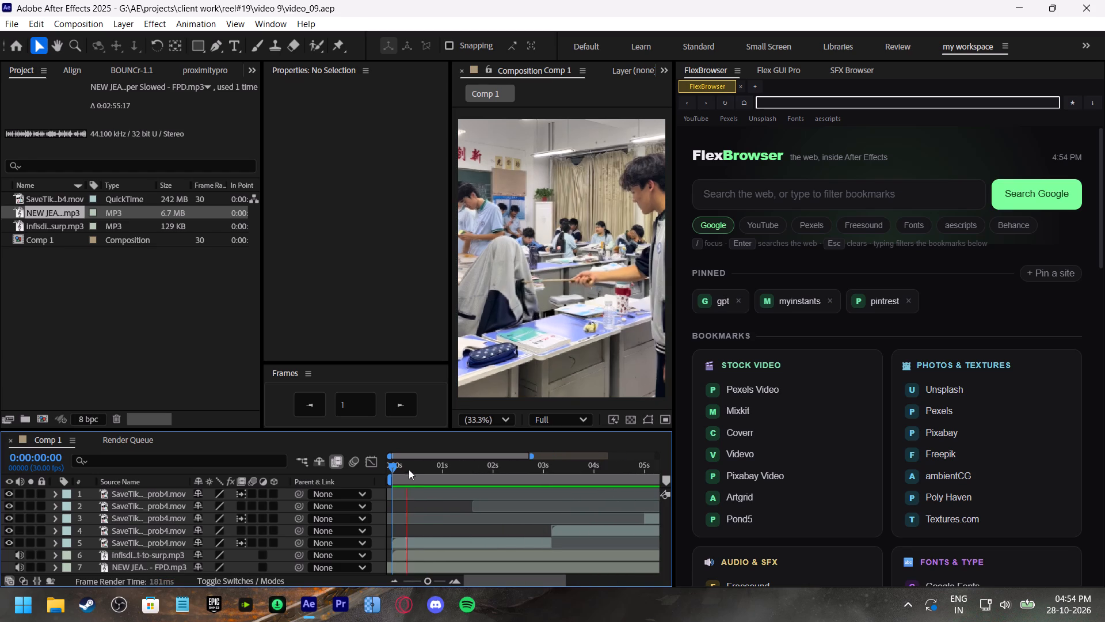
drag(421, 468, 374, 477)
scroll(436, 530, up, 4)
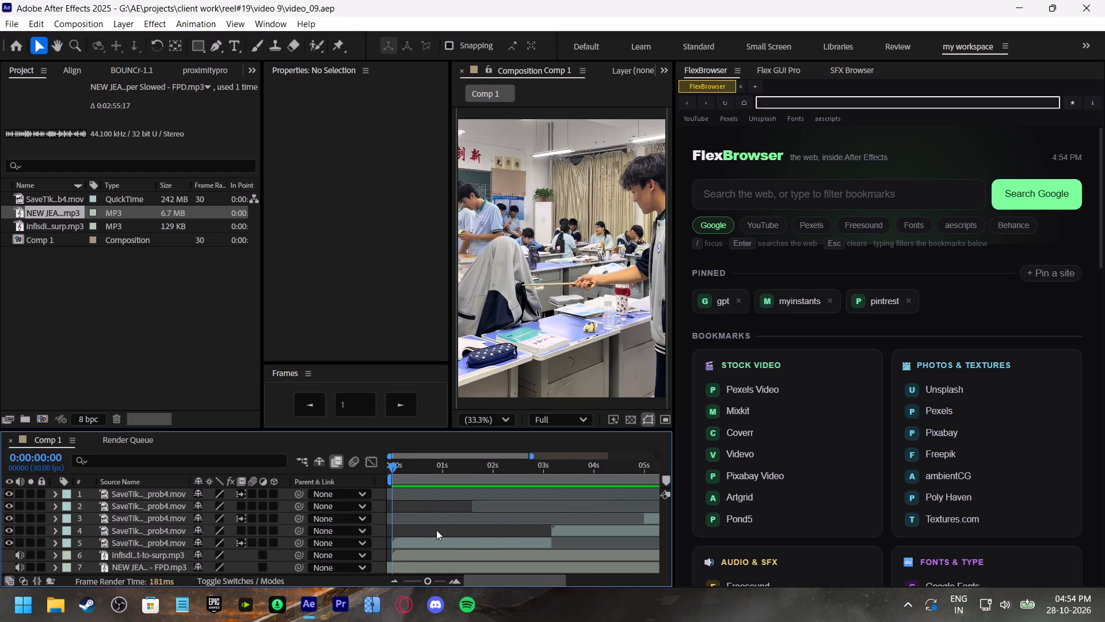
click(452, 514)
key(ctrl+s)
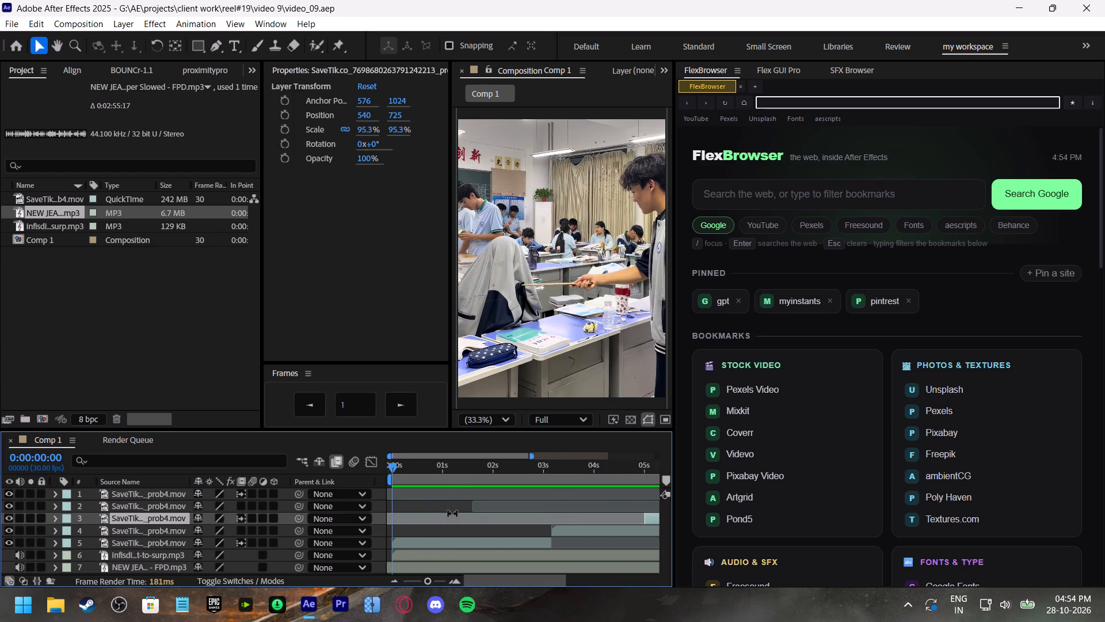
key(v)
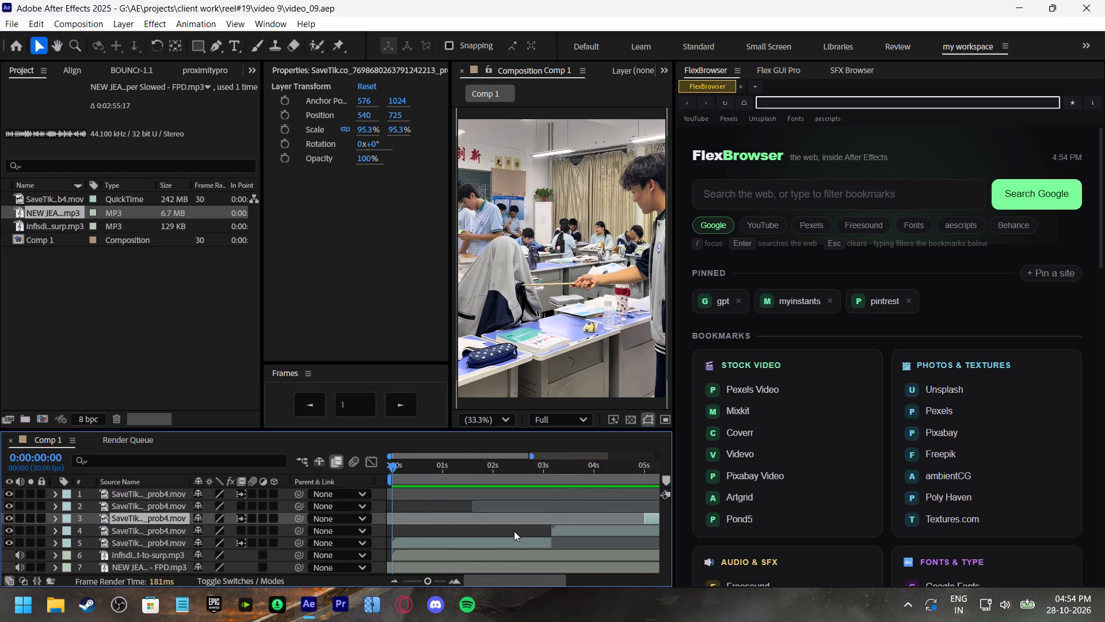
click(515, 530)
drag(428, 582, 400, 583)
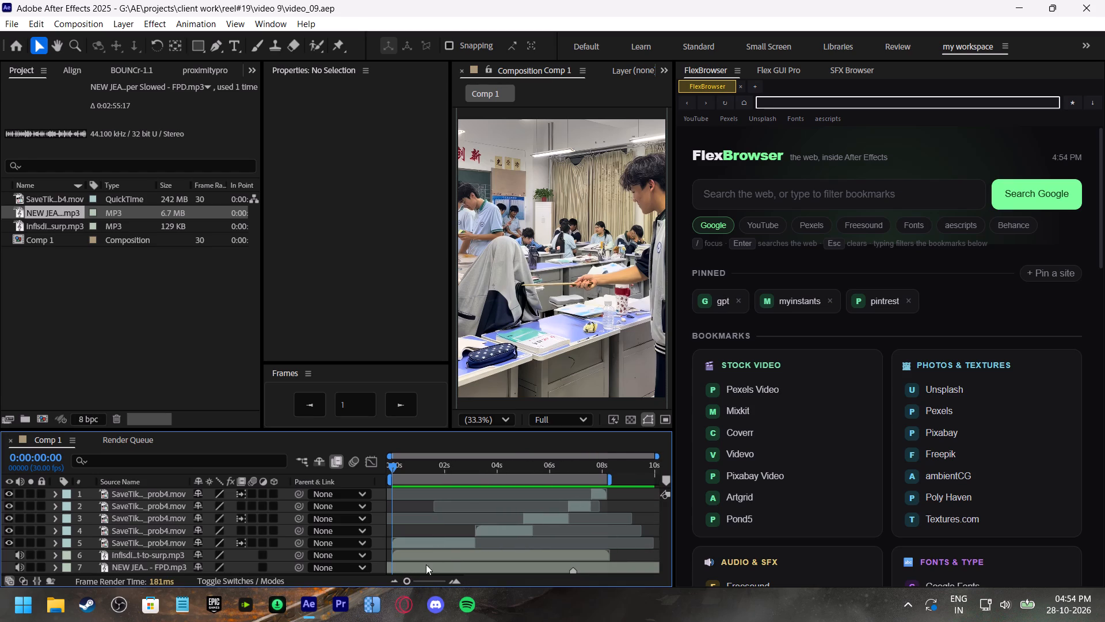
Flip all five SaveTik video layers in Comp 1 horizontally.
click(449, 544)
shift+click(603, 493)
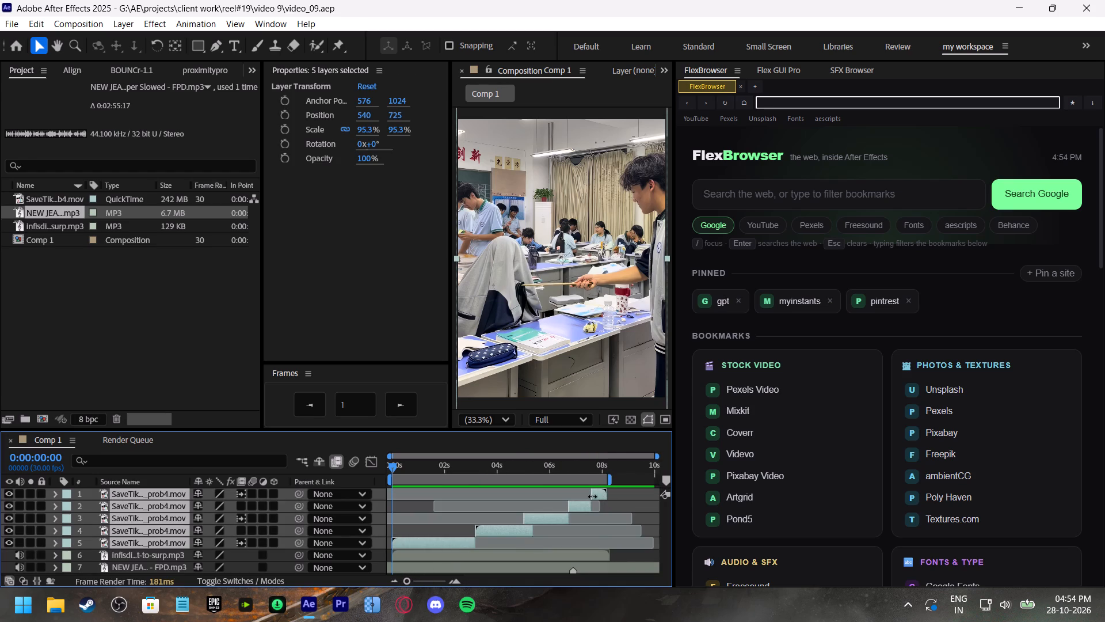
right_click(592, 497)
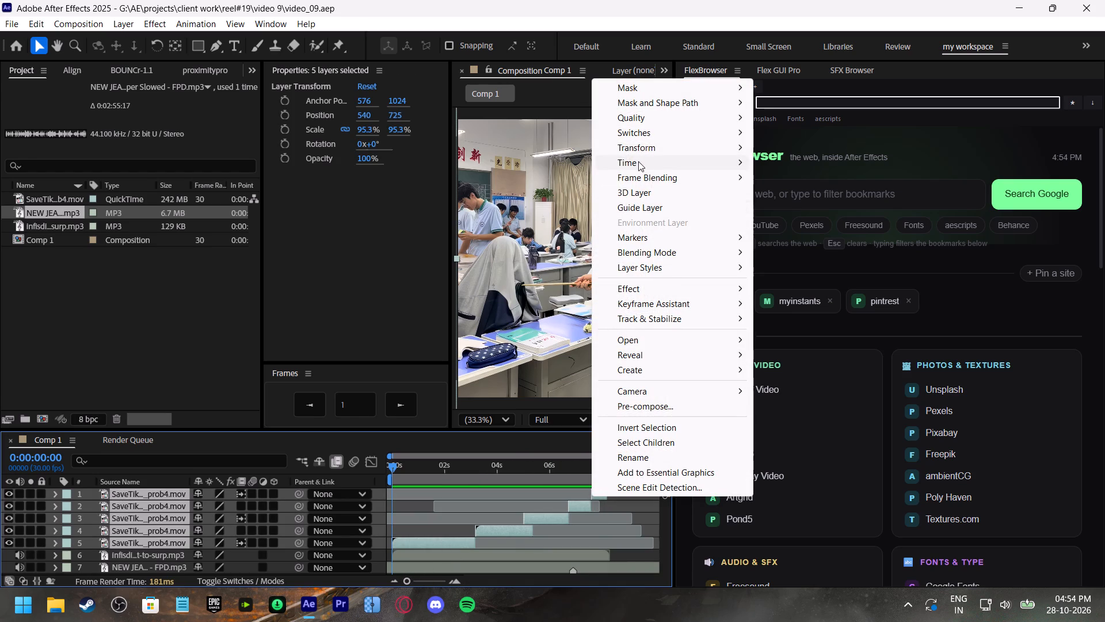
click(646, 149)
click(807, 267)
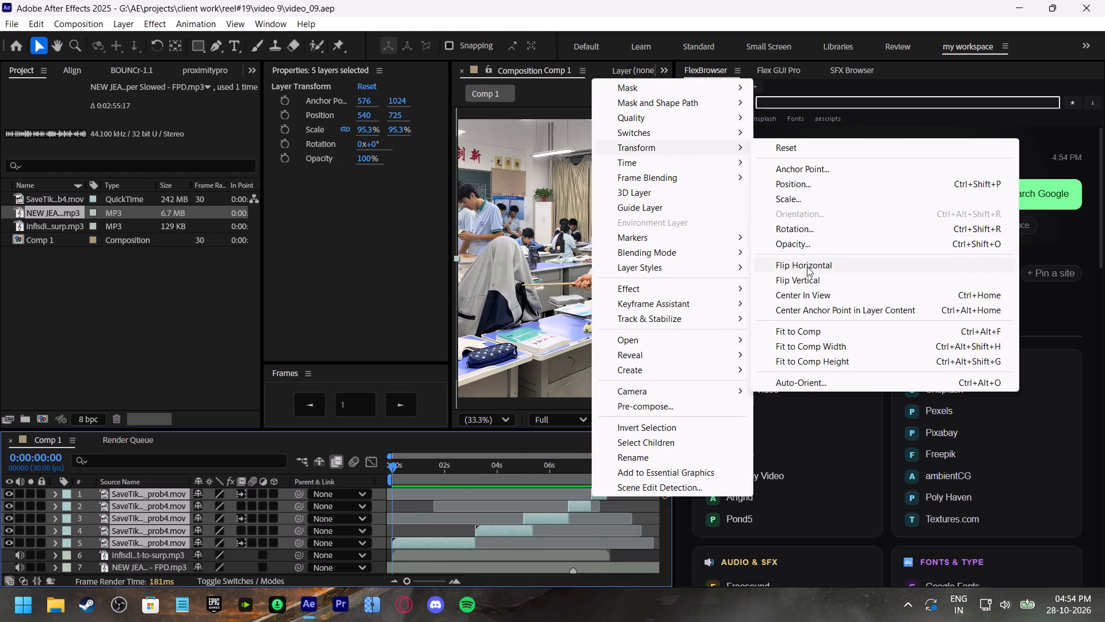
Preview the mirrored footage from 0:00:00:00, return to the start and save the project.
drag(415, 465, 360, 474)
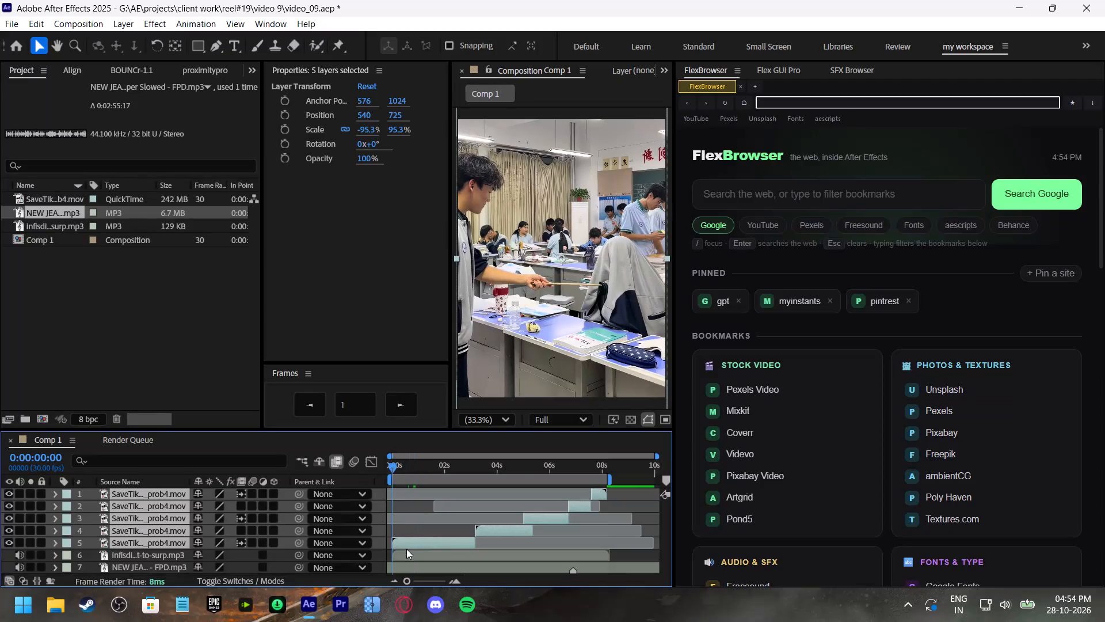
click(406, 549)
key(space)
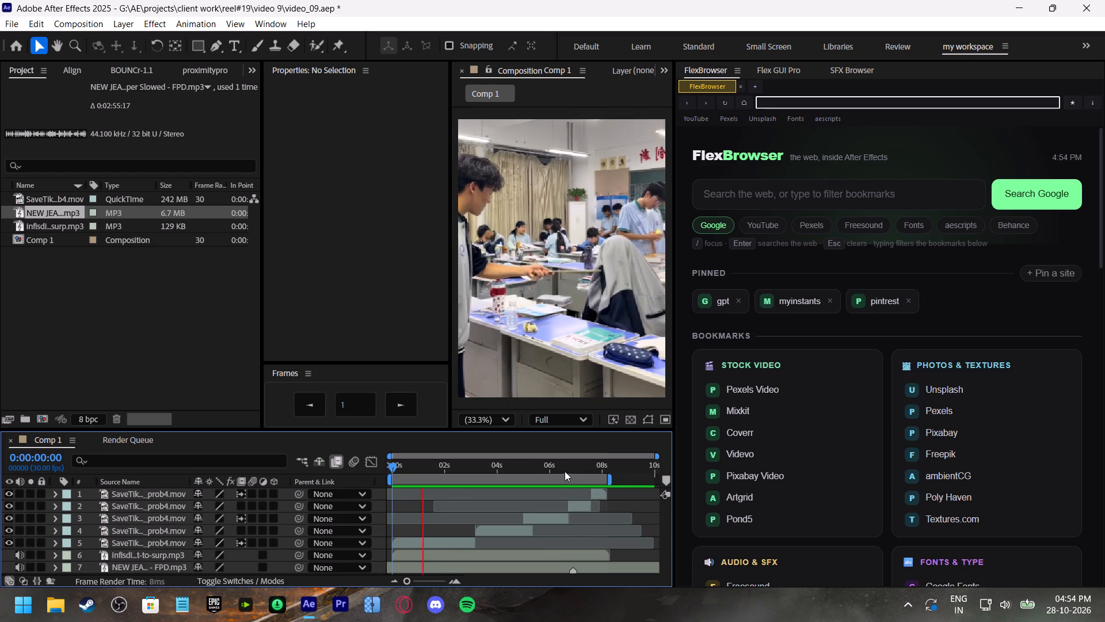
drag(566, 469, 360, 494)
key(ctrl+s)
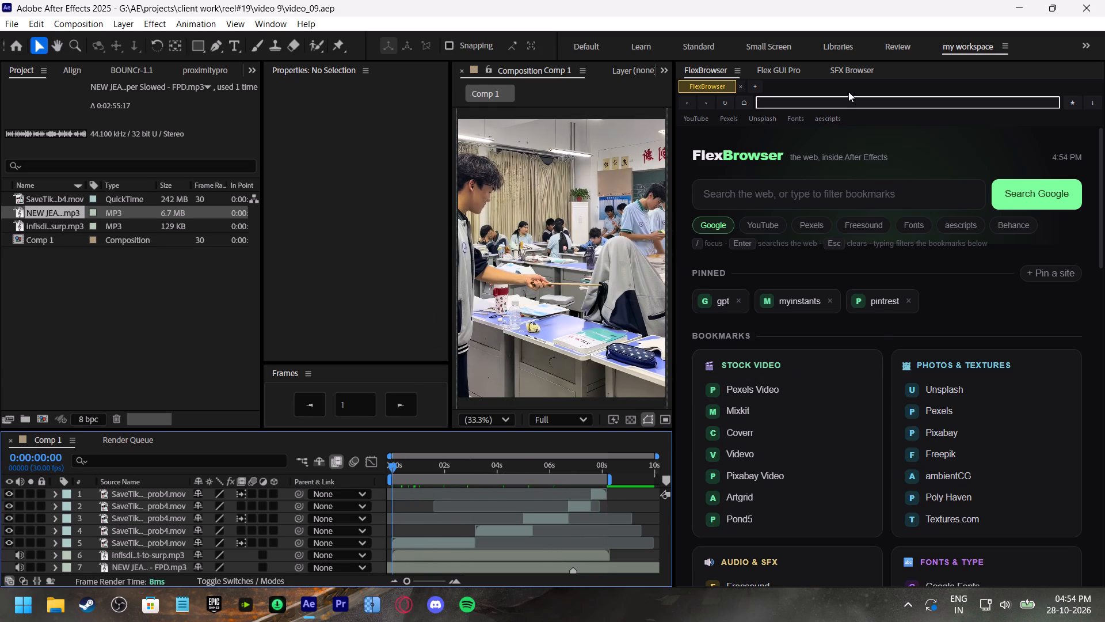
Import the saved "speed texts" comp from Flex GUI Pro's Comp Saver into Comp 1 at 0:00:00:00.
click(787, 70)
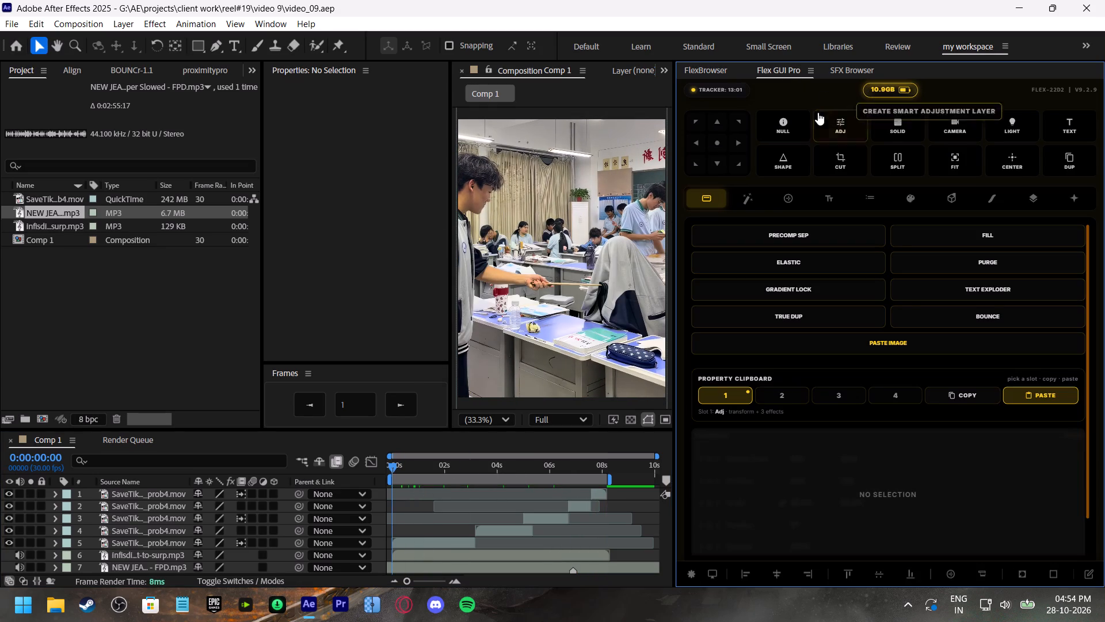
click(959, 200)
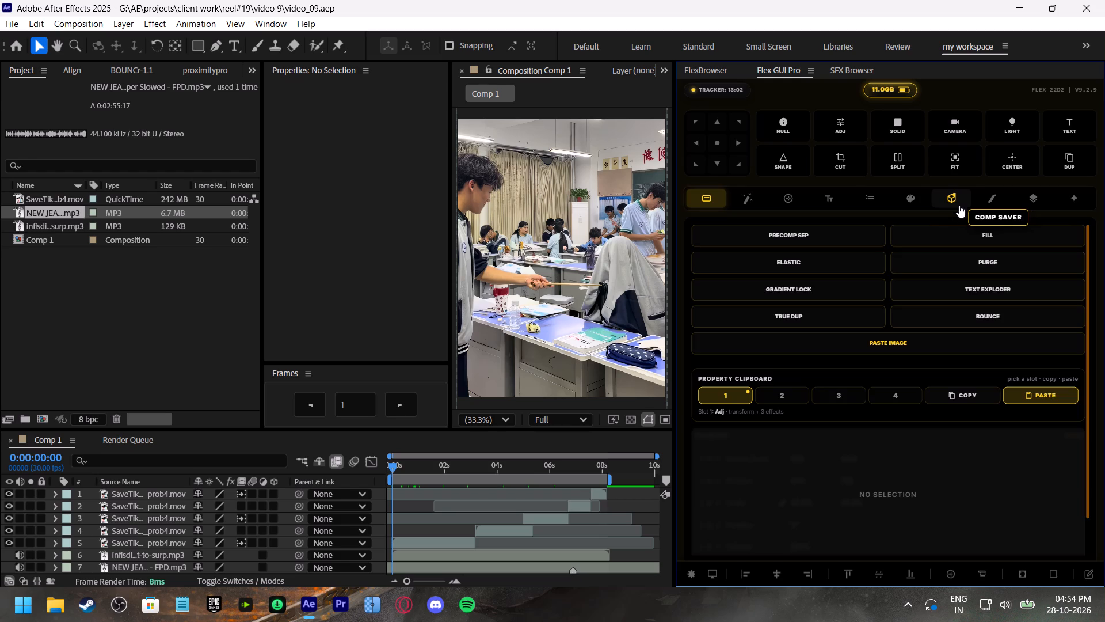
scroll(813, 424, down, 7)
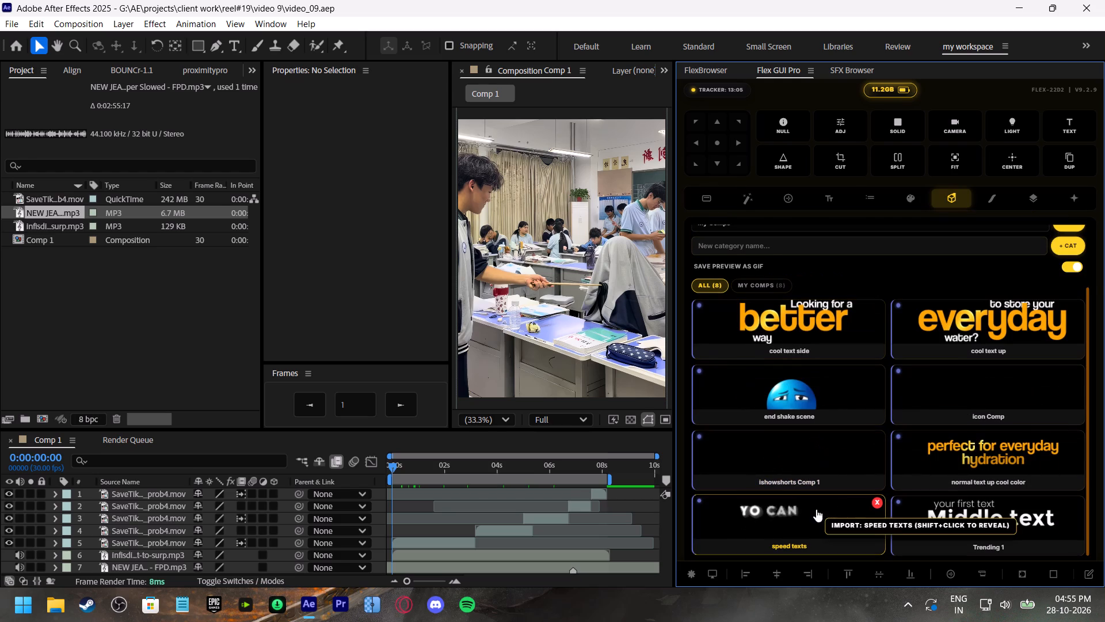
click(816, 509)
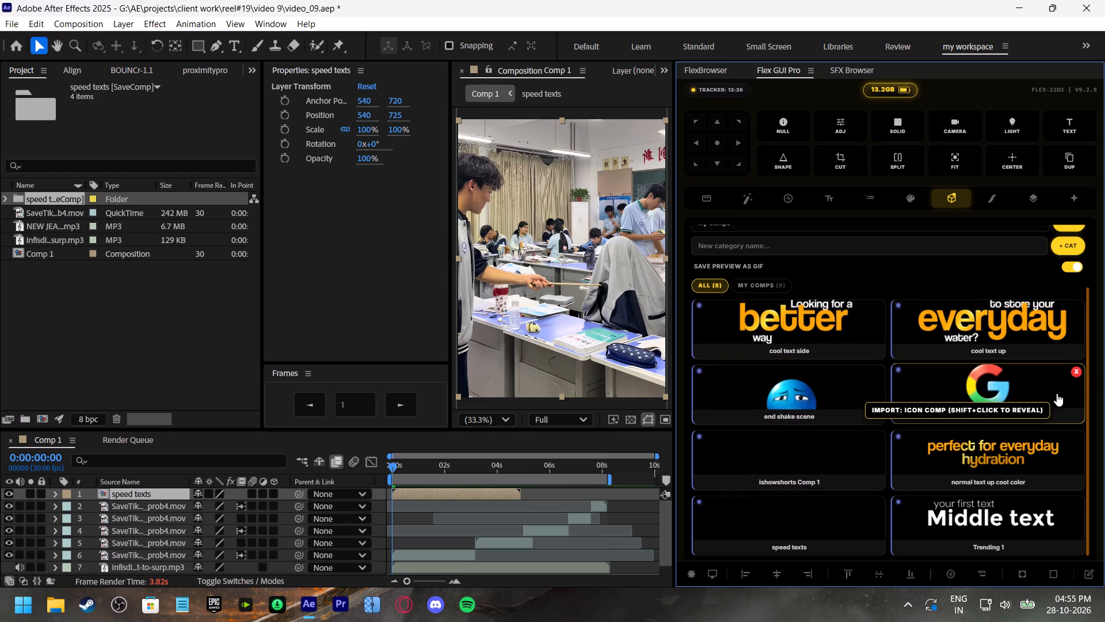
Open the speed texts precomp from Comp 1's timeline.
click(413, 519)
click(421, 493)
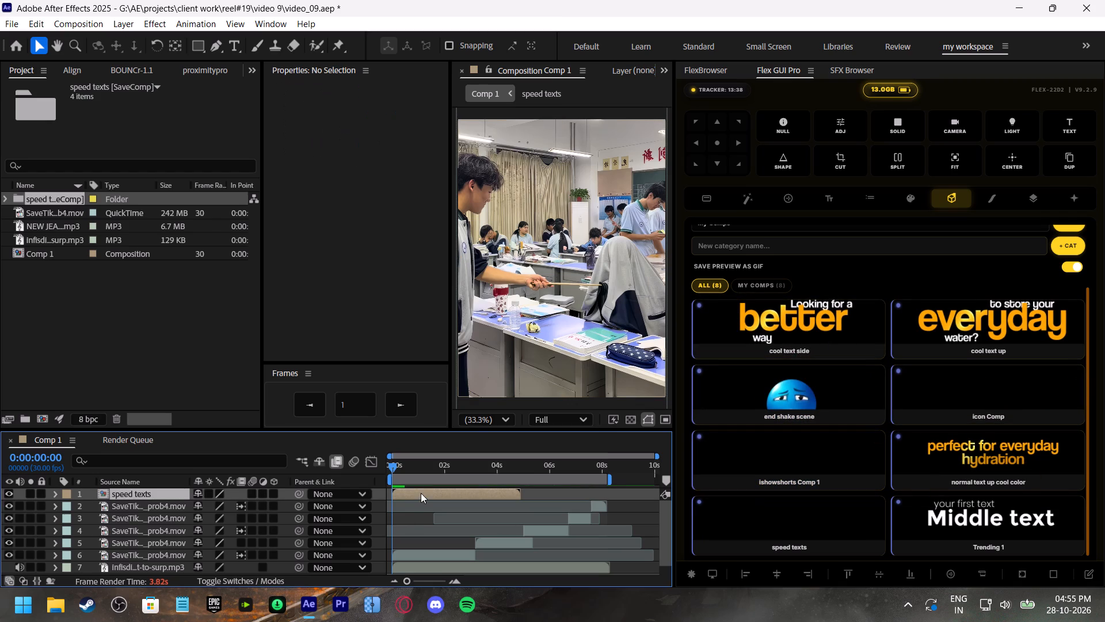
double_click(413, 494)
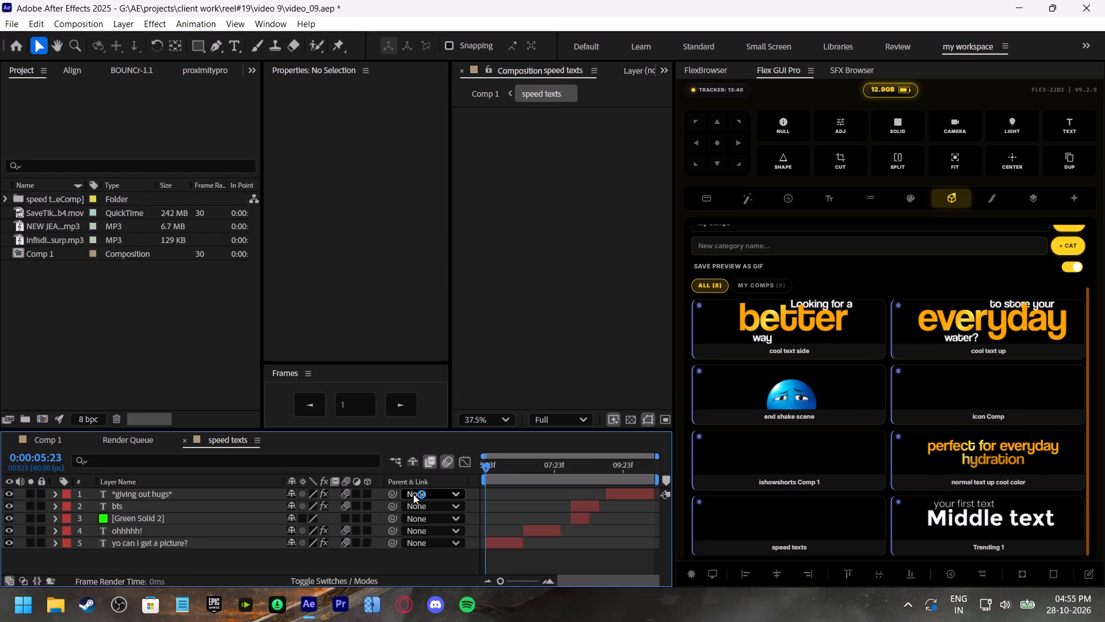
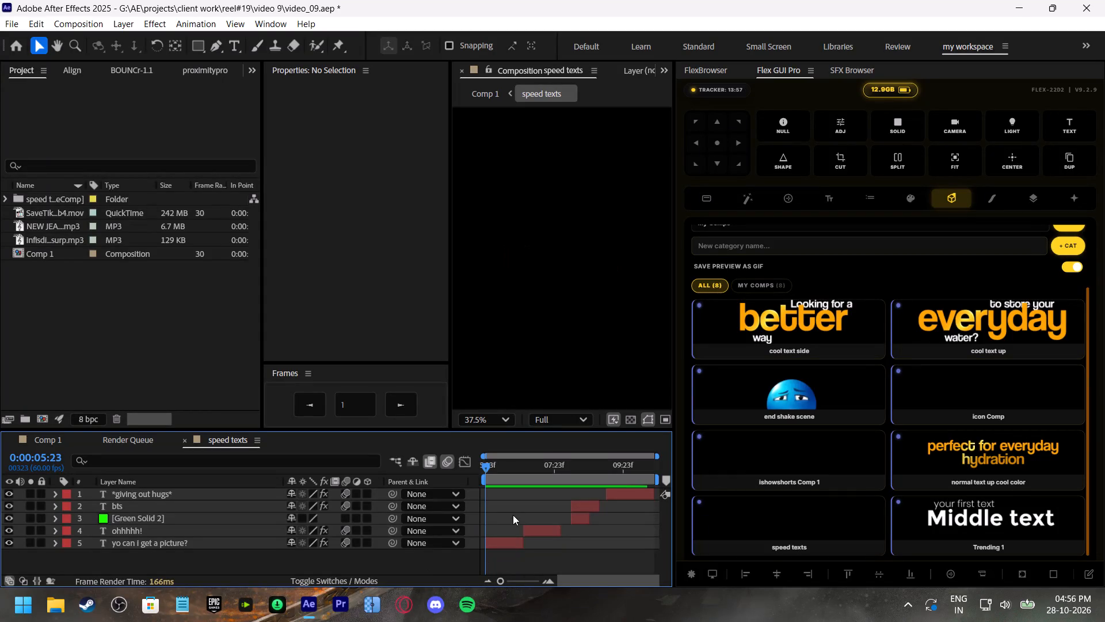
Copy the "yo can I get a picture?" text layer from the speed texts comp into Comp 1 at 0:00:00:00.
click(512, 543)
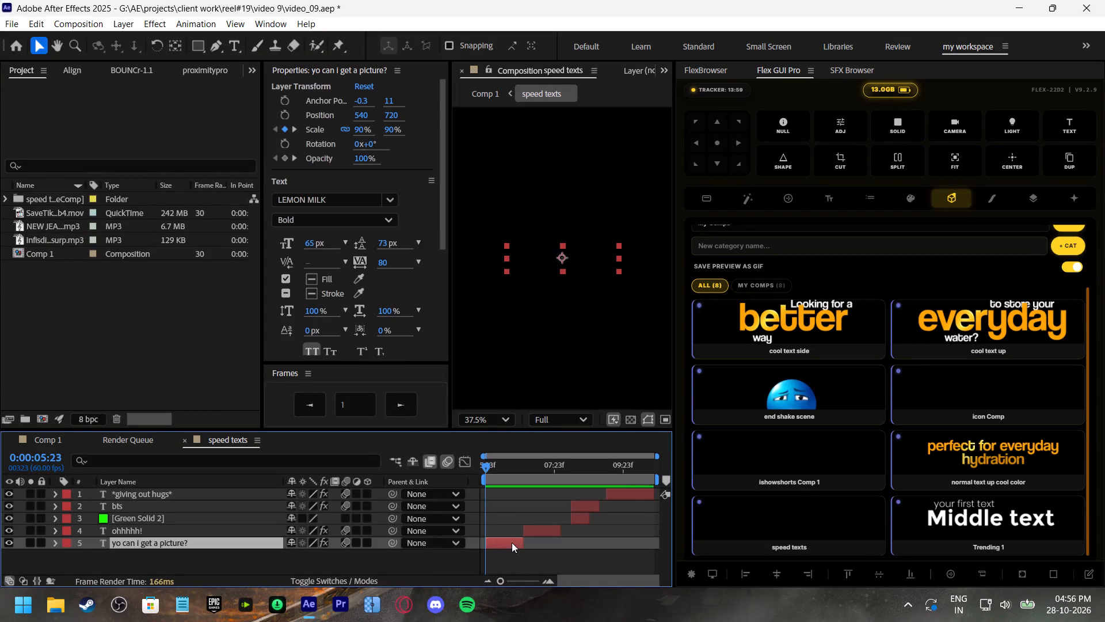
key(ctrl+c)
click(539, 532)
click(134, 440)
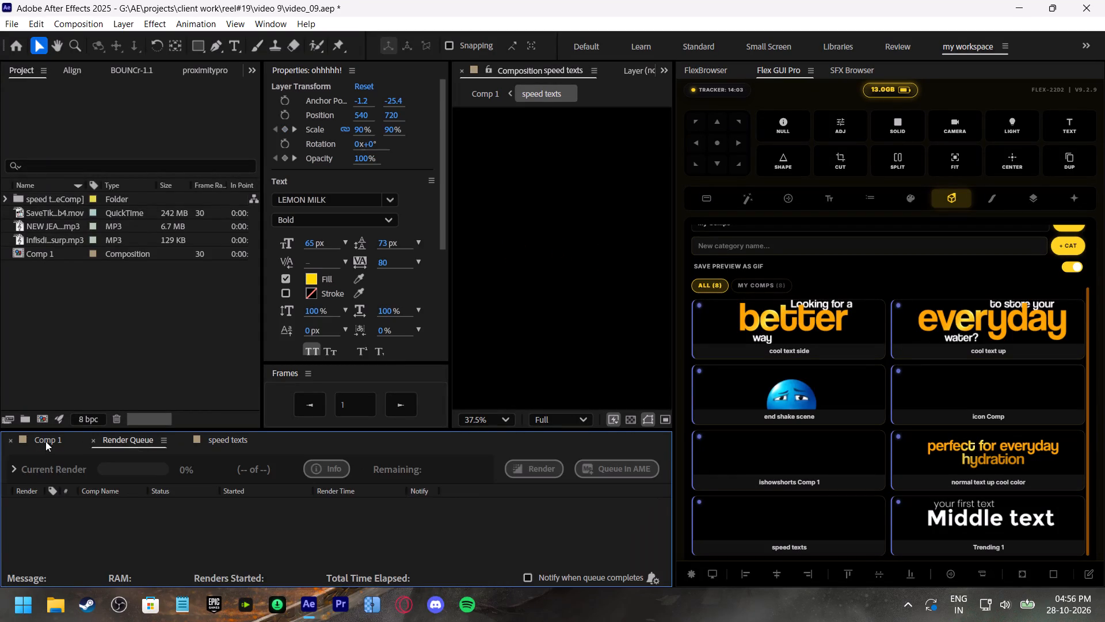
click(45, 441)
drag(48, 439, 129, 437)
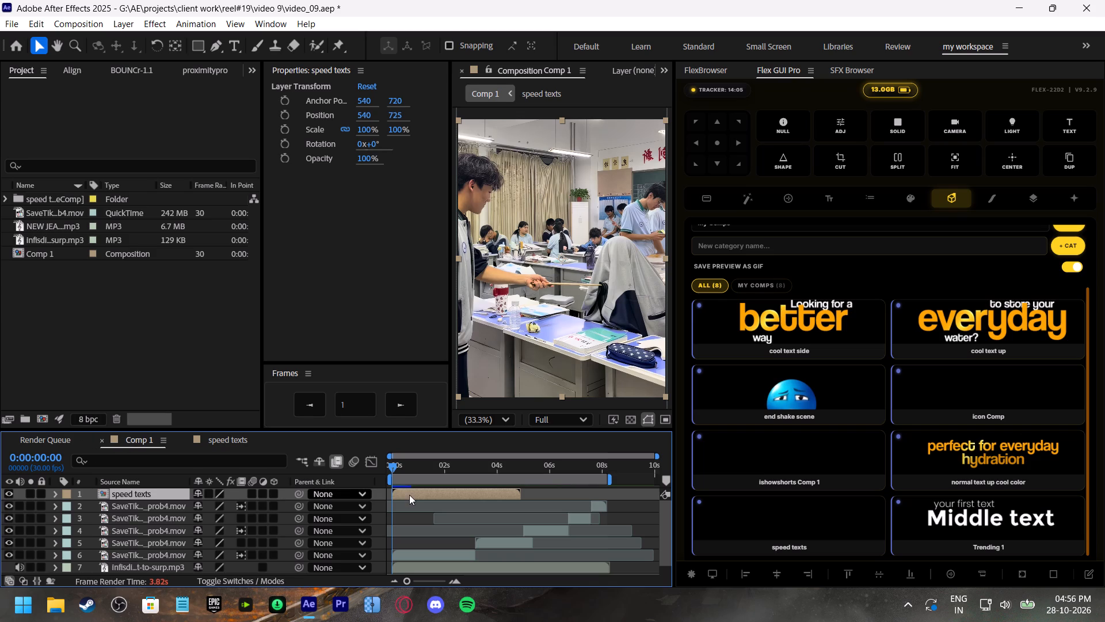
click(413, 506)
key(ctrl+v)
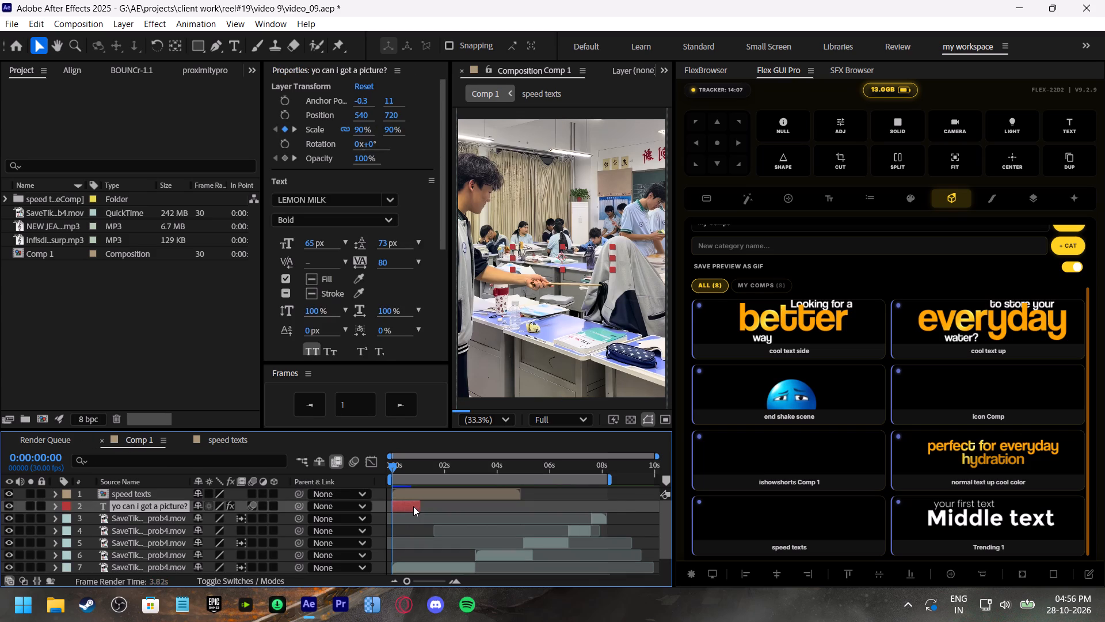
key(v)
Delete the speed texts precomp layer from Comp 1, keeping the pasted caption.
click(412, 494)
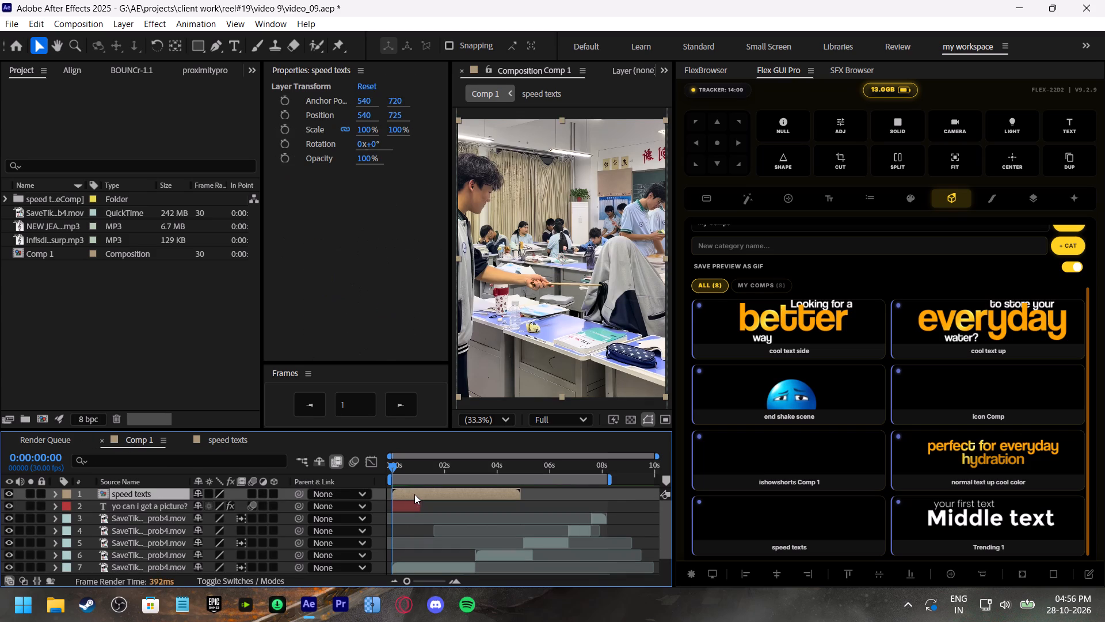
key(BackSpace)
Preview the pasted caption over the first clip from 0:00:00:00, ending with the playhead at 0:00:01:02.
drag(410, 472, 380, 476)
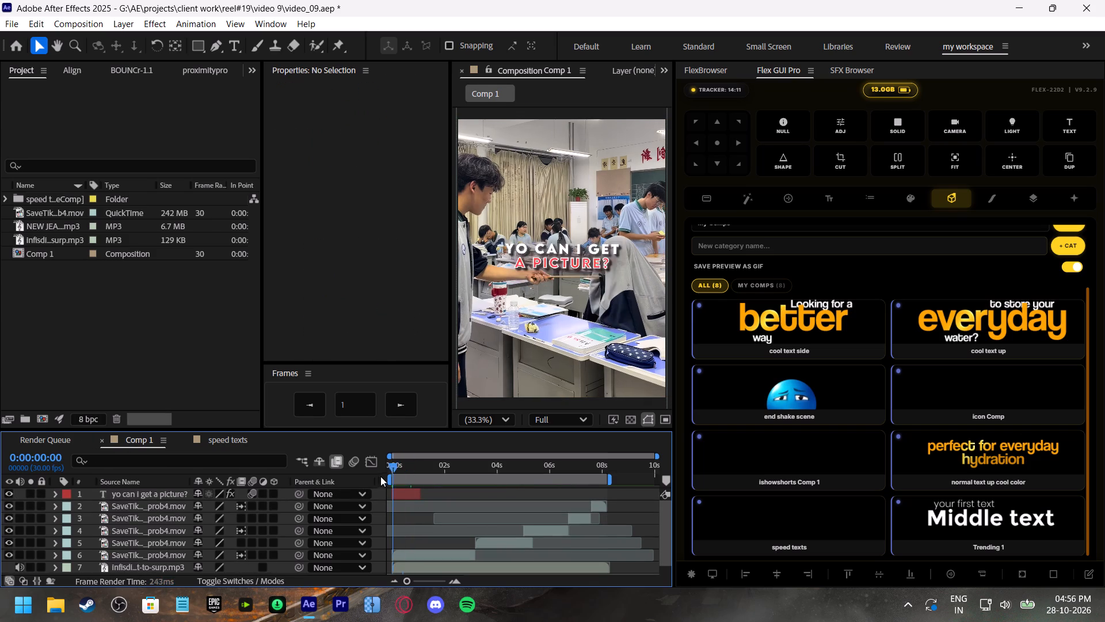
drag(380, 476, 368, 479)
drag(407, 577, 421, 591)
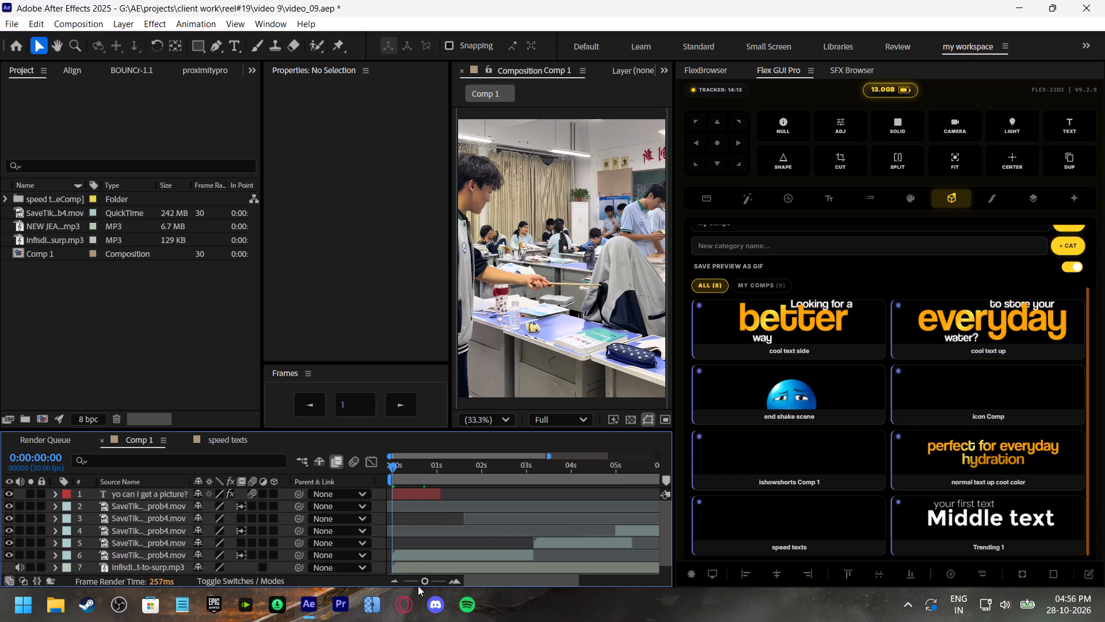
key(space)
click(421, 471)
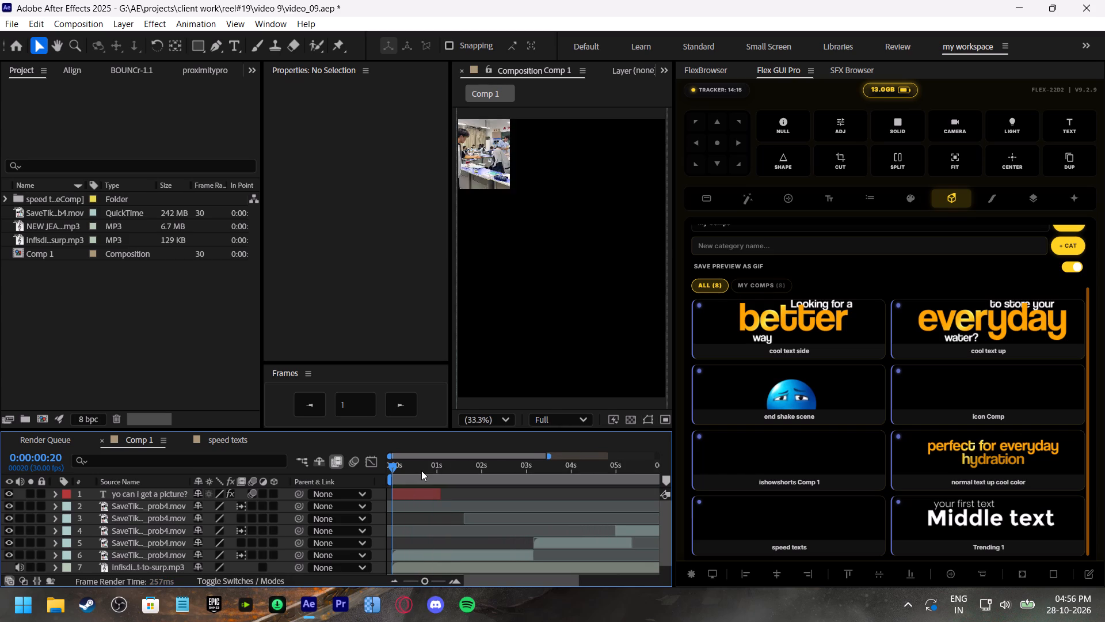
key(space)
drag(443, 469, 443, 467)
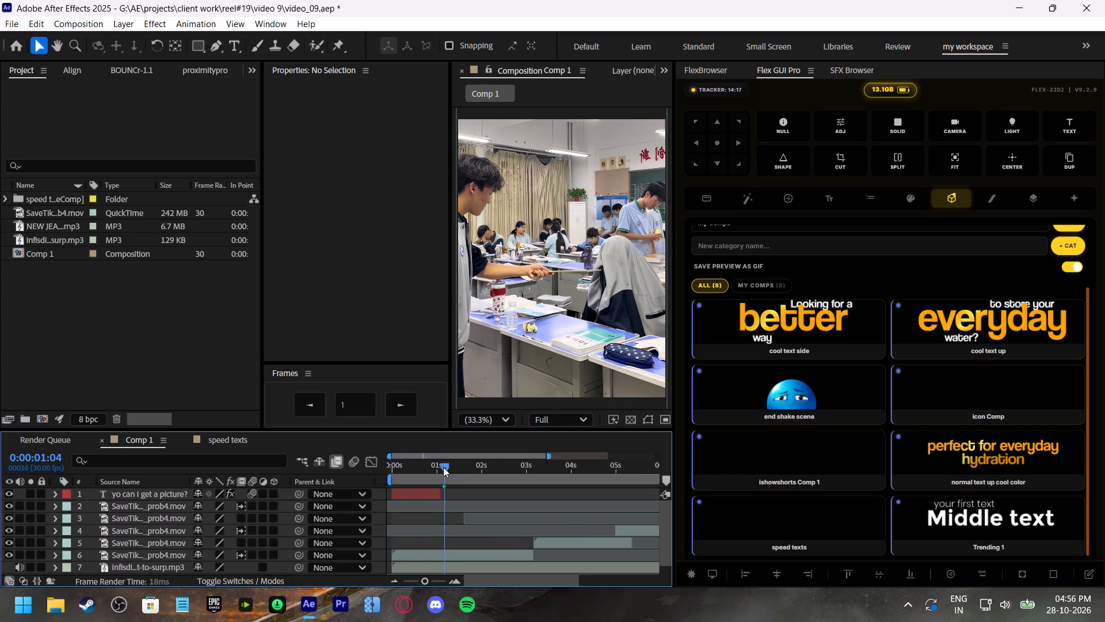
drag(443, 467, 371, 476)
key(space)
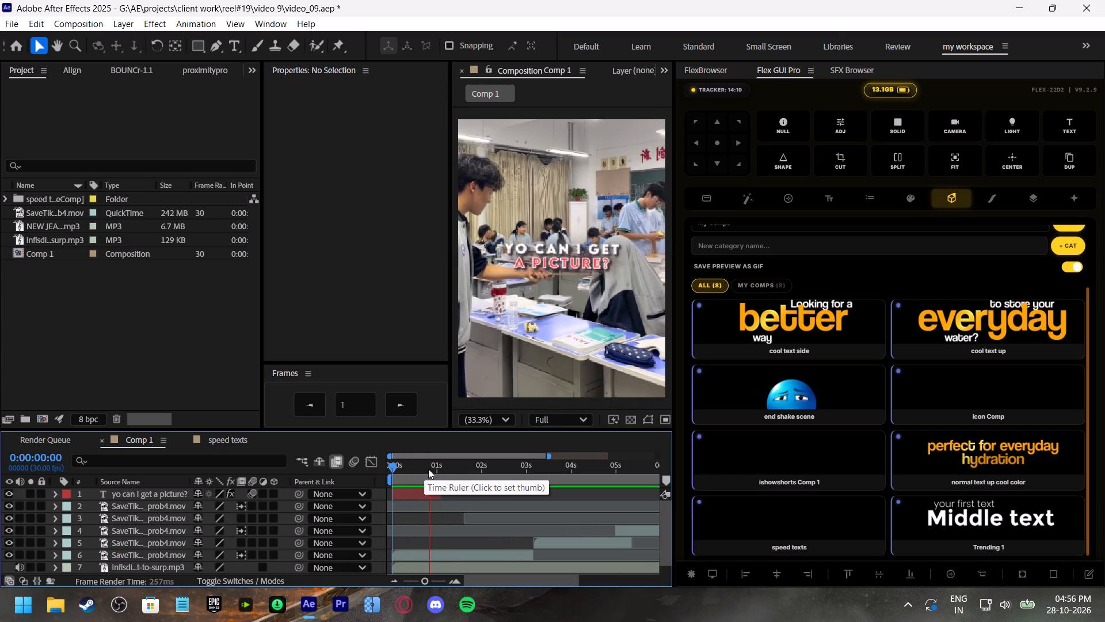
drag(433, 469, 444, 473)
Switch to Discord.
click(439, 620)
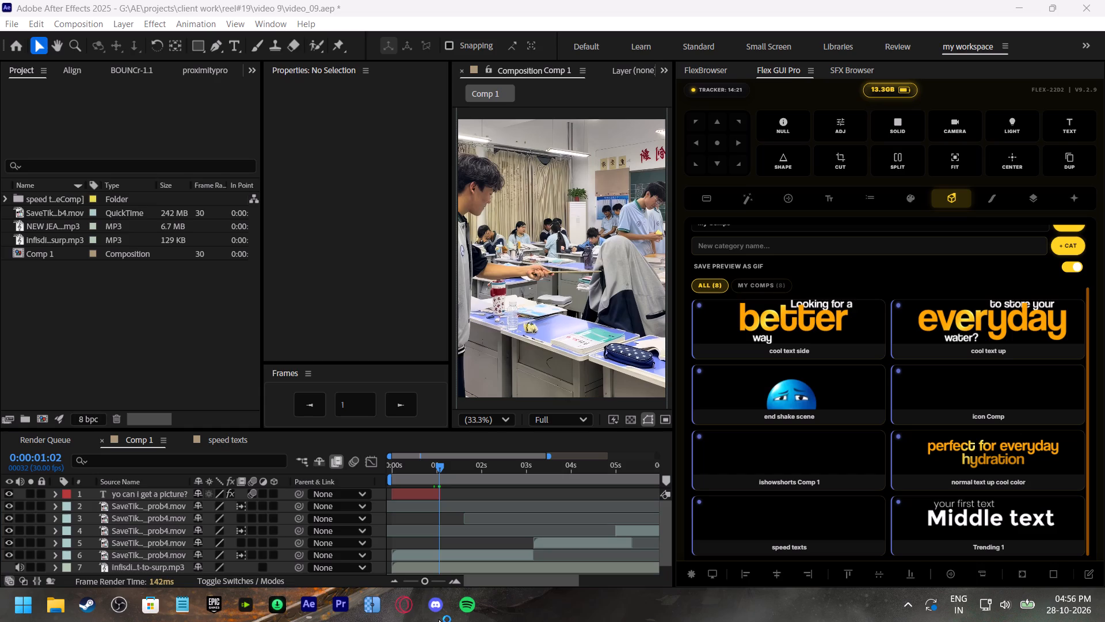
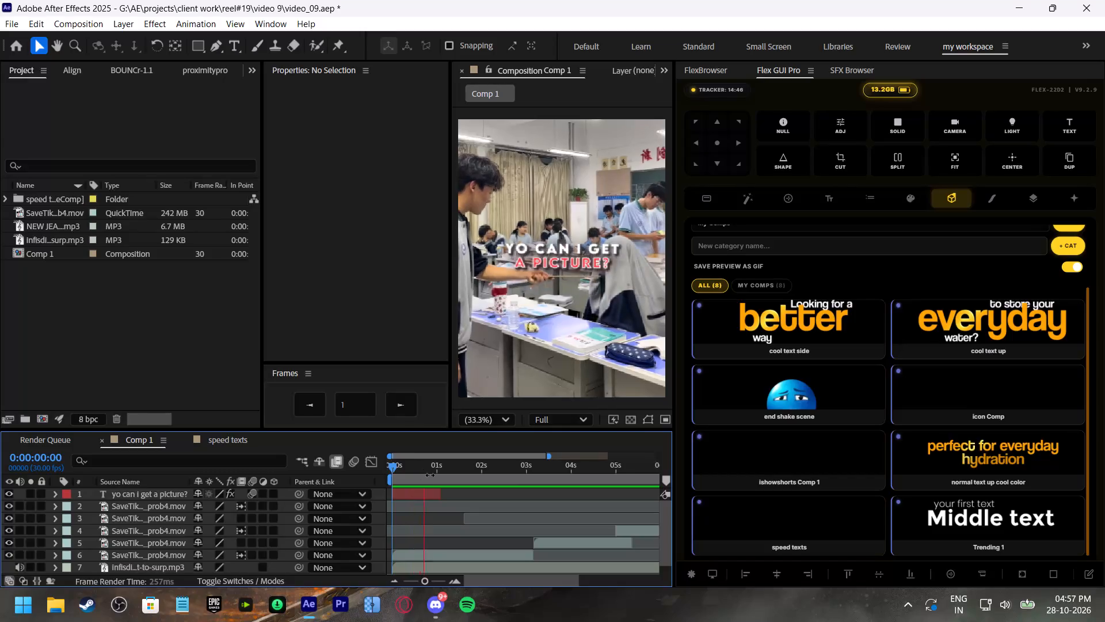
Replace the caption layer's text with "this boy had" on the first line and "no idea" on the second.
click(429, 471)
double_click(424, 491)
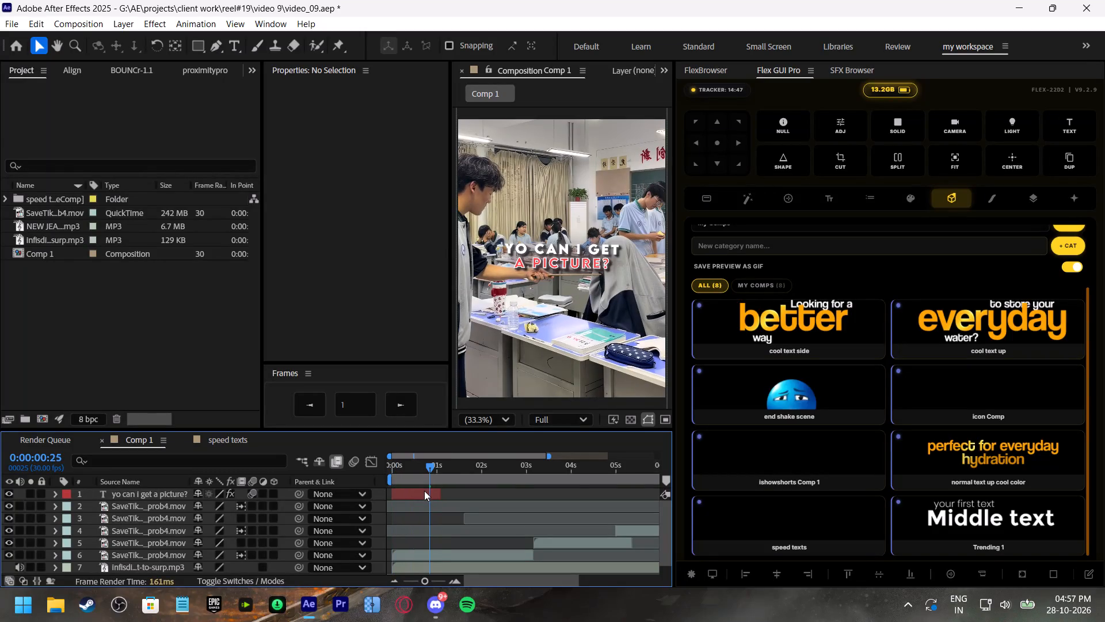
text(this boy had)
key(Return)
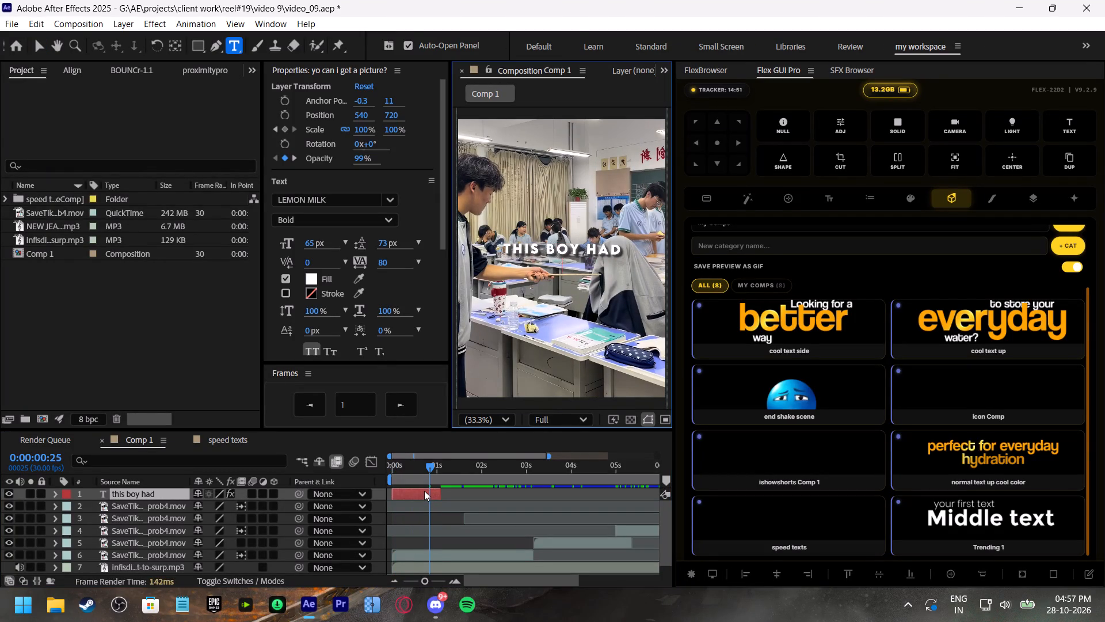
text(no idea)
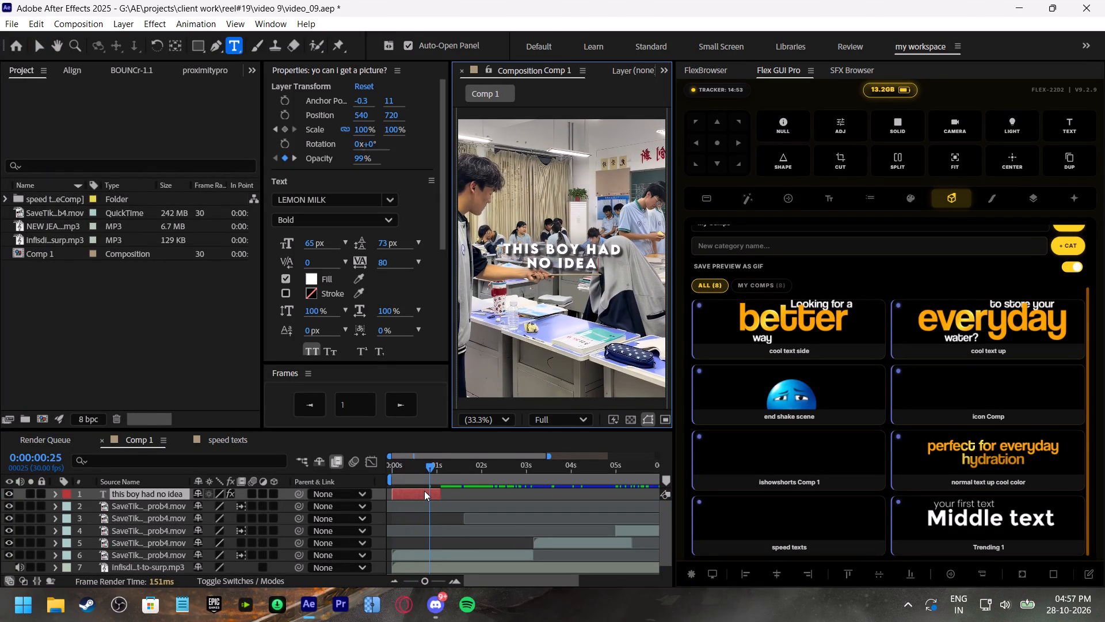
click(436, 521)
Preview the caption's reveal from 0:00:00:00, ending with the playhead at 0:00:00:27.
drag(421, 470, 375, 465)
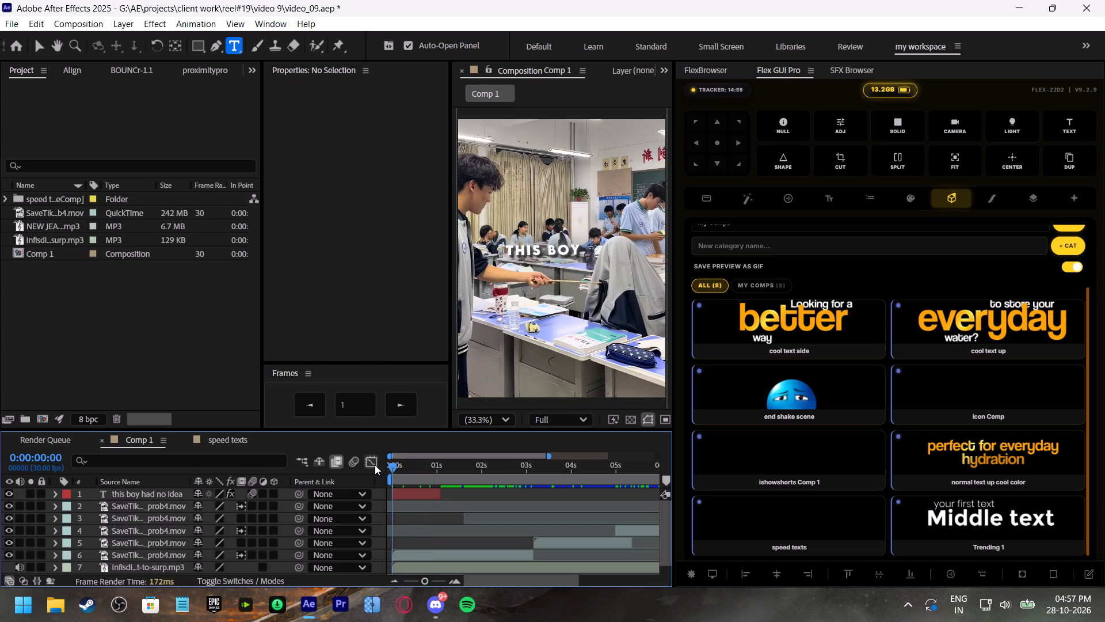
key(space)
drag(394, 461, 411, 468)
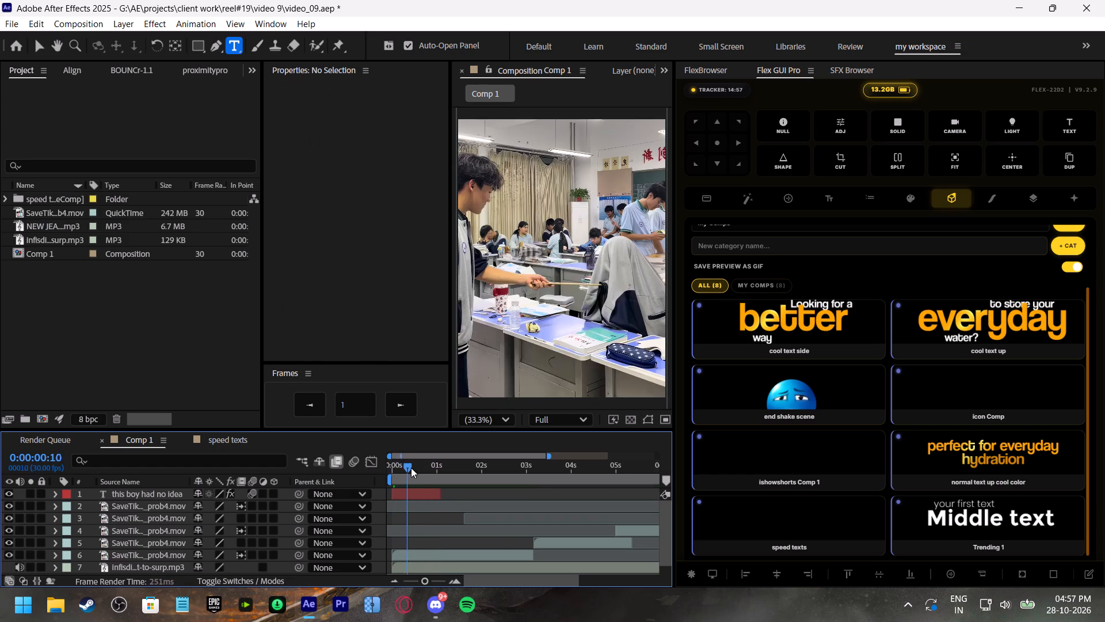
drag(411, 468, 432, 491)
Reveal the caption layer's keyframes and extend its out point to about 1.5 seconds.
key(u)
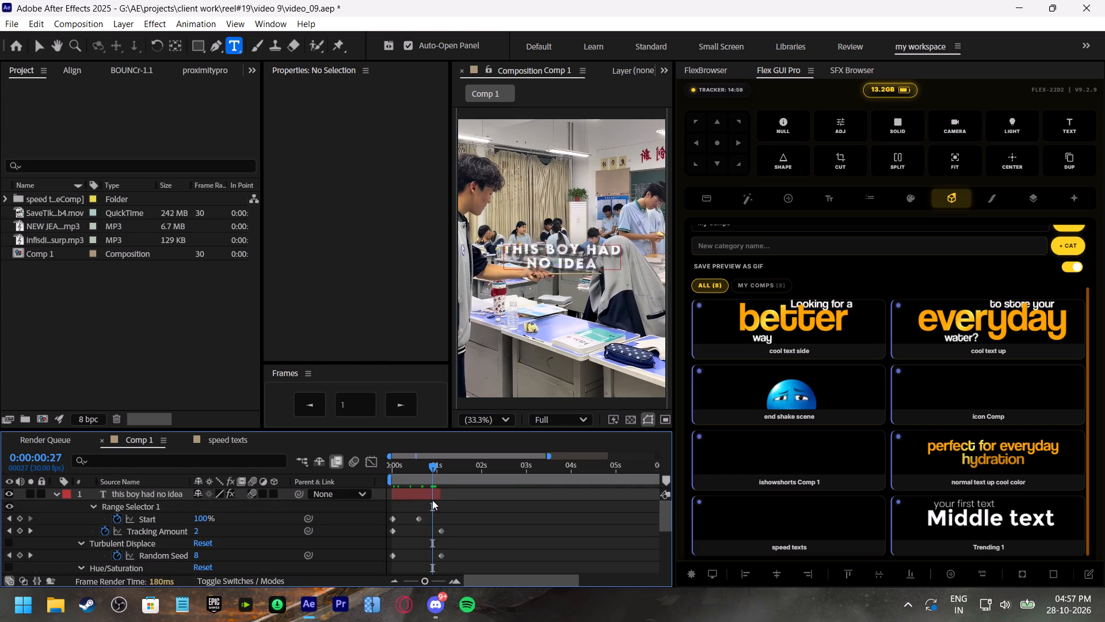
drag(440, 498, 471, 502)
Move the caption's second Range Selector 1 Start keyframe to 0:00:00:27 and save the project.
click(418, 518)
click(661, 348)
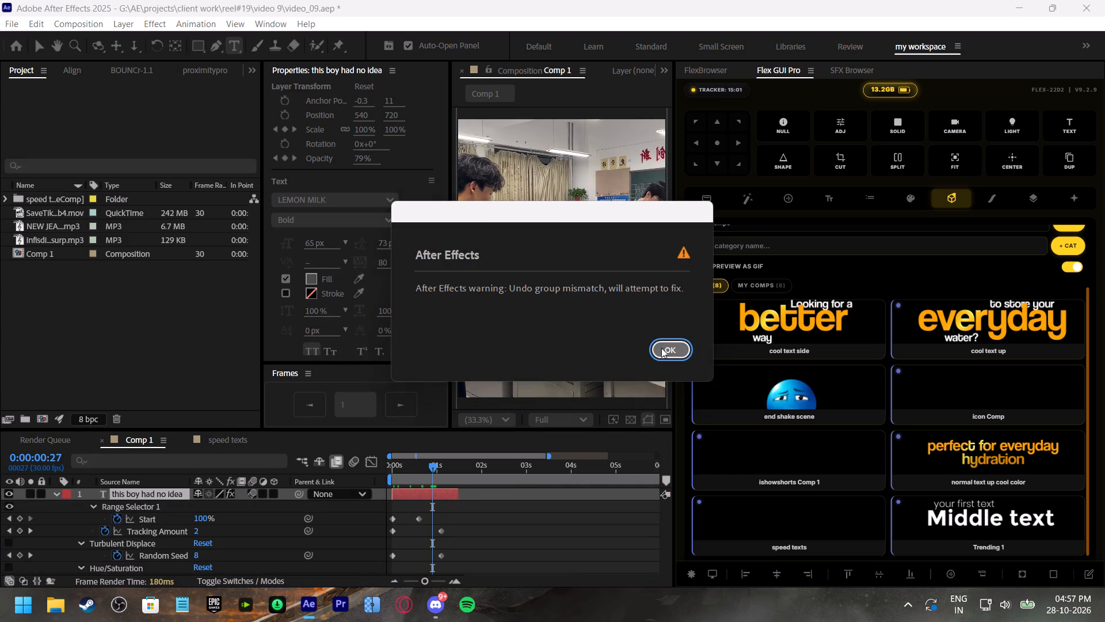
drag(417, 518, 433, 528)
key(ctrl+s)
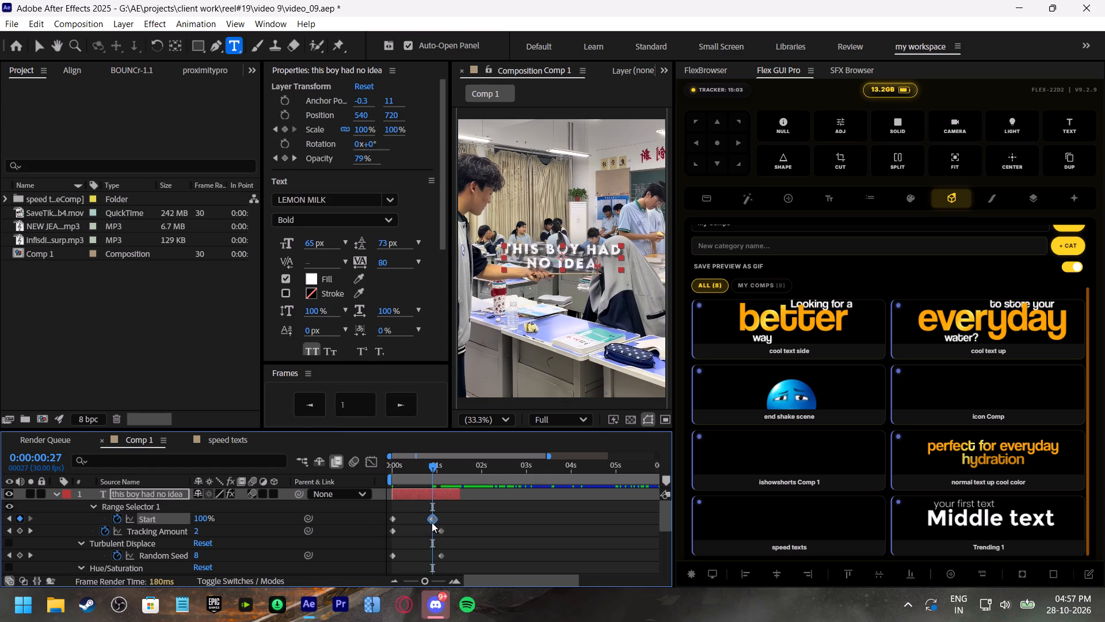
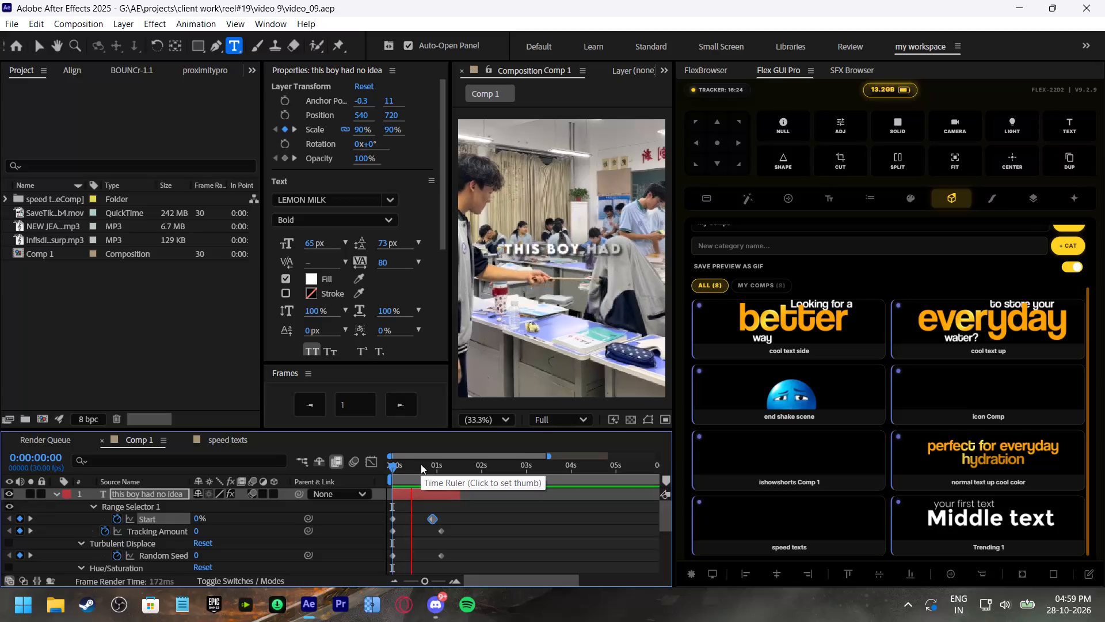
Move the "this boy had no idea" caption's second Range Selector 1 Start keyframe earlier, to about 0:00:00:23, checking the reveal.
drag(432, 464, 437, 465)
drag(433, 520, 439, 522)
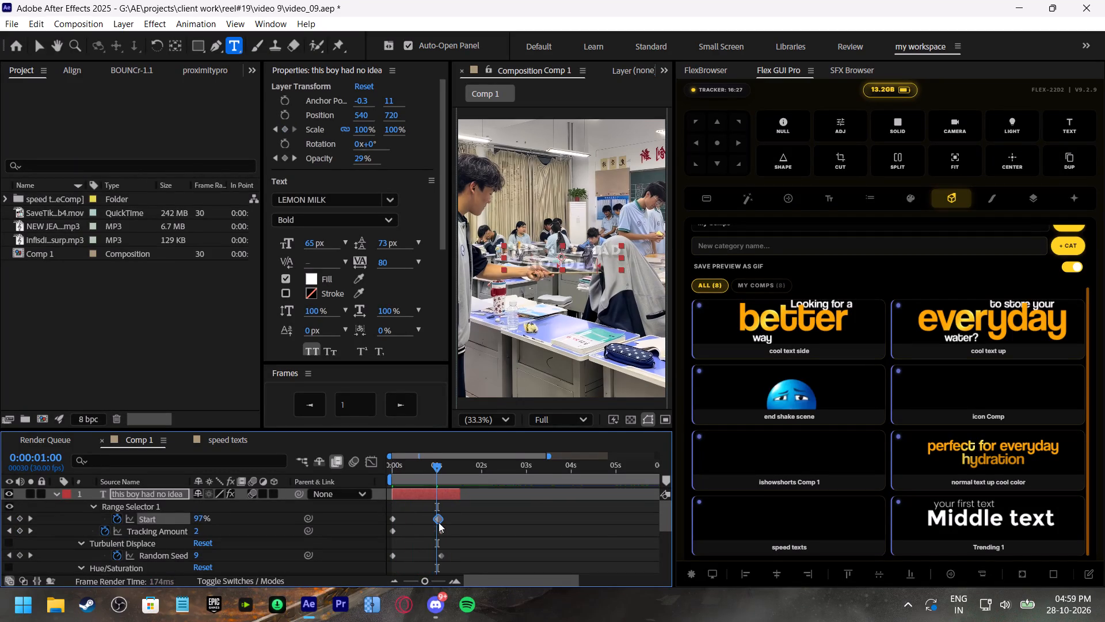
drag(439, 522, 427, 519)
click(412, 473)
key(space)
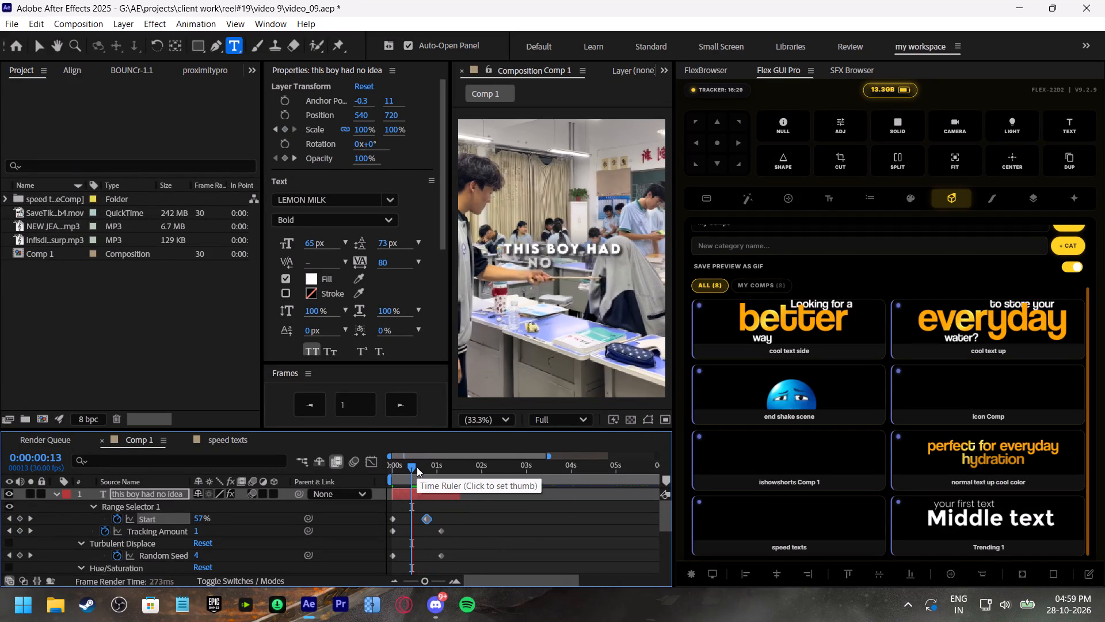
drag(417, 467, 433, 475)
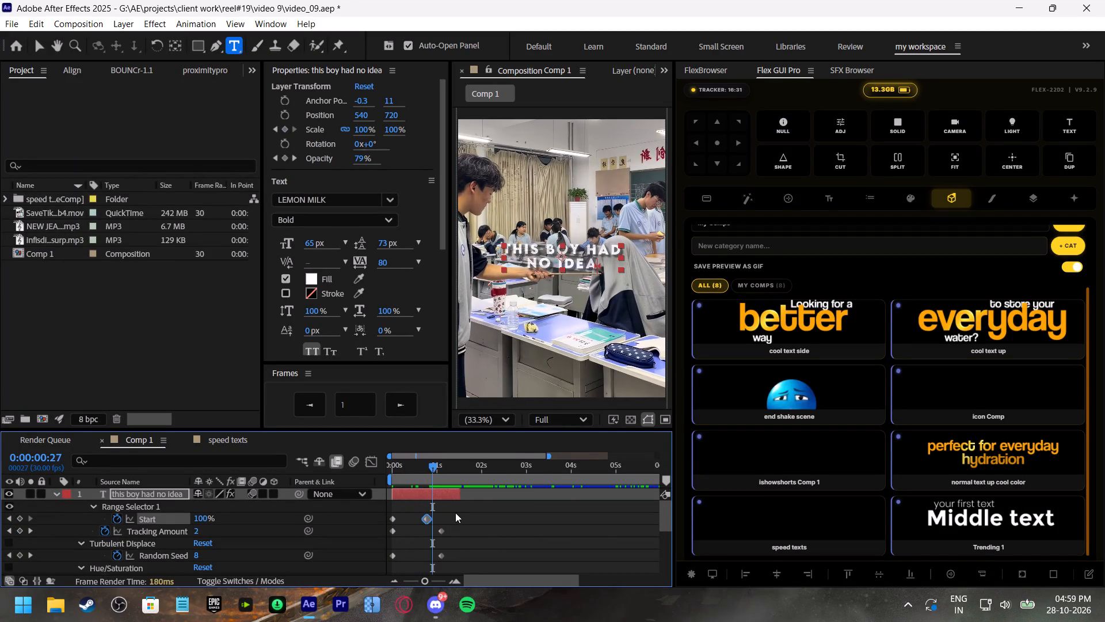
Shift the "this boy had no idea" caption's Opacity keyframes later so the first sits at about 1.5 seconds, and save.
key(t)
scroll(457, 515, down, 1)
scroll(460, 528, up, 2)
key(t)
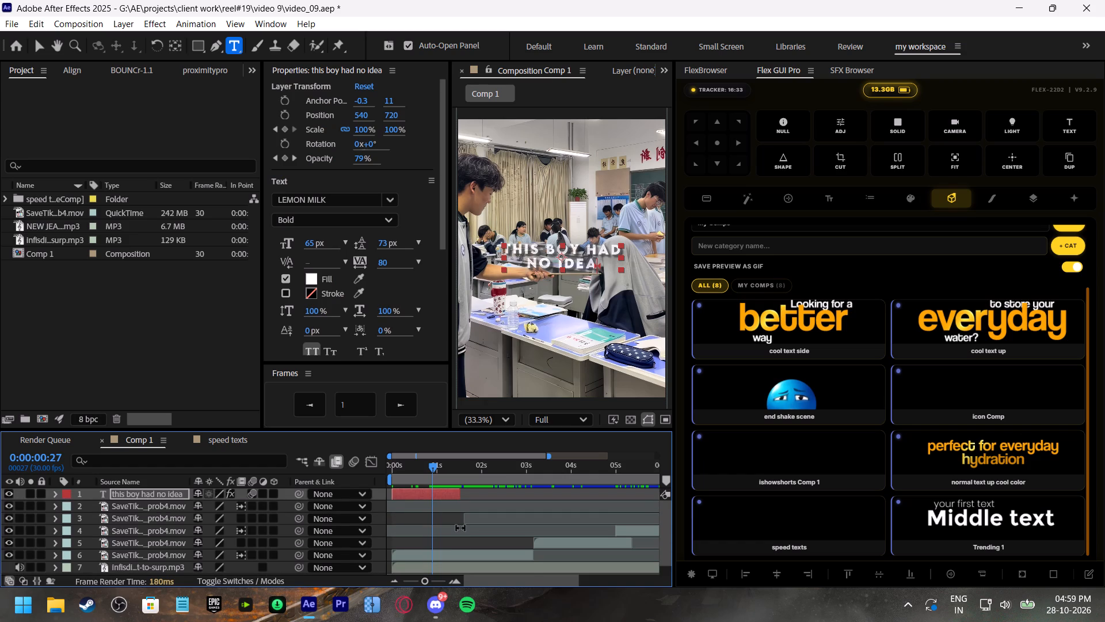
drag(463, 510, 416, 503)
drag(428, 504, 457, 514)
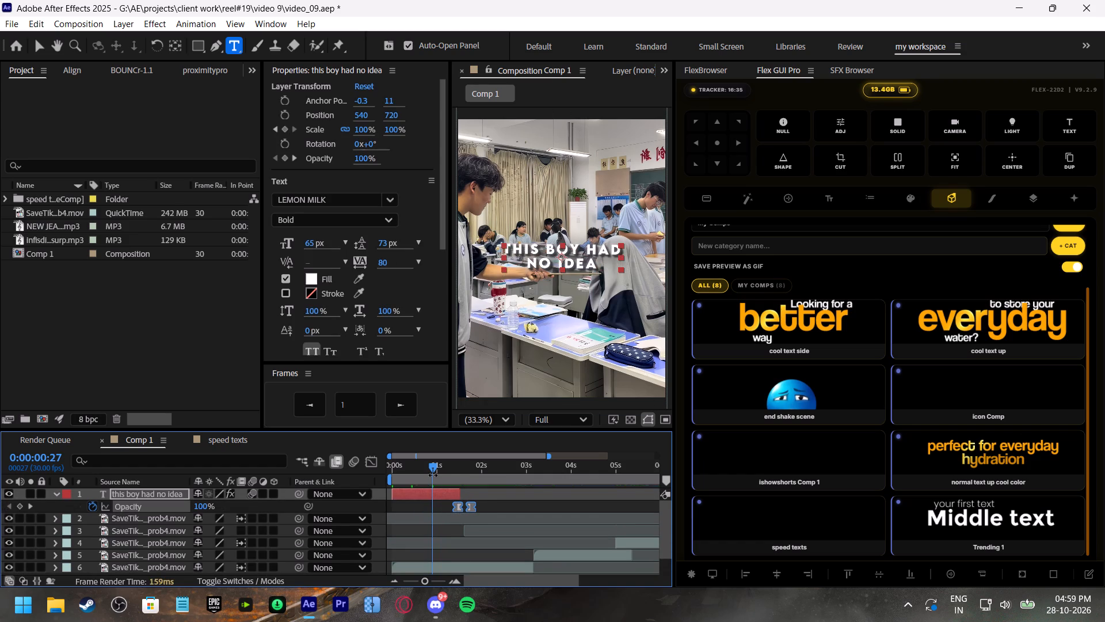
drag(426, 465, 327, 480)
key(space)
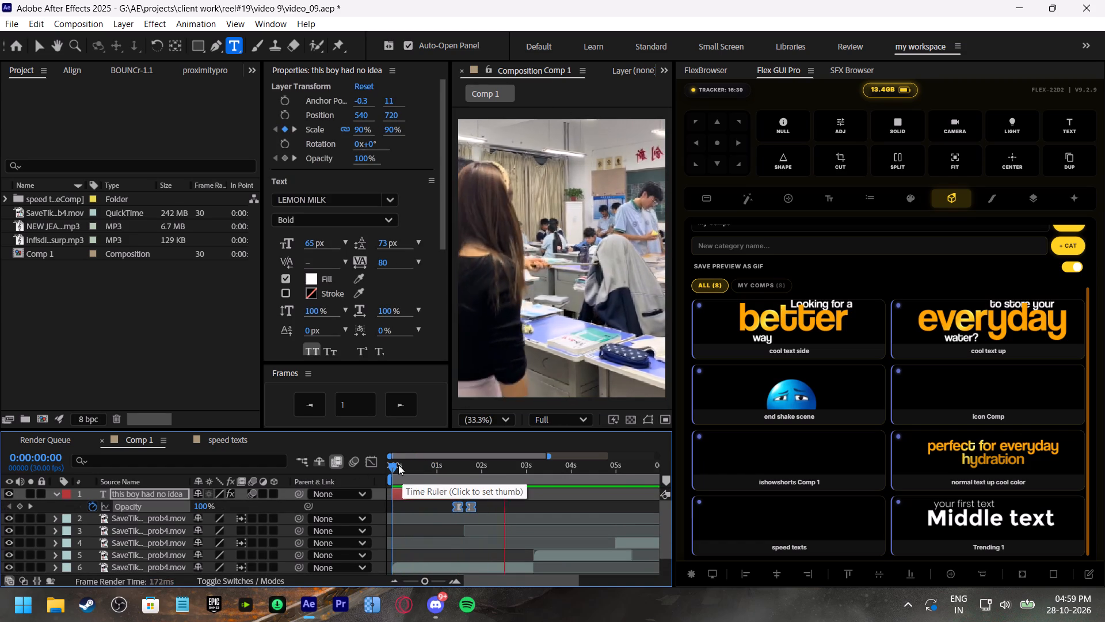
drag(398, 465, 383, 467)
key(ctrl+s)
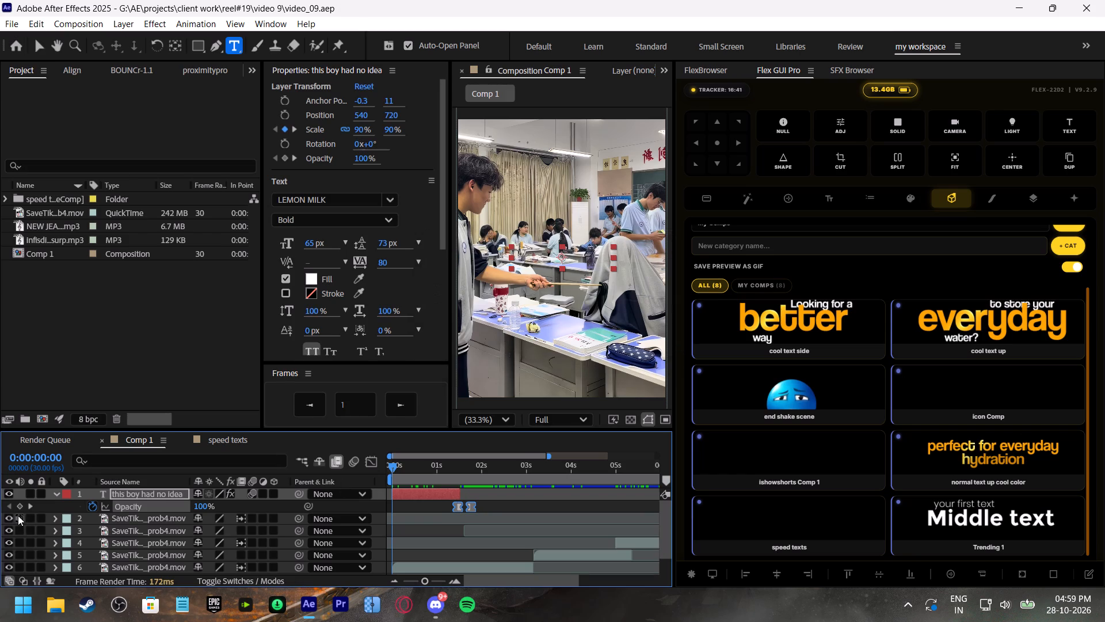
Preview the opening caption against the voice from 0:00:00:00, ending with the playhead at 0:00:01:08.
click(55, 494)
key(space)
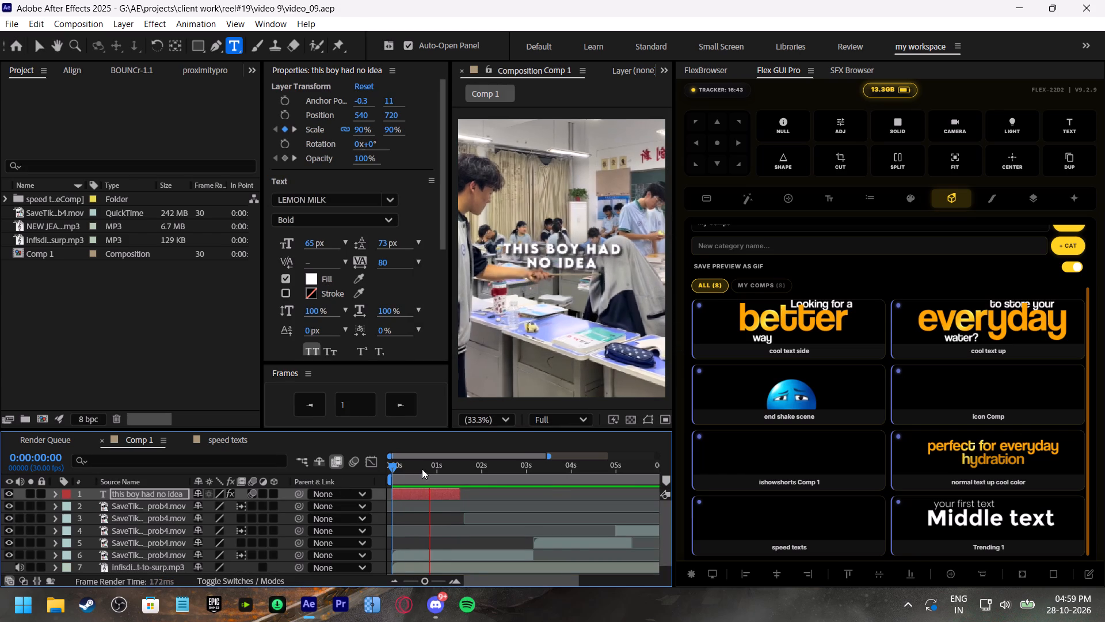
drag(428, 469, 440, 474)
key(space)
drag(440, 471, 441, 471)
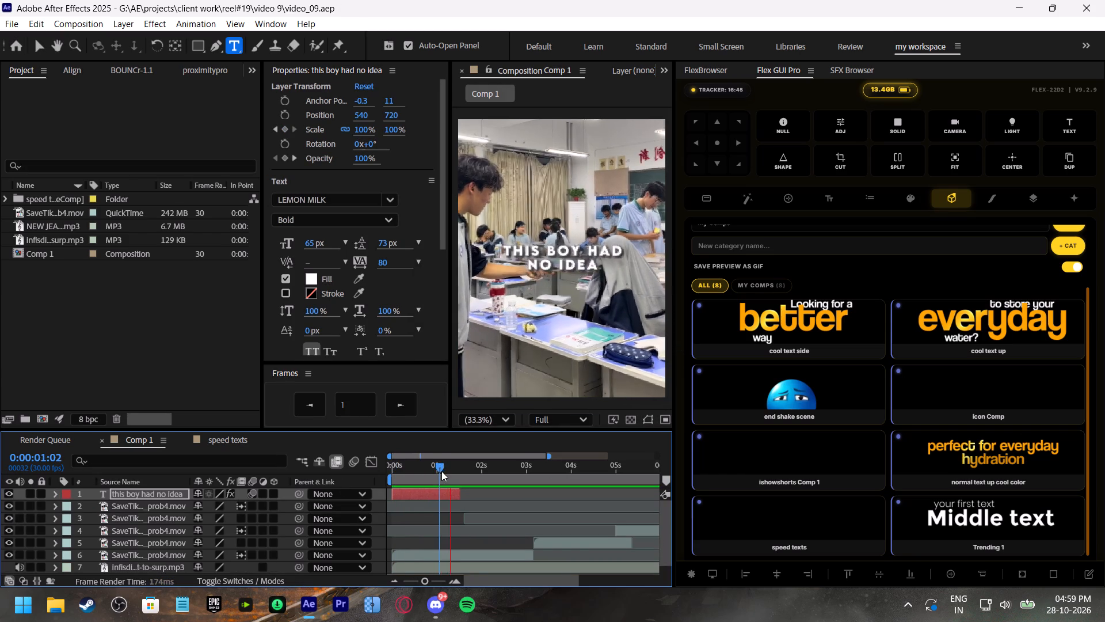
drag(441, 471, 447, 473)
key(space)
click(447, 469)
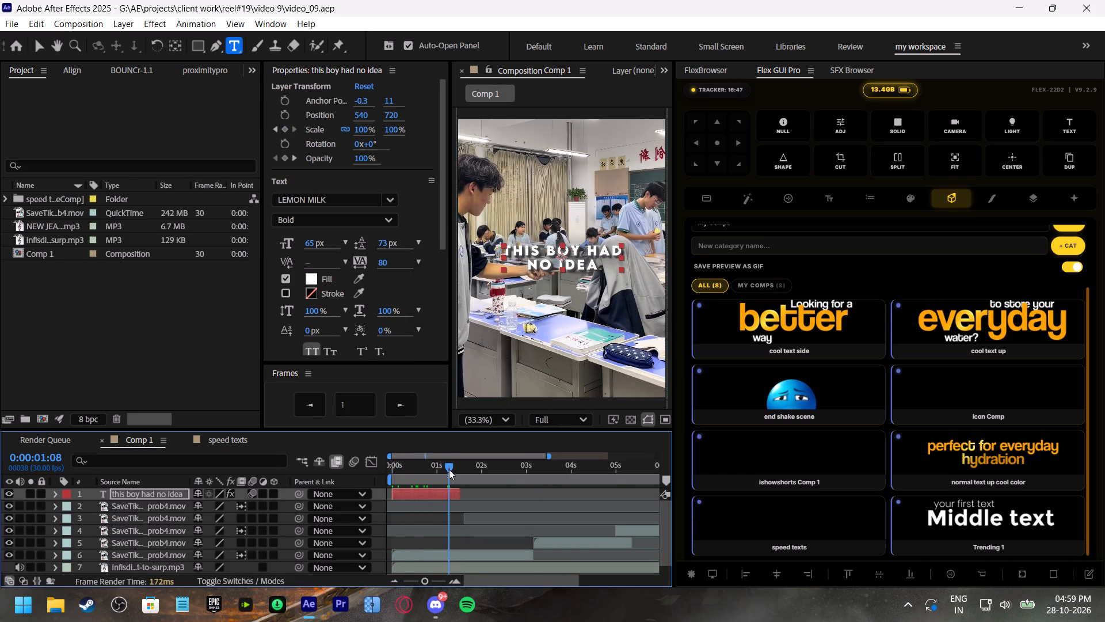
Duplicate the "this boy had no idea" caption layer and place the copy to start at about 1.3 seconds.
key(ctrl+d)
drag(419, 496, 469, 502)
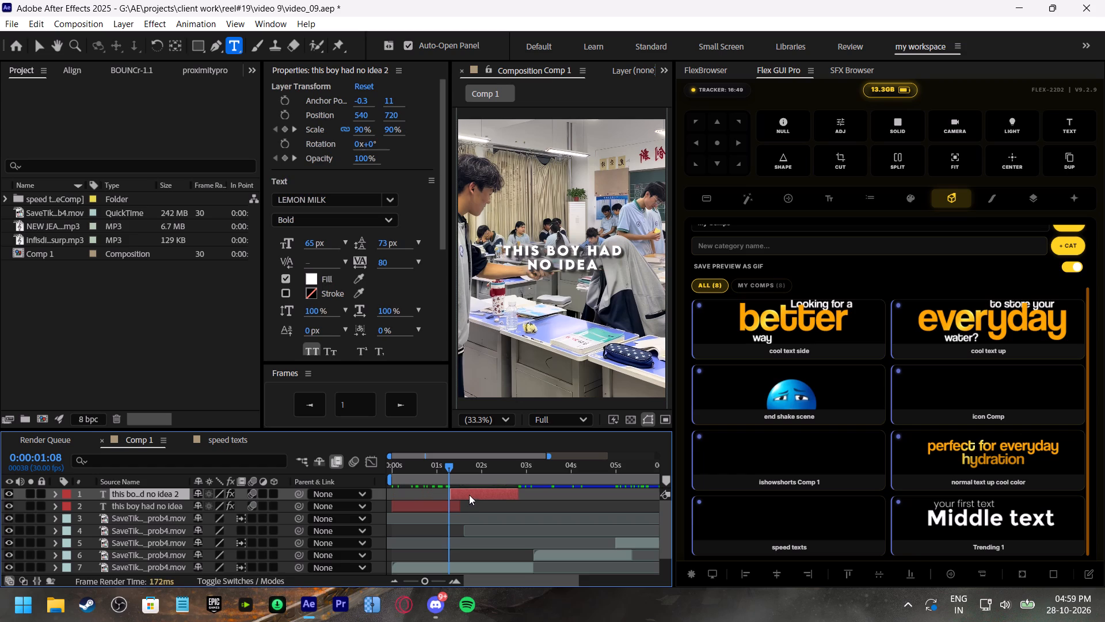
click(450, 470)
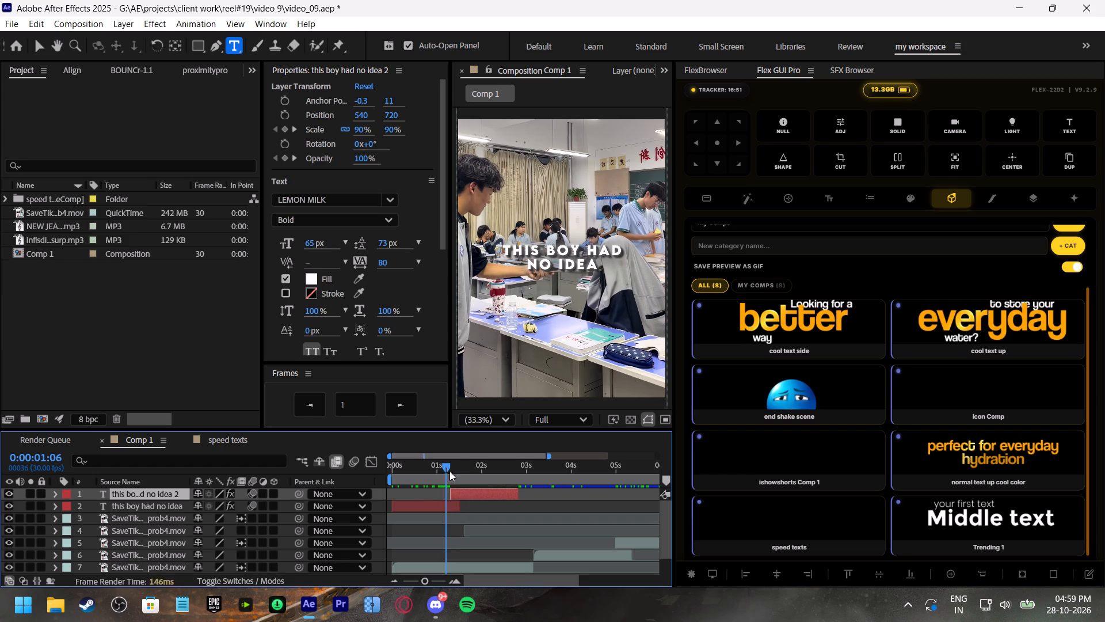
click(454, 464)
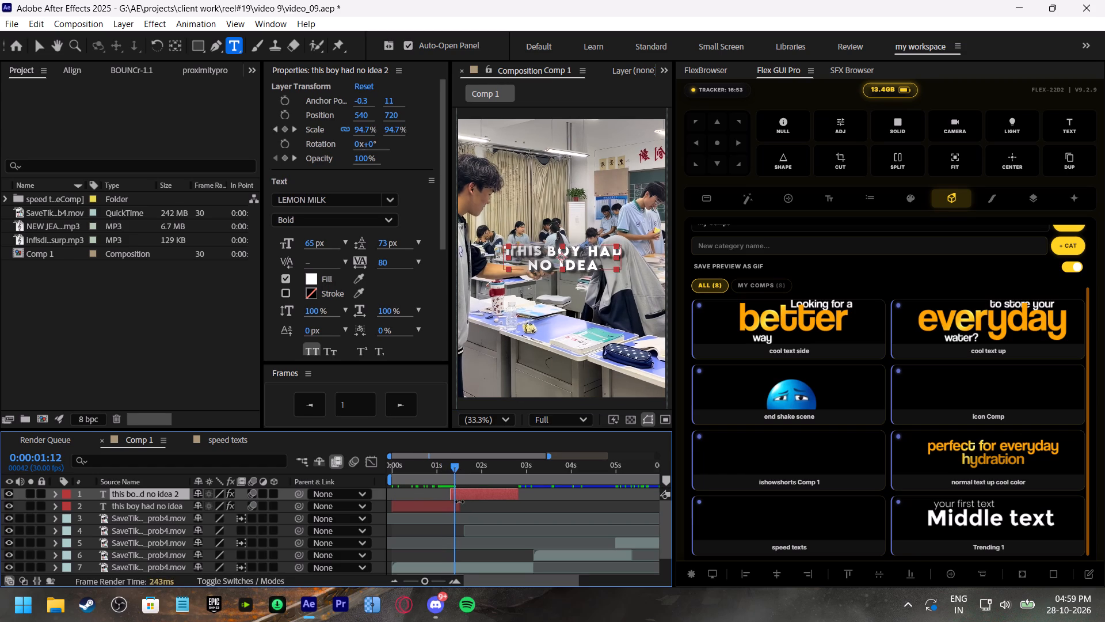
double_click(462, 492)
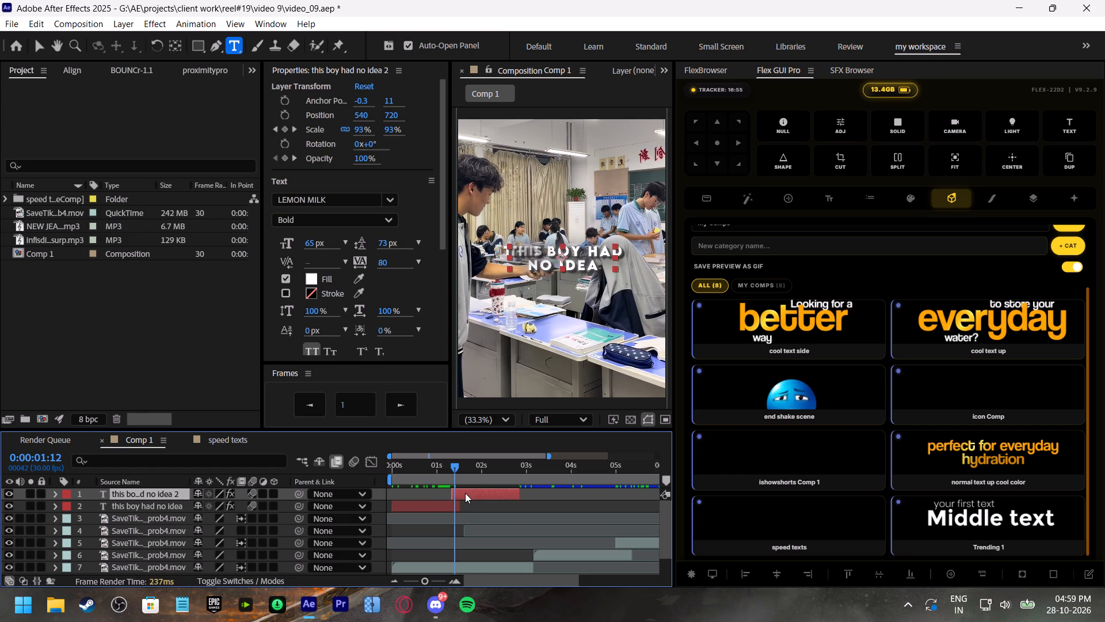
click(444, 473)
key(space)
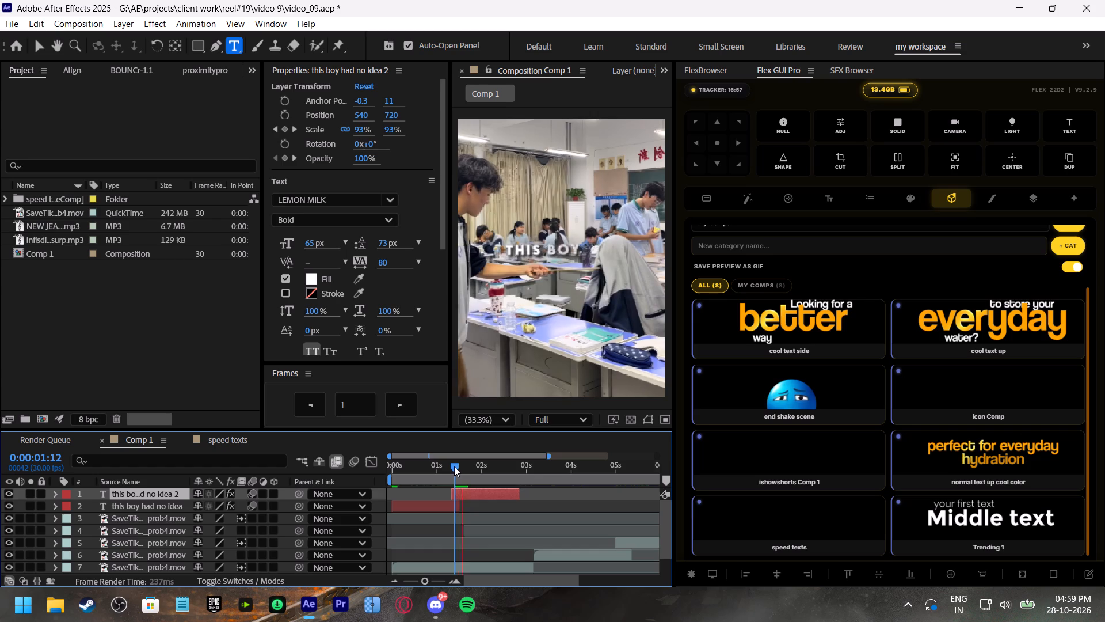
click(454, 466)
Replace the duplicated caption's text with "his crush was" on the first line and "about to surprise him" on the second.
double_click(472, 492)
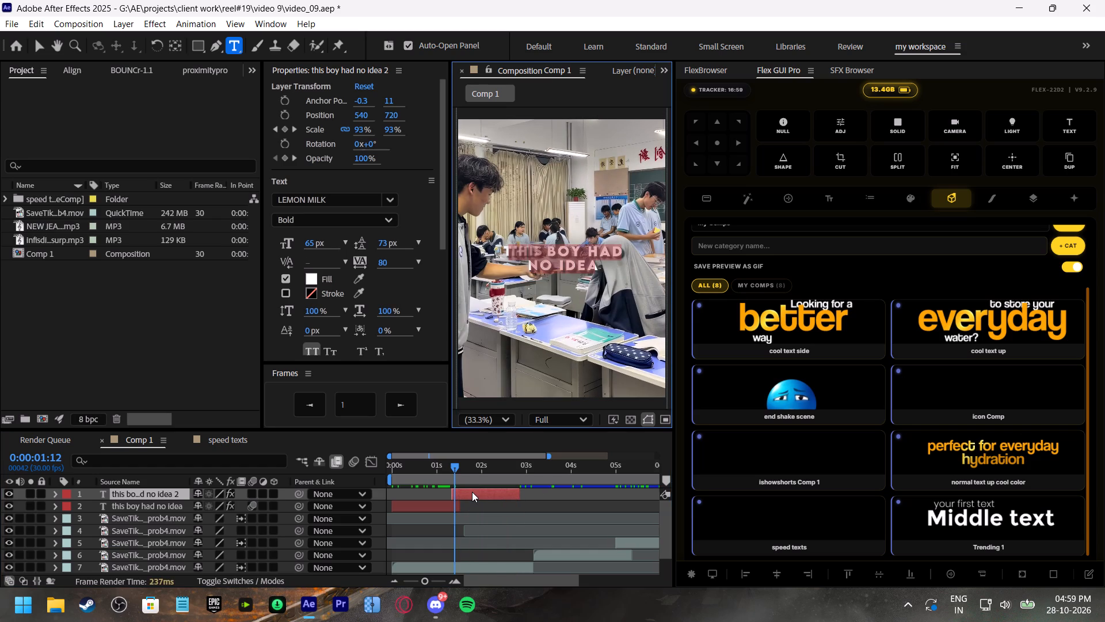
text(his crush)
key(space)
text(was)
key(Return)
text(about to)
key(space)
text(surpric)
key(BackSpace)
text(se him)
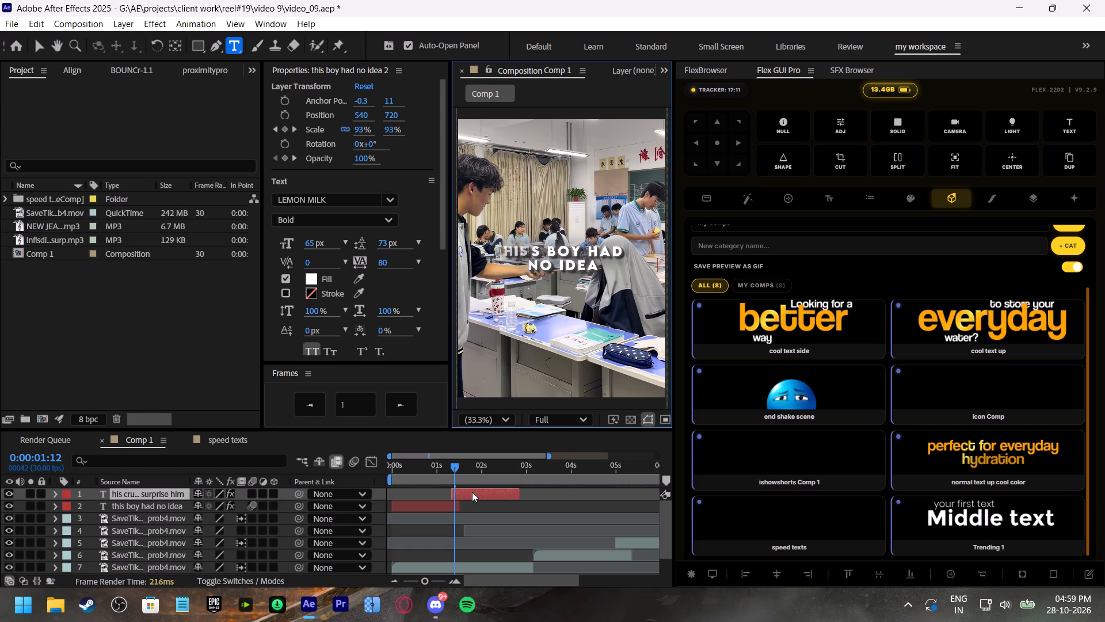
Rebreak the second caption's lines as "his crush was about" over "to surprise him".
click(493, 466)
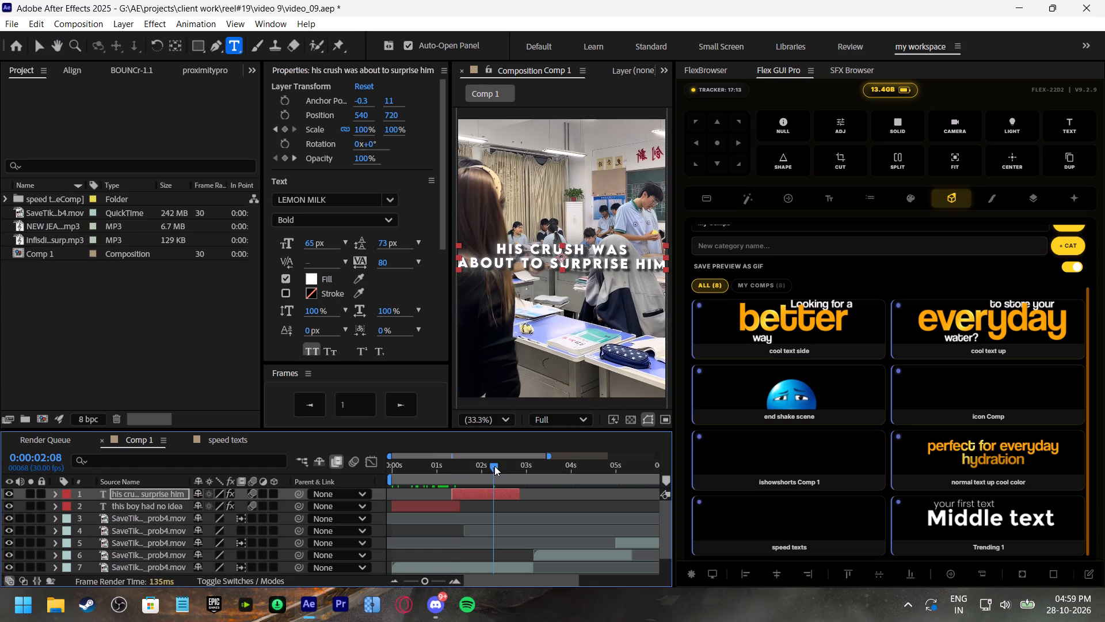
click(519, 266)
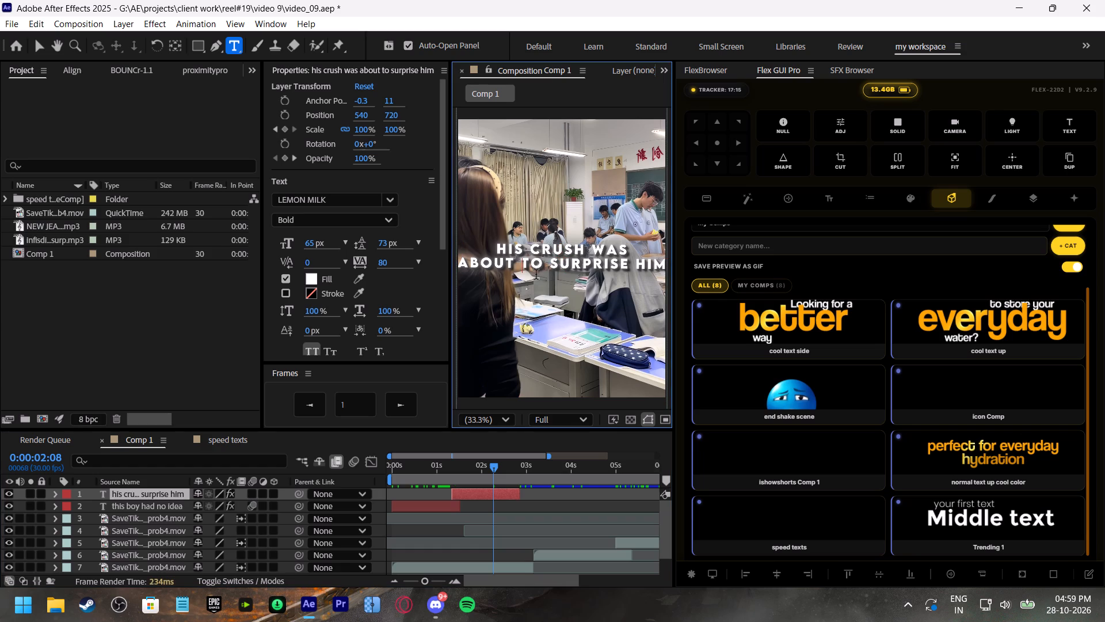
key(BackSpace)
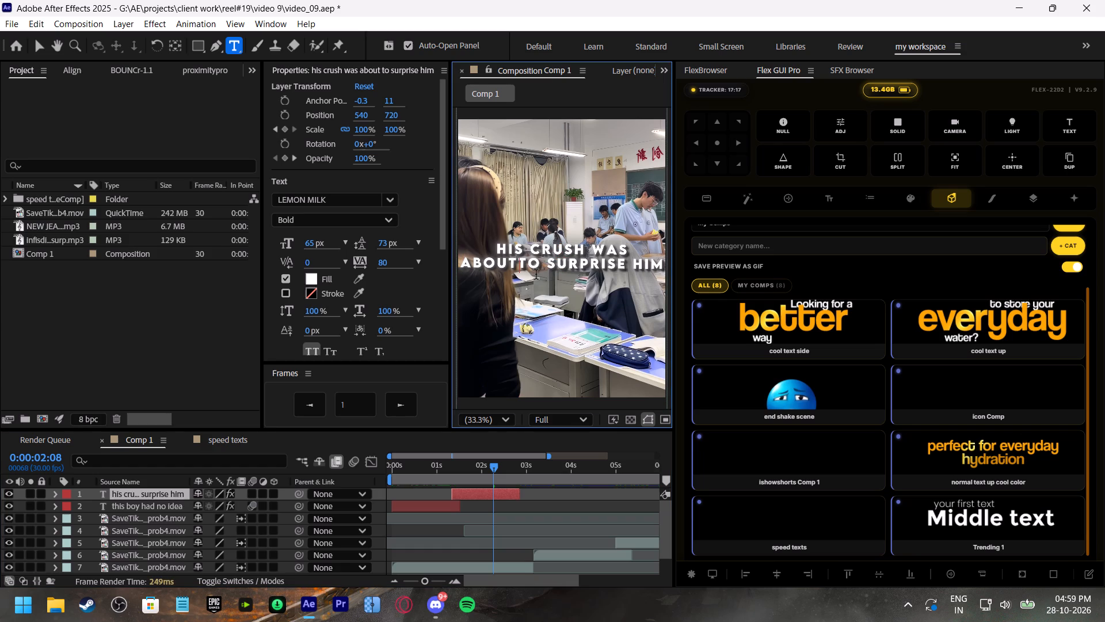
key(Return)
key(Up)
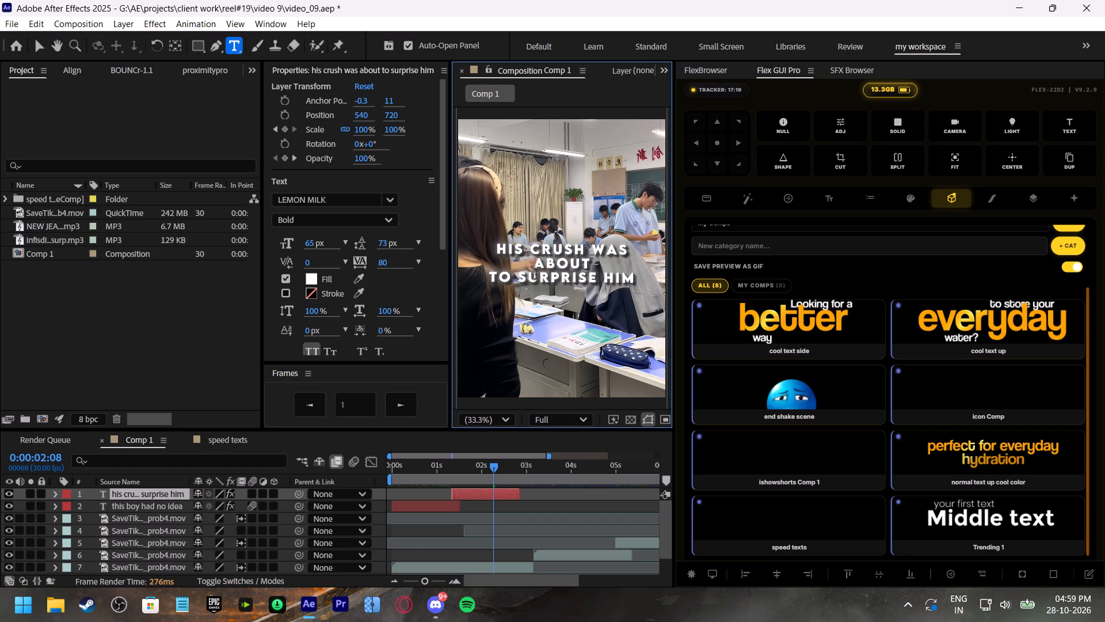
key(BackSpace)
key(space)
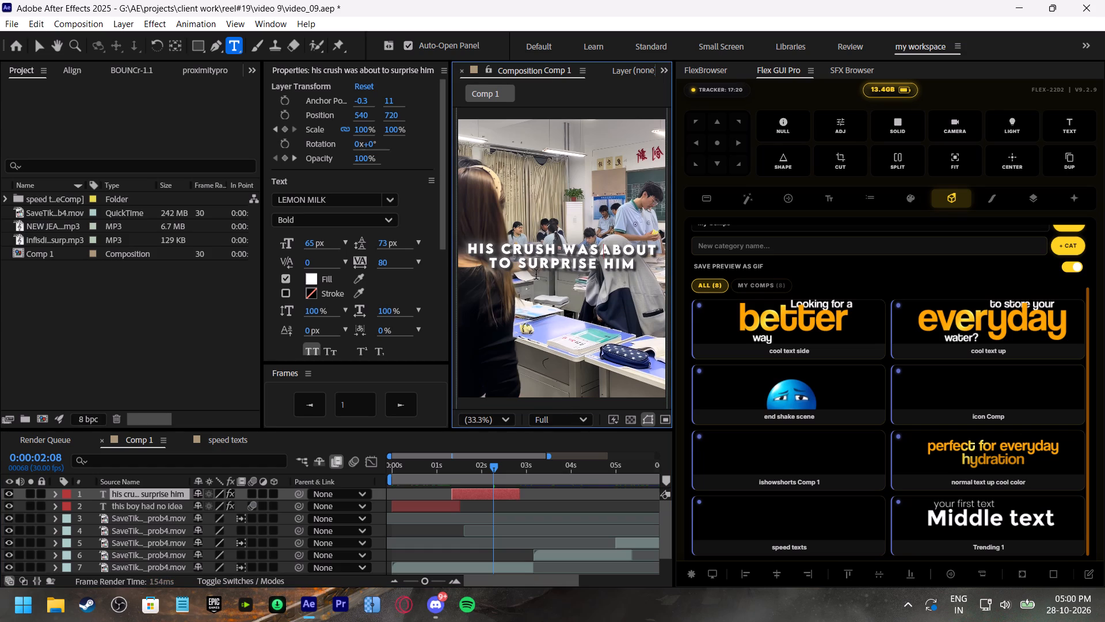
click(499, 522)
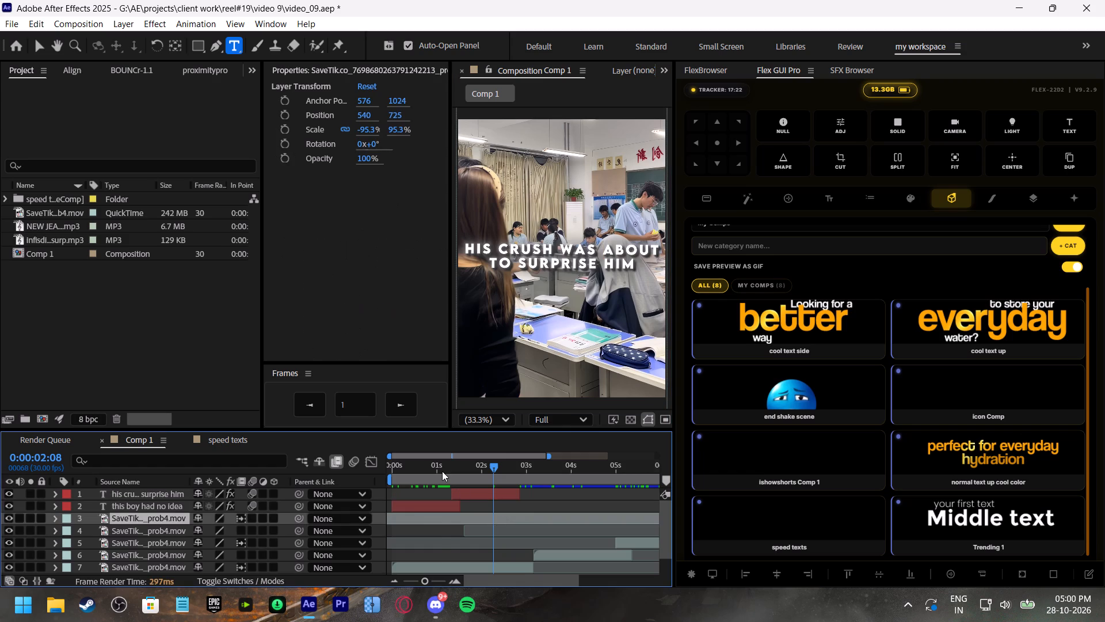
Preview the second caption up to 0:00:02:04 and delete the words "surprise him" from it.
click(442, 471)
key(space)
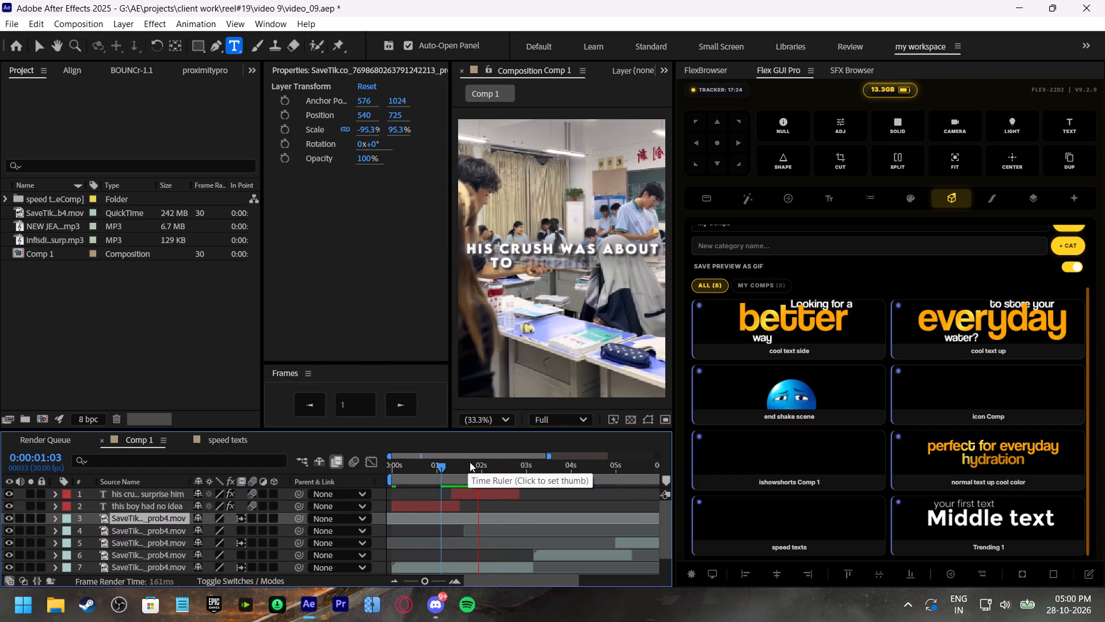
drag(474, 462, 487, 466)
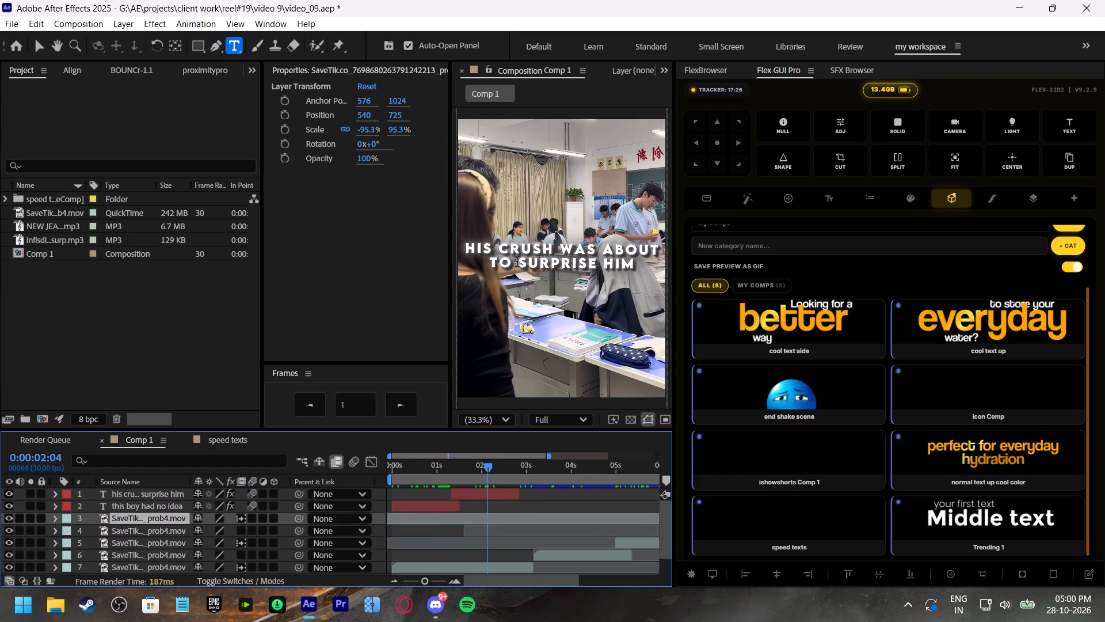
drag(518, 261, 634, 267)
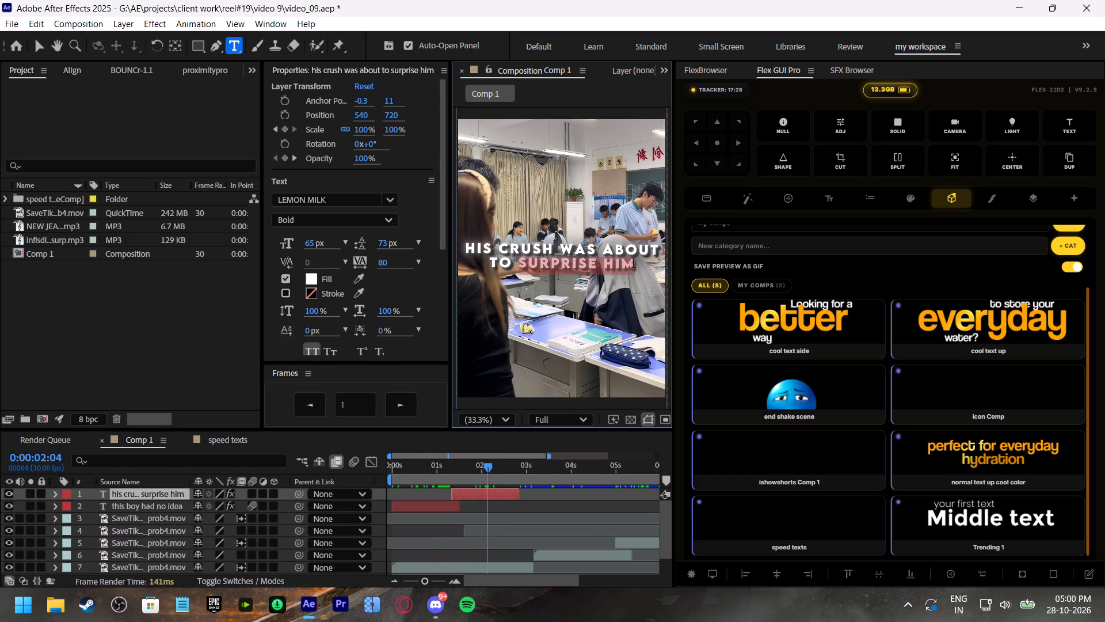
key(BackSpace)
key(BackSpace)
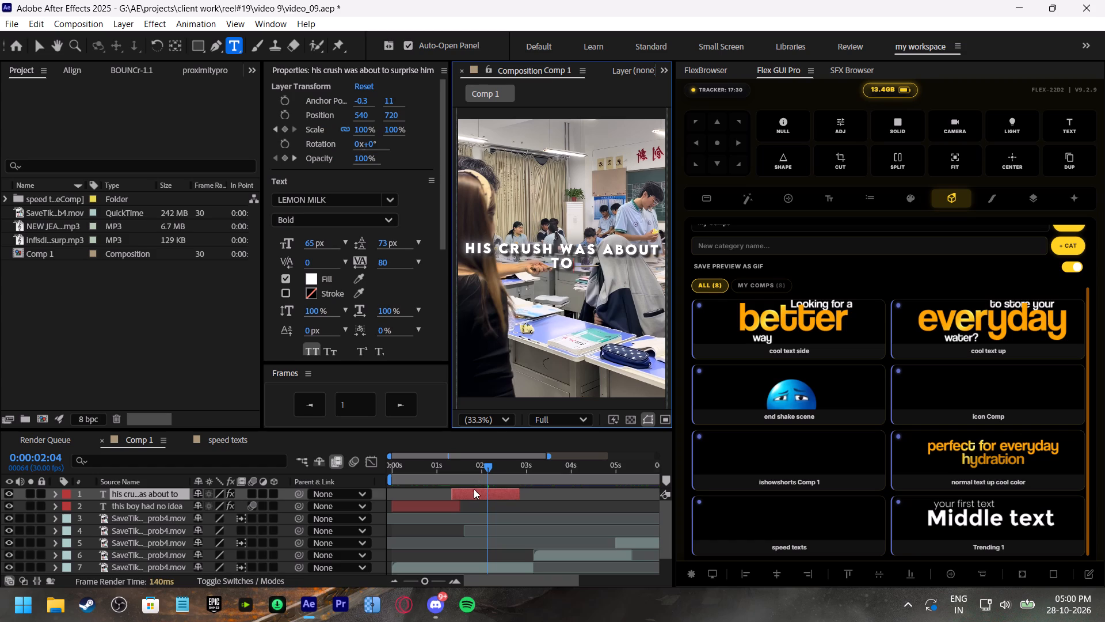
Rebreak the second caption's lines as "his crush was" over "about to".
click(474, 492)
click(551, 264)
key(BackSpace)
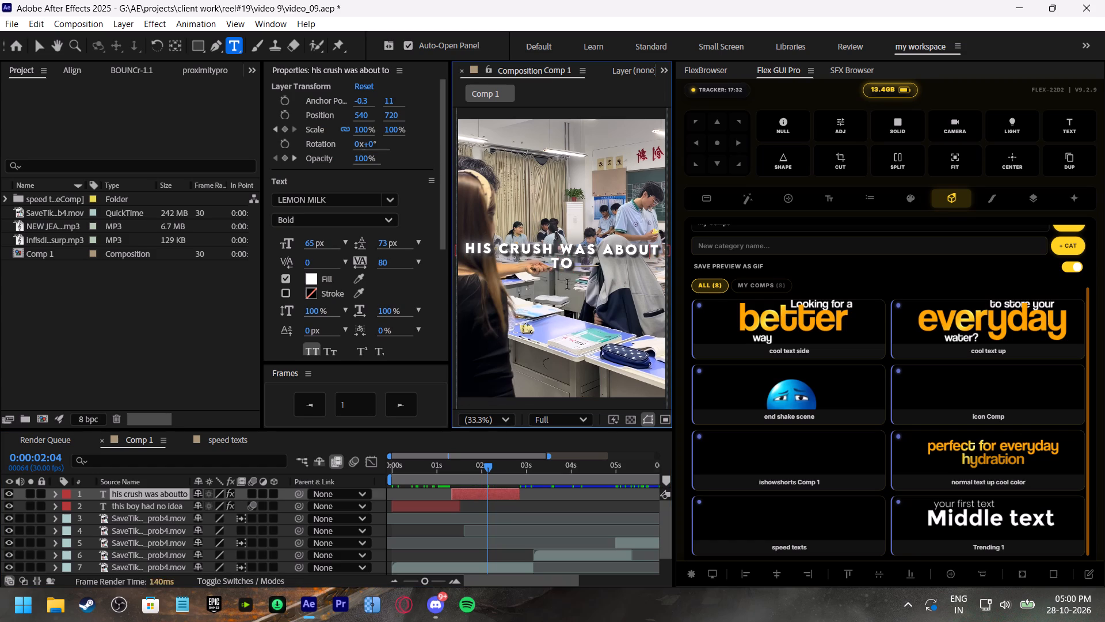
key(space)
click(588, 255)
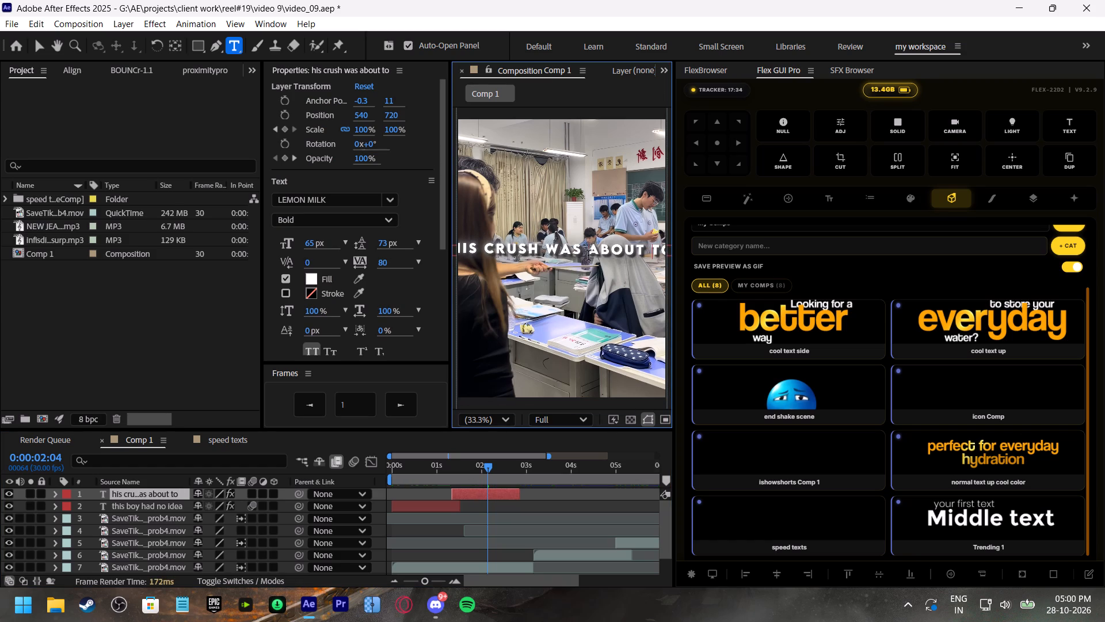
key(BackSpace)
key(Return)
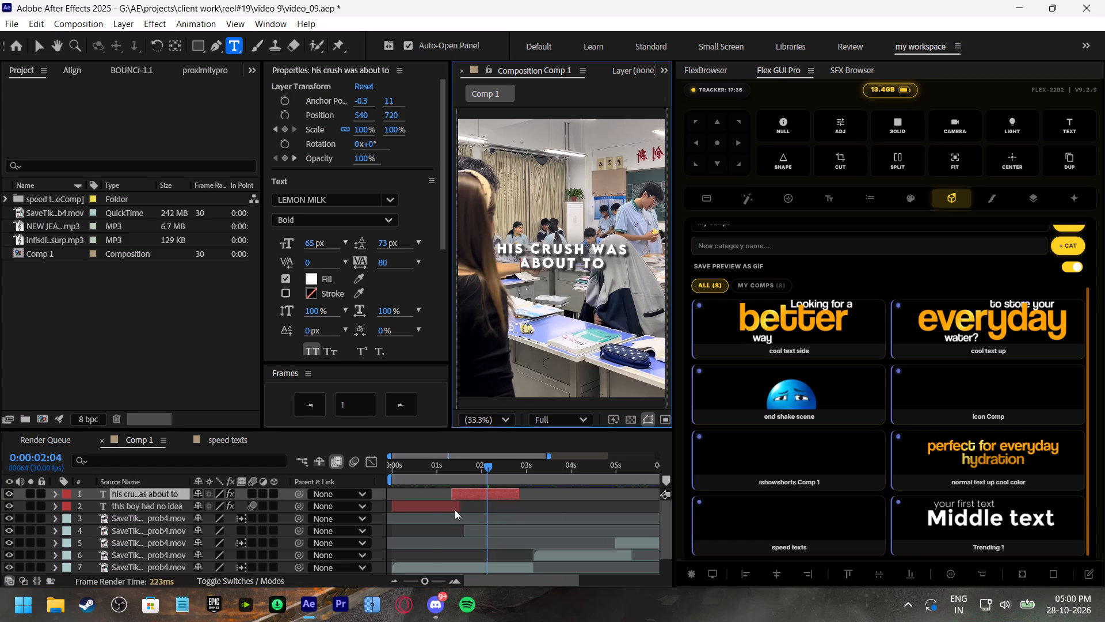
Trim the "this boy had no idea" layer's out point to about 1.3 seconds, where the second caption begins.
click(432, 466)
key(space)
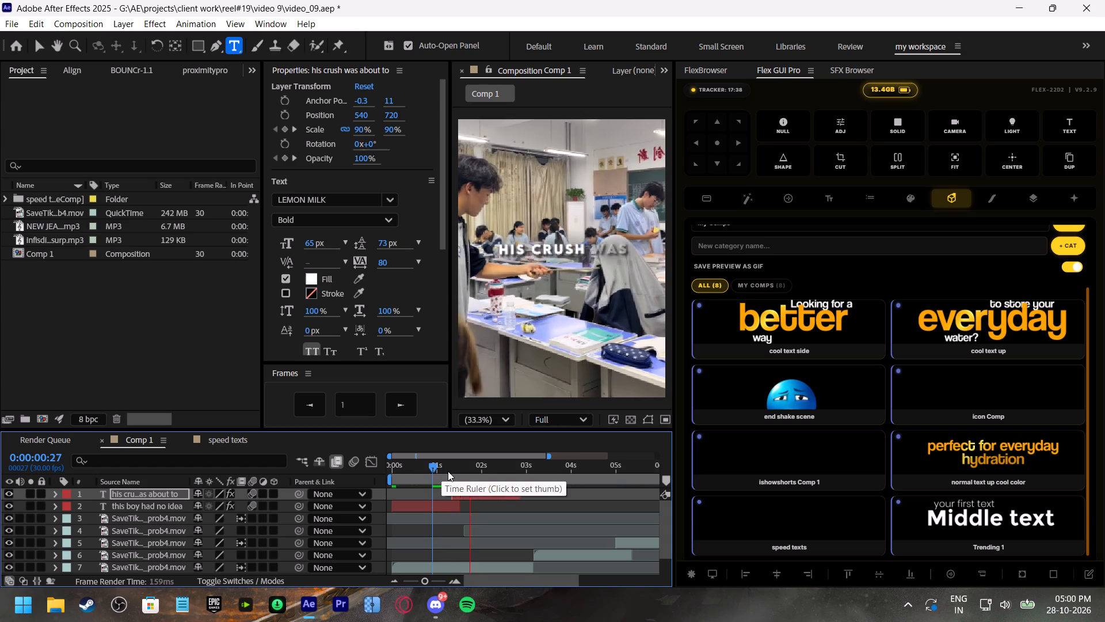
drag(448, 471, 440, 472)
drag(464, 503, 459, 504)
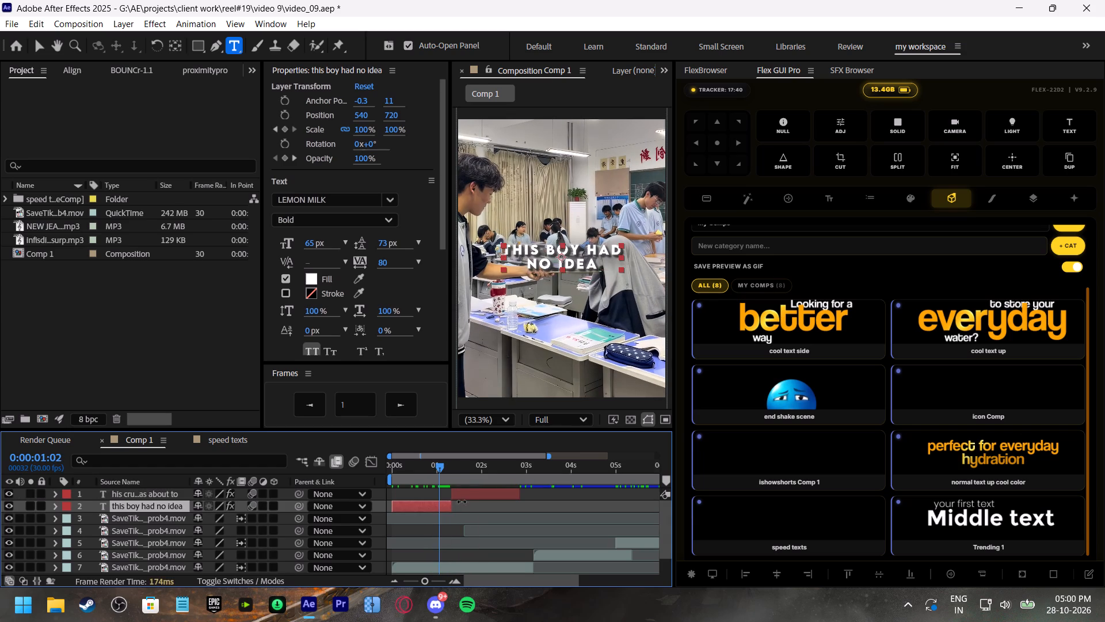
key(space)
click(437, 468)
key(space)
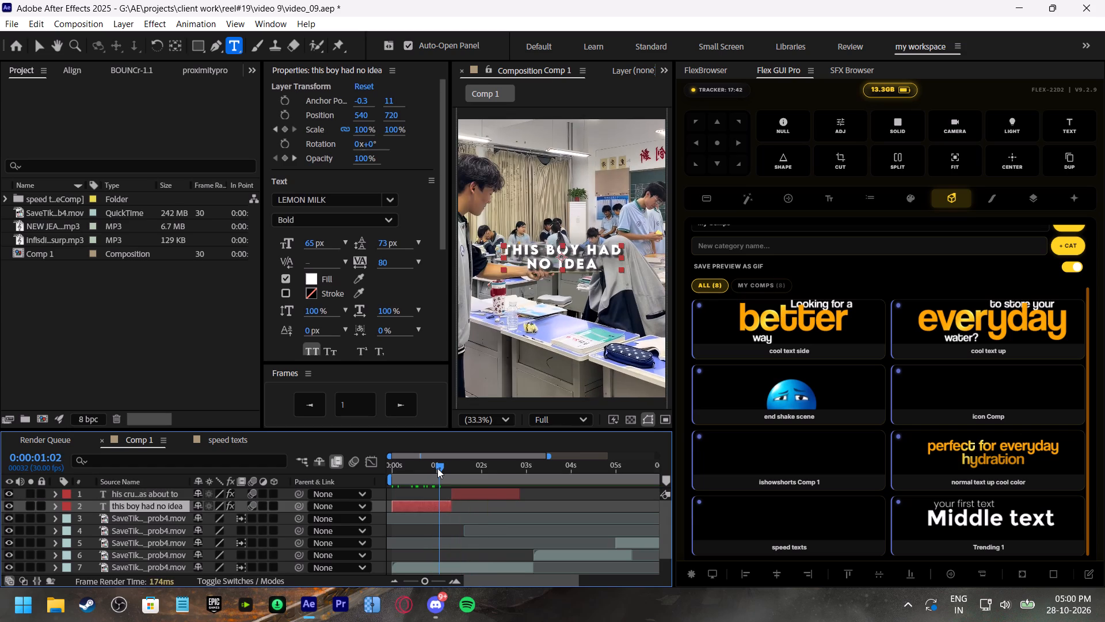
click(437, 468)
Move the "his crush was about to" layer slightly earlier to start at about 1.2 seconds, and check its timing.
drag(468, 496, 463, 495)
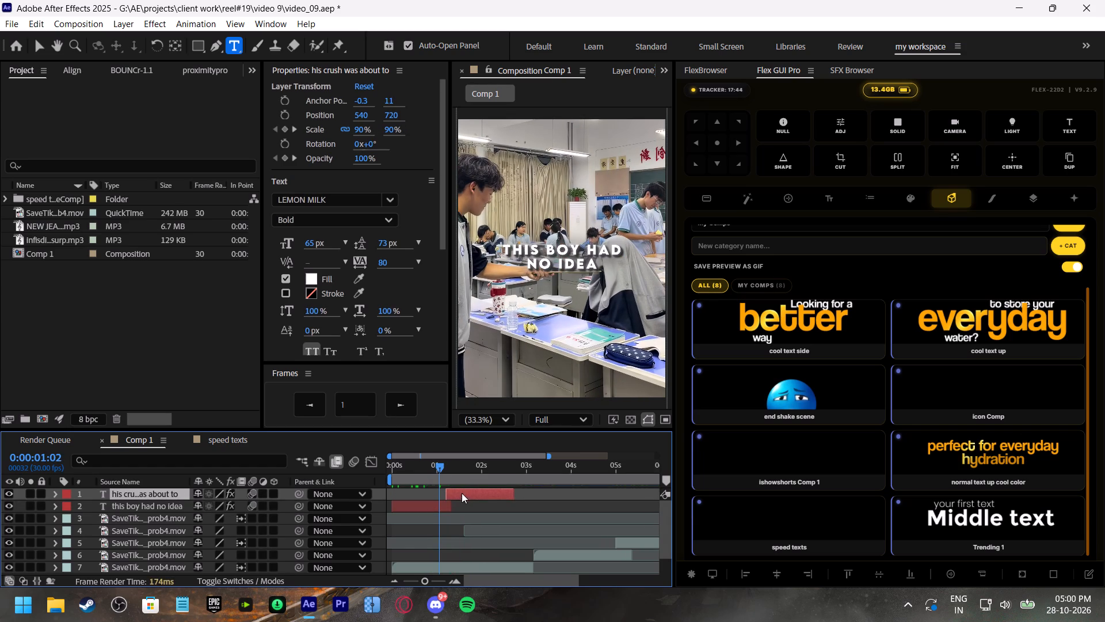
key(space)
click(440, 467)
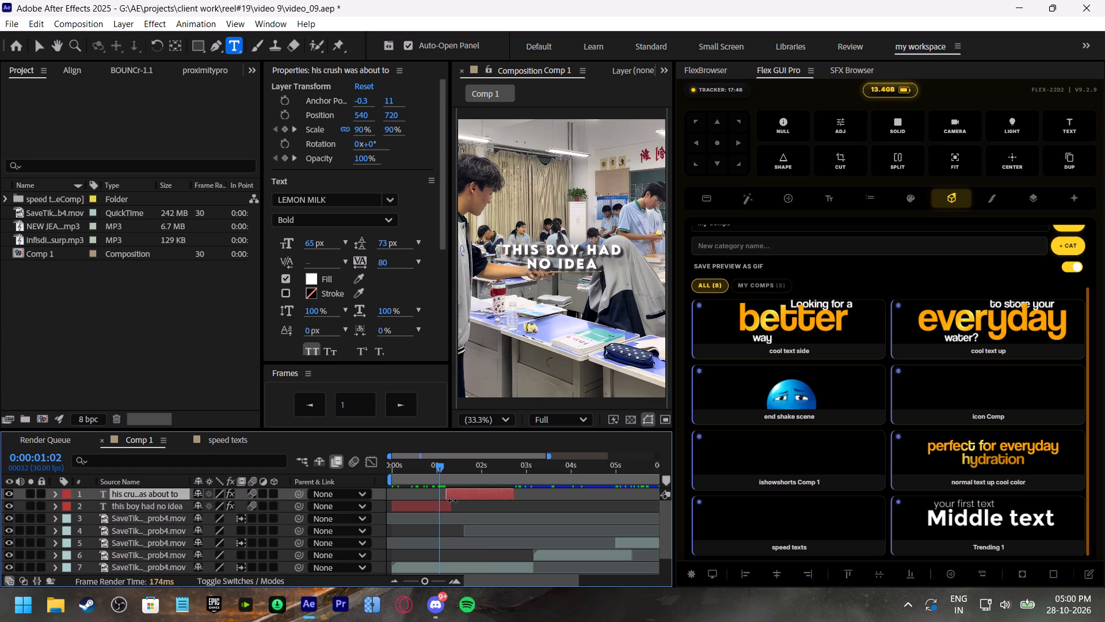
Find where the second caption's line ends by playback, then duplicate the "his crush was about to" layer and start the copy at 0:00:02:07.
click(452, 500)
key(space)
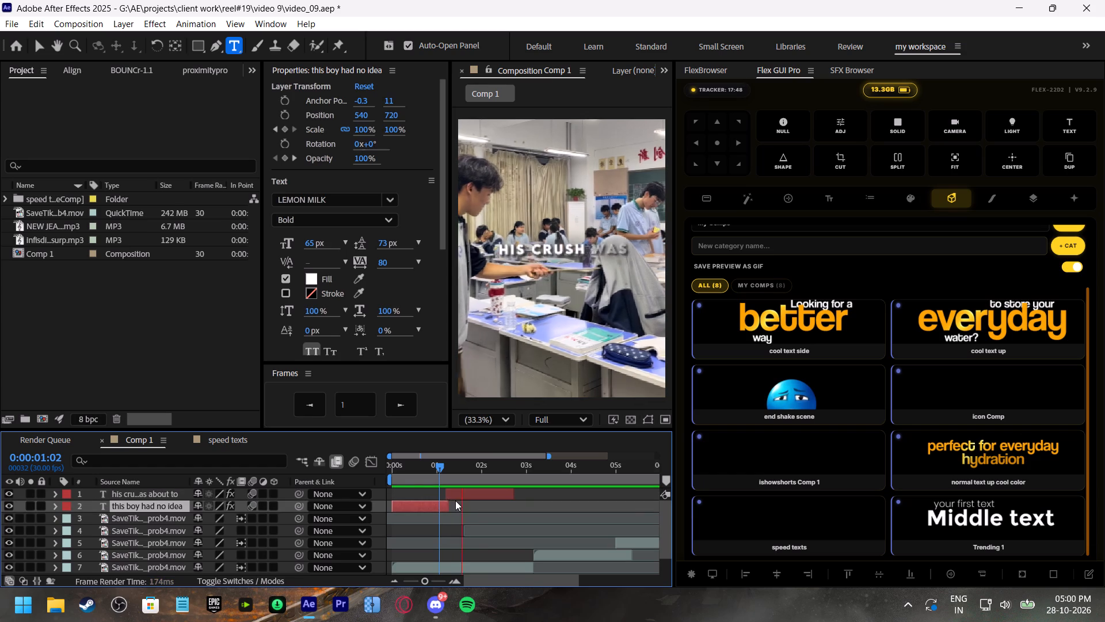
click(476, 469)
key(space)
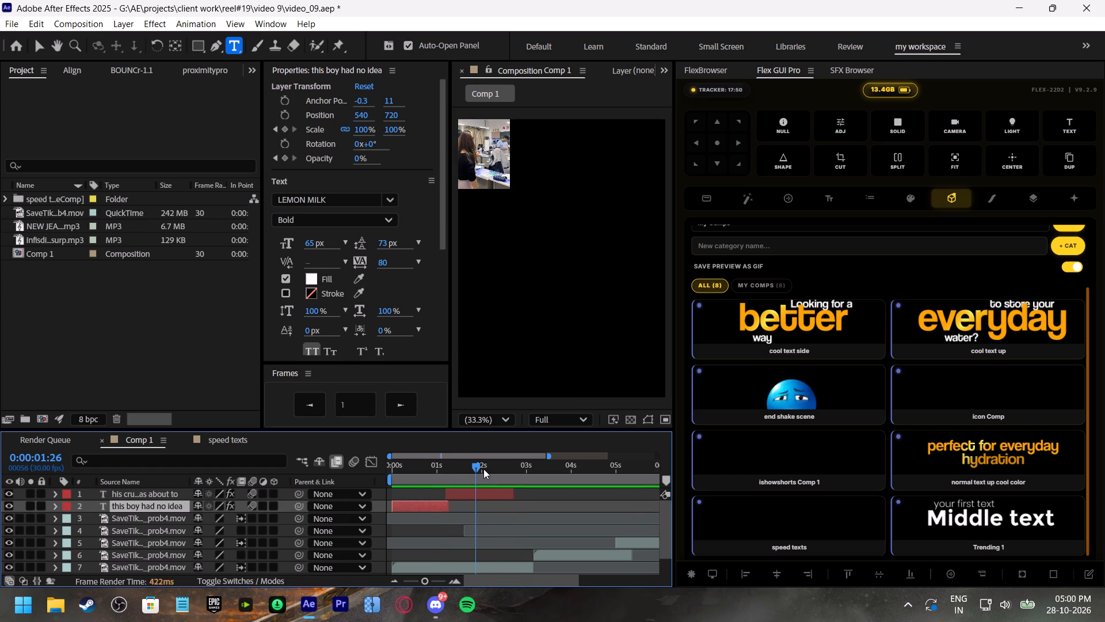
click(488, 469)
key(space)
click(489, 469)
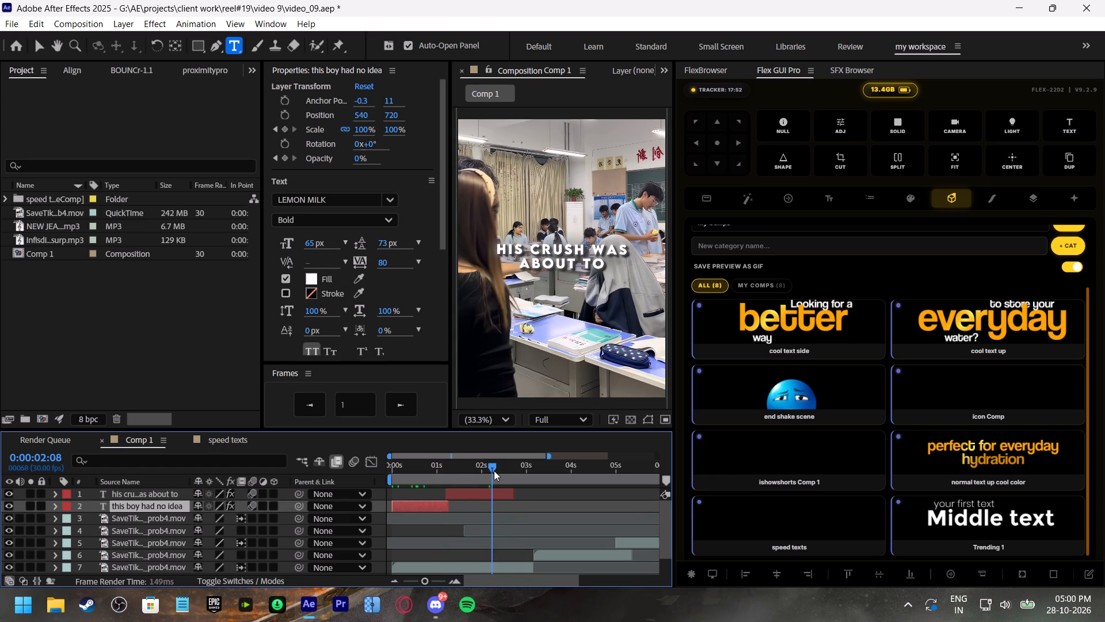
key(space)
click(490, 466)
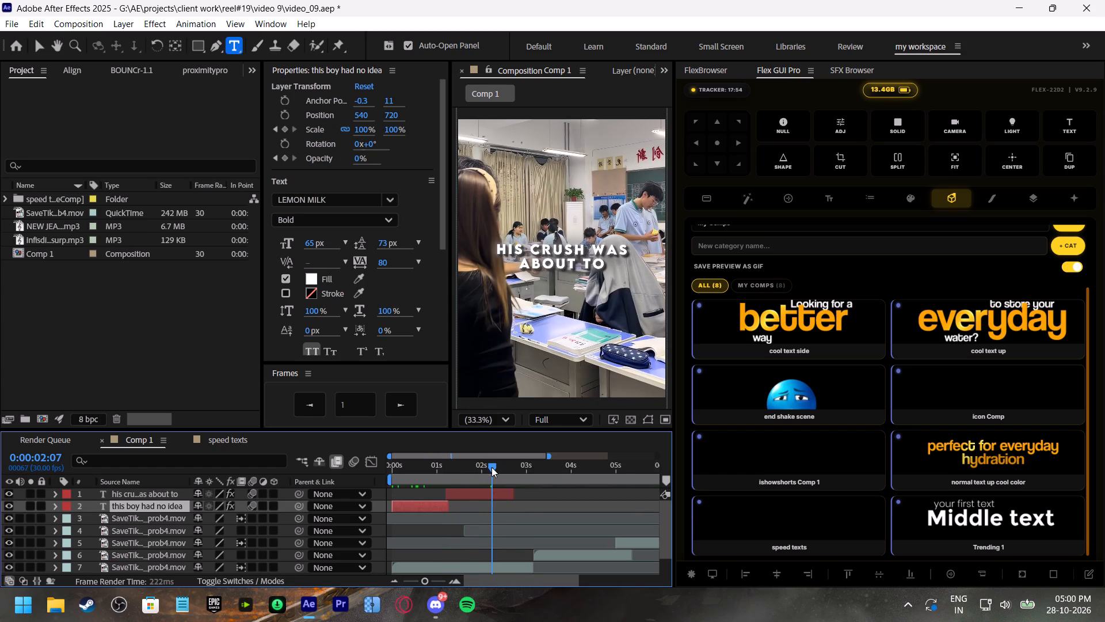
click(487, 495)
key(ctrl+d)
drag(468, 496, 513, 506)
Replace the duplicated caption's text with "surprise him".
double_click(515, 498)
text(surpi)
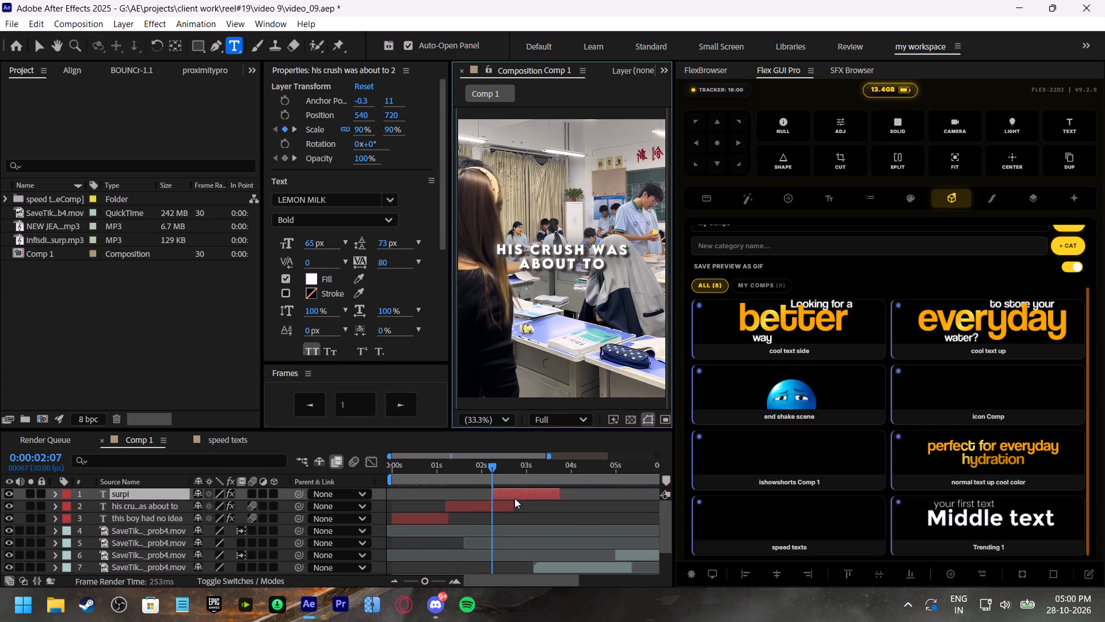
key(BackSpace)
text(rise him)
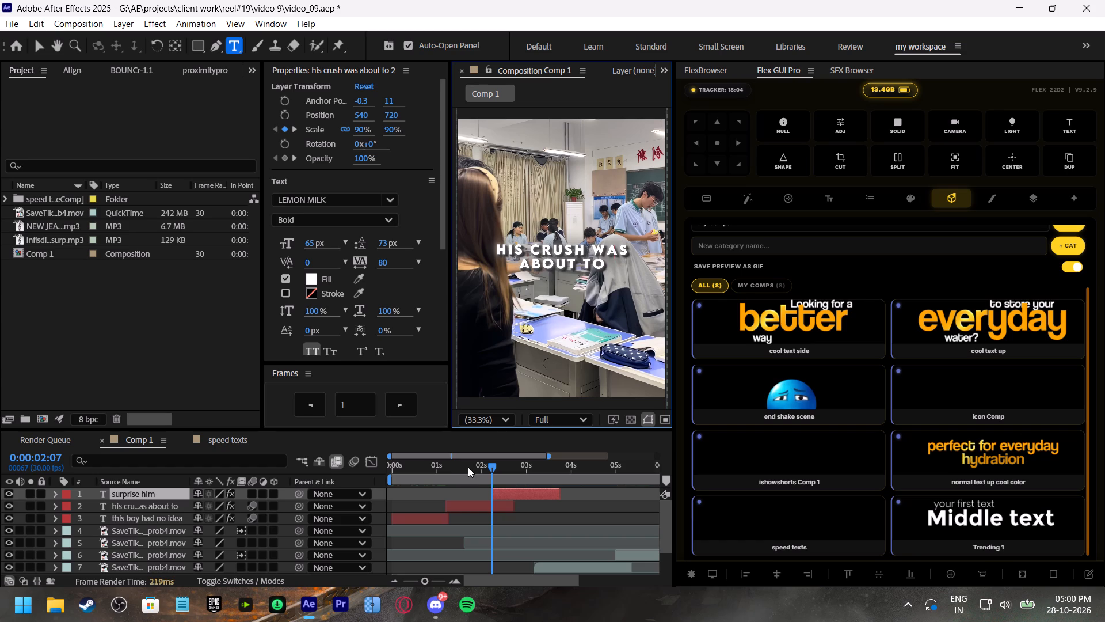
Trim the "his crush was about to" layer's out point to about 0:00:02:07, where the "surprise him" caption begins.
click(468, 467)
drag(514, 502, 496, 514)
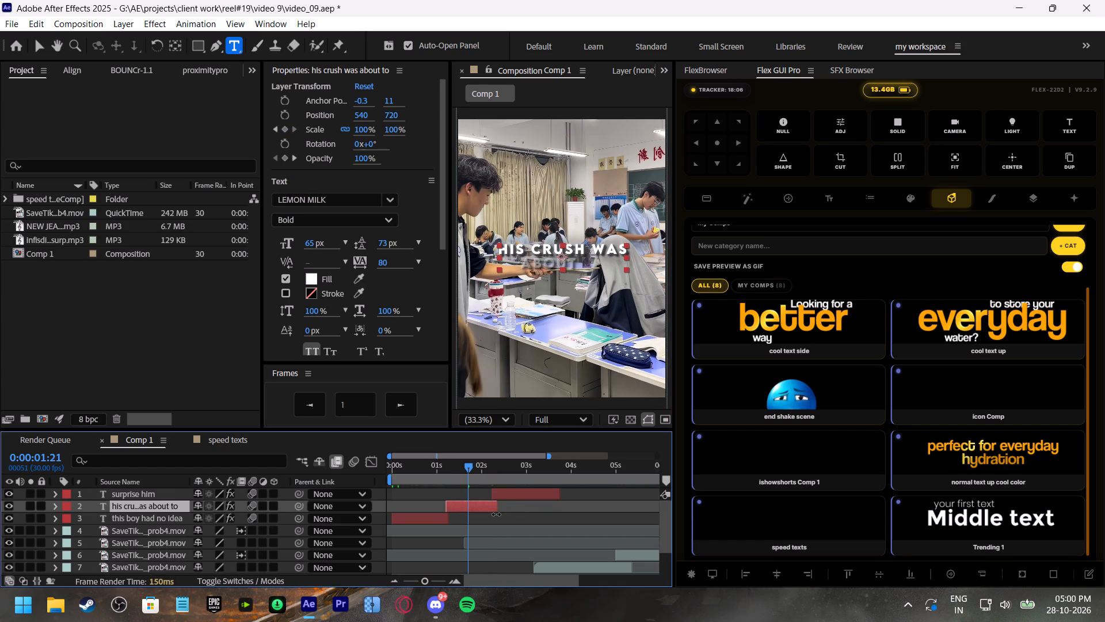
drag(496, 514, 491, 515)
Save the project and play the three captions from the start to check their timing against the voice.
drag(429, 470, 349, 473)
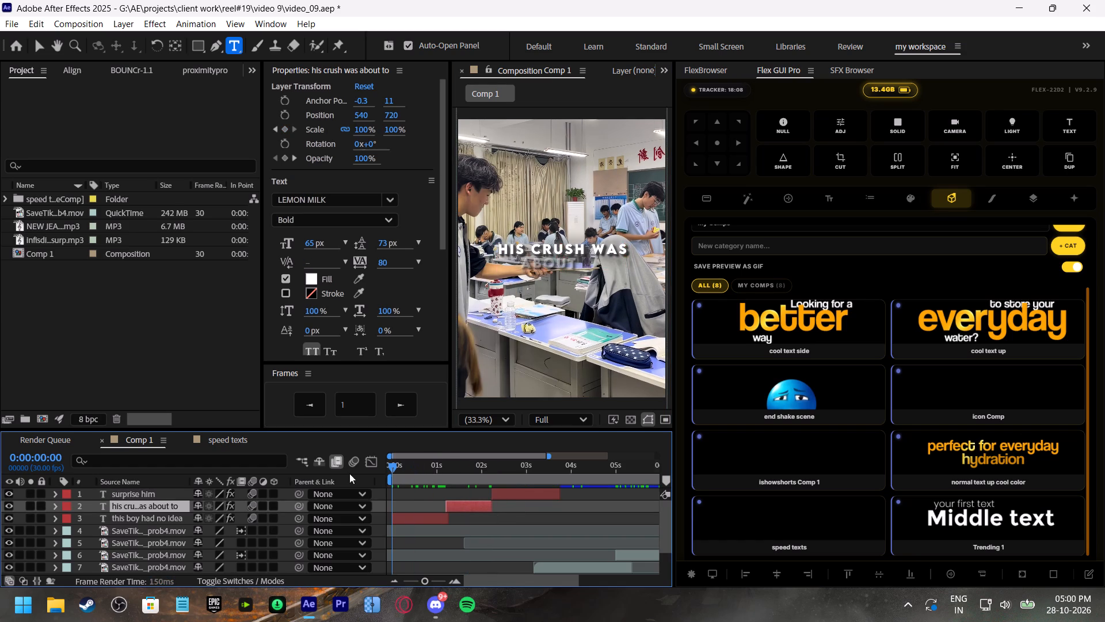
drag(349, 473, 344, 472)
key(ctrl+s)
key(space)
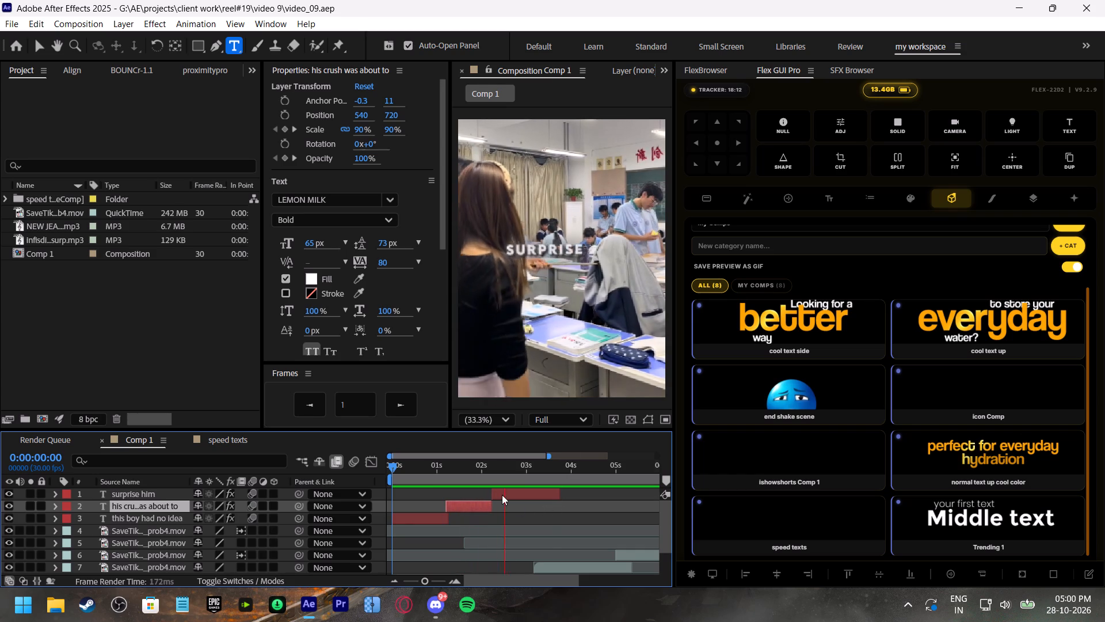
click(437, 468)
key(space)
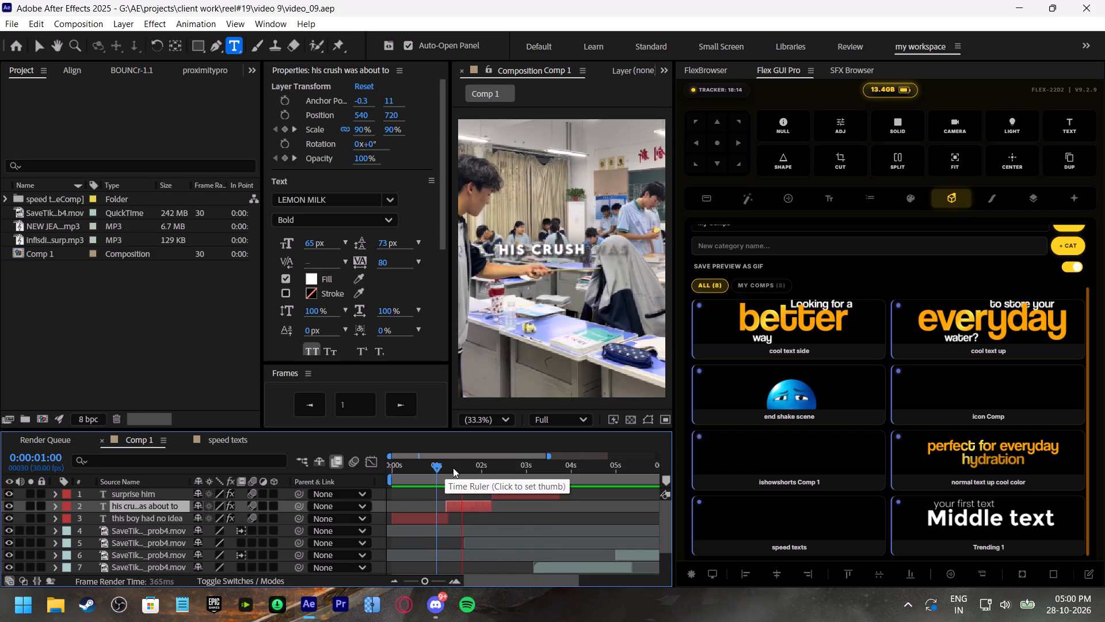
click(497, 464)
key(space)
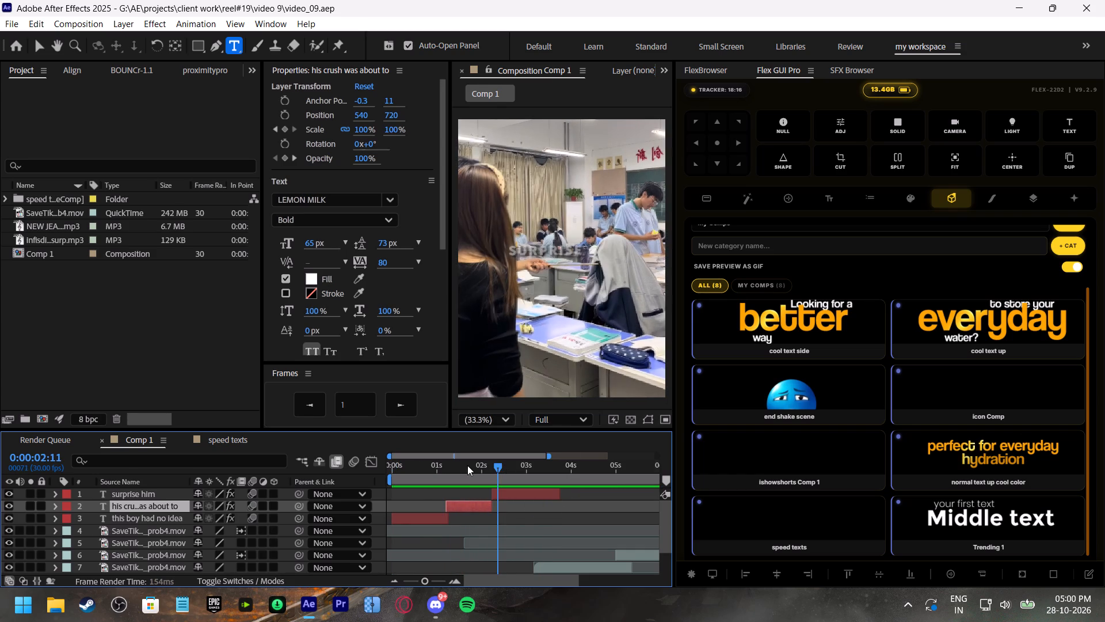
Move the "surprise him" layer slightly earlier to start at about 2.1 seconds, and play it back.
click(467, 465)
key(space)
click(467, 465)
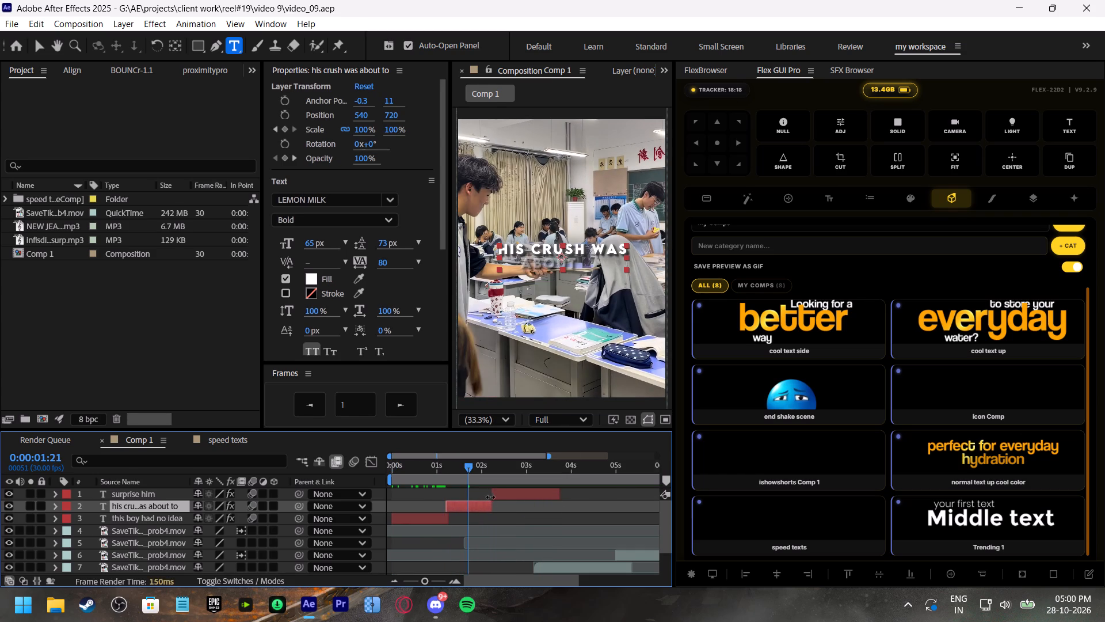
drag(497, 491, 490, 491)
key(space)
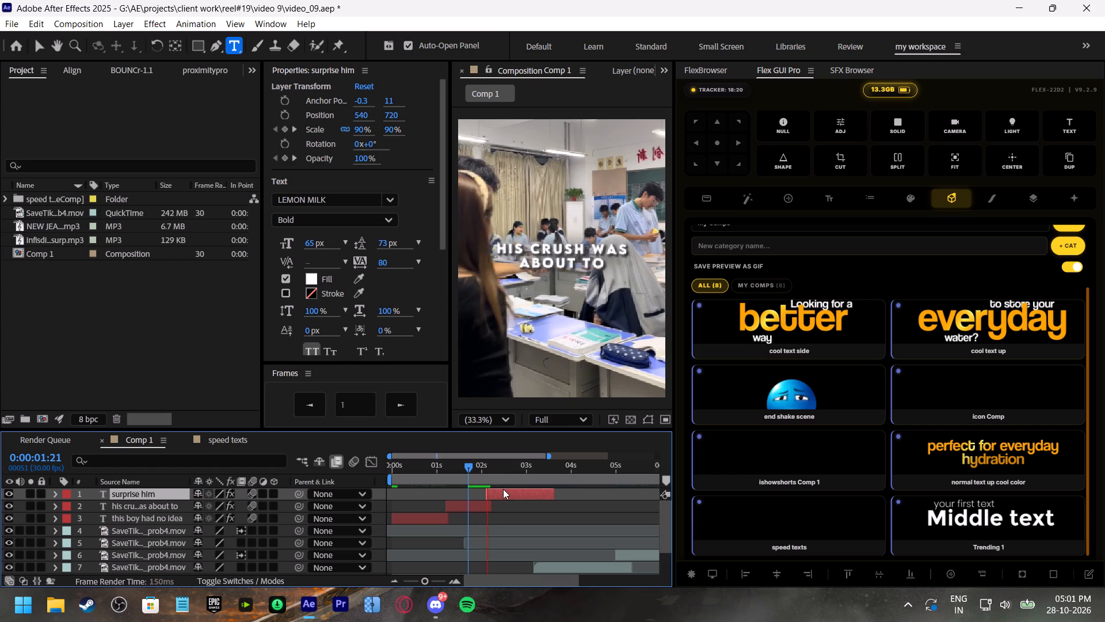
Extend the "his crush was about to" layer's out point to about 2.3 seconds so it overlaps the "surprise him" caption.
click(480, 469)
click(499, 510)
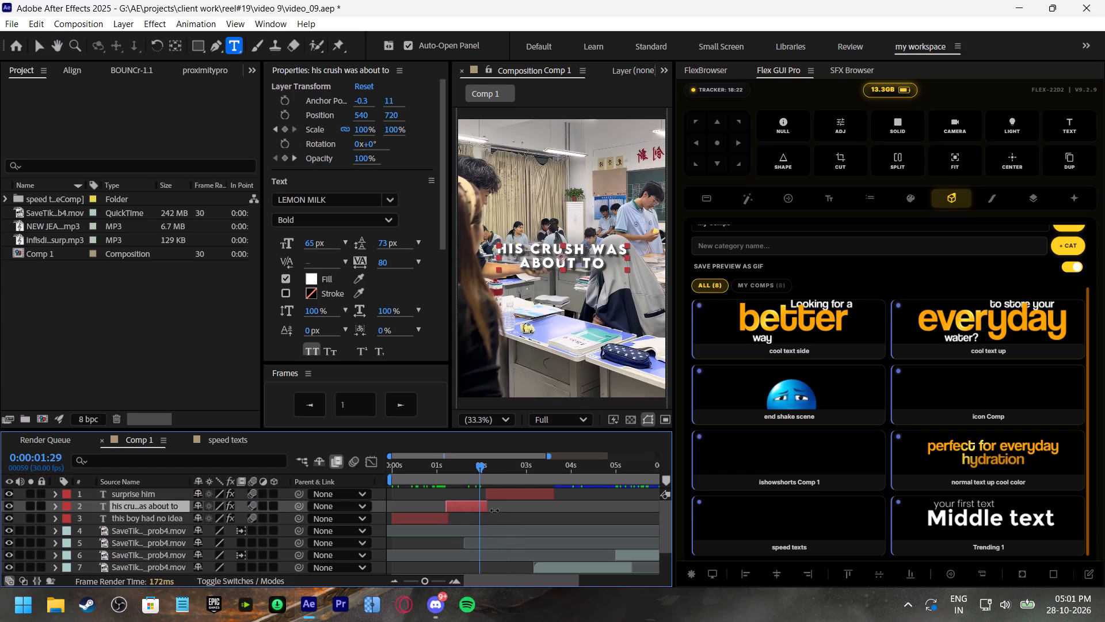
drag(491, 506, 501, 510)
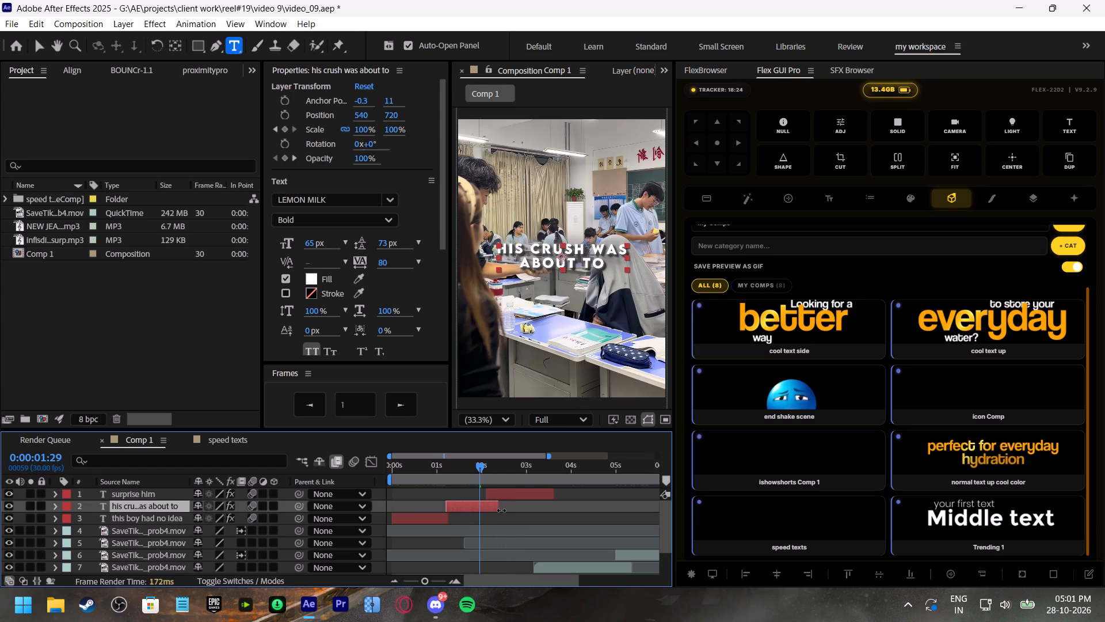
drag(501, 510, 500, 509)
Move the "his crush was about to" opacity fade-out keyframes earlier, to about 2.1 and 2.3 seconds, and preview the fade.
drag(482, 466, 488, 469)
text(yt)
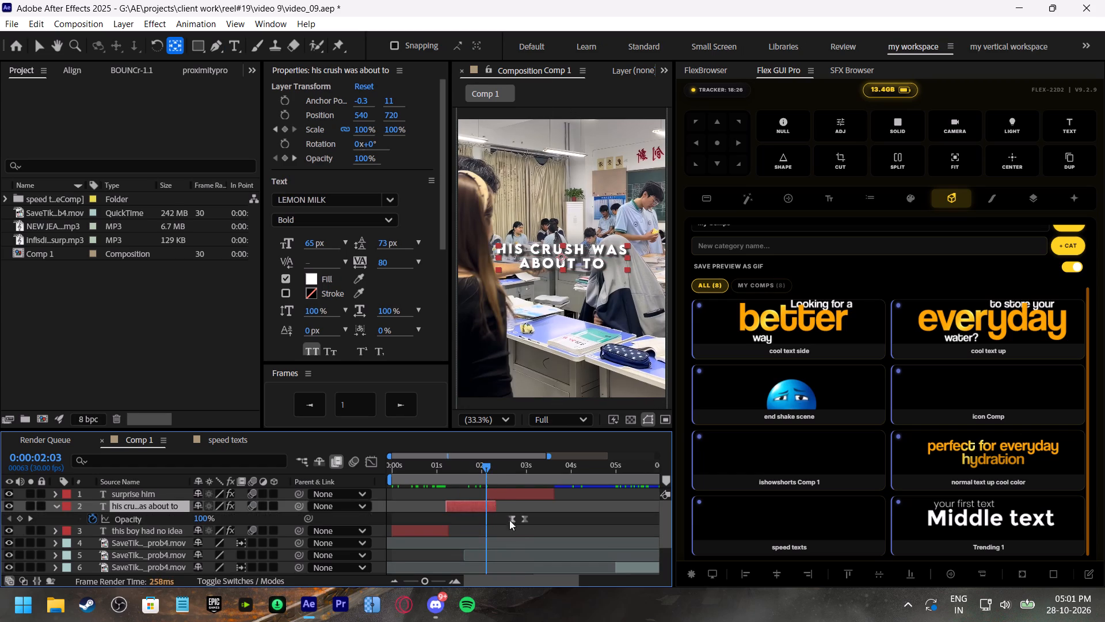
drag(536, 517, 494, 525)
drag(511, 518, 482, 518)
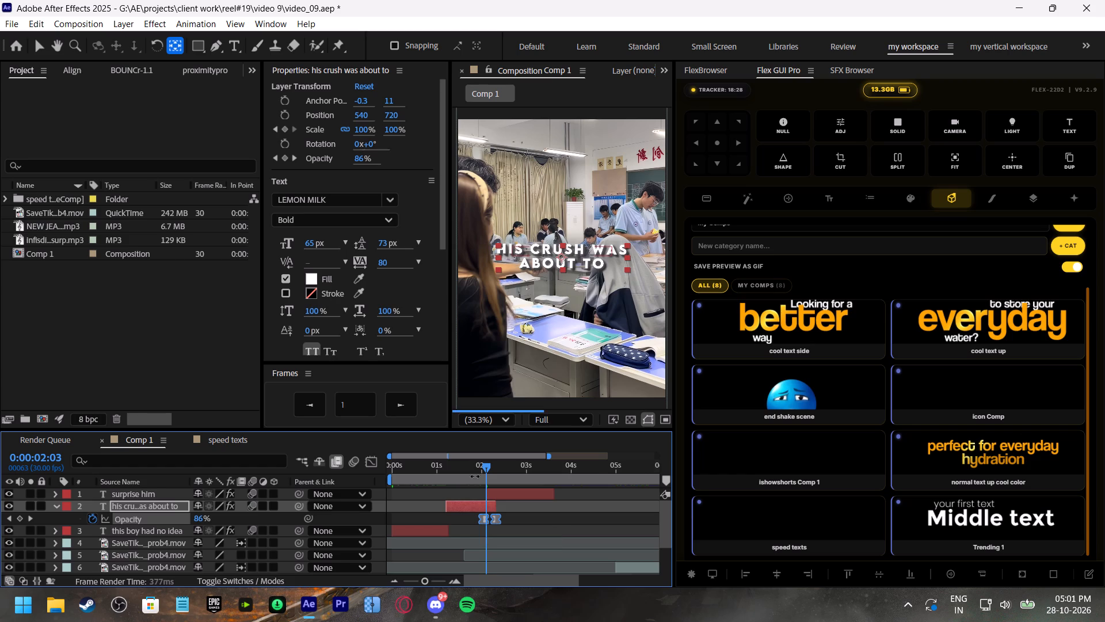
click(469, 460)
key(space)
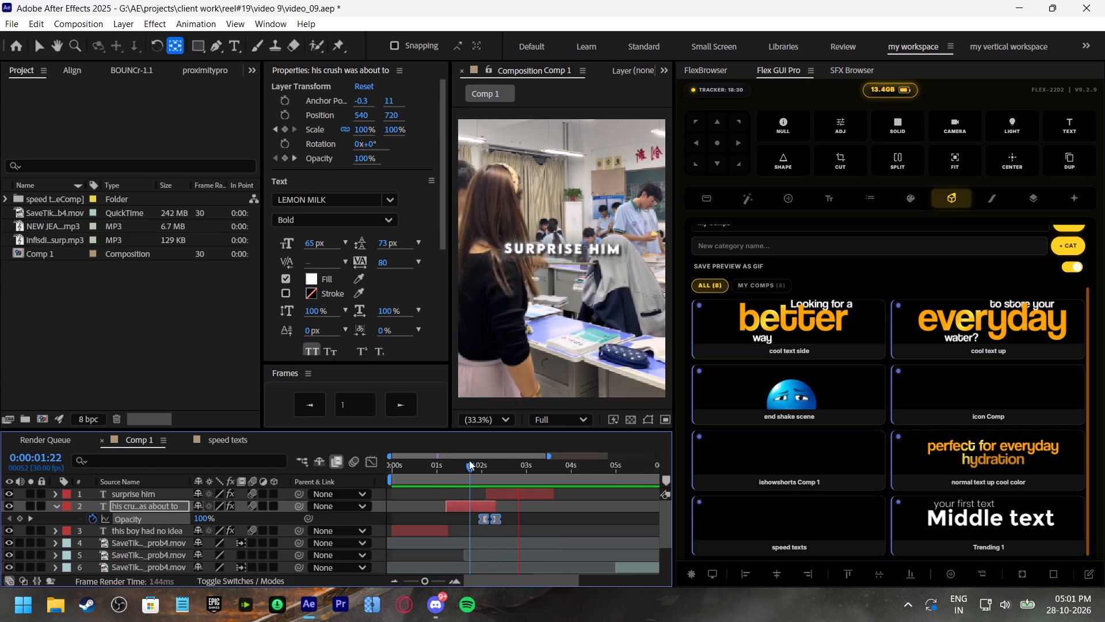
drag(469, 460, 439, 470)
key(space)
click(438, 470)
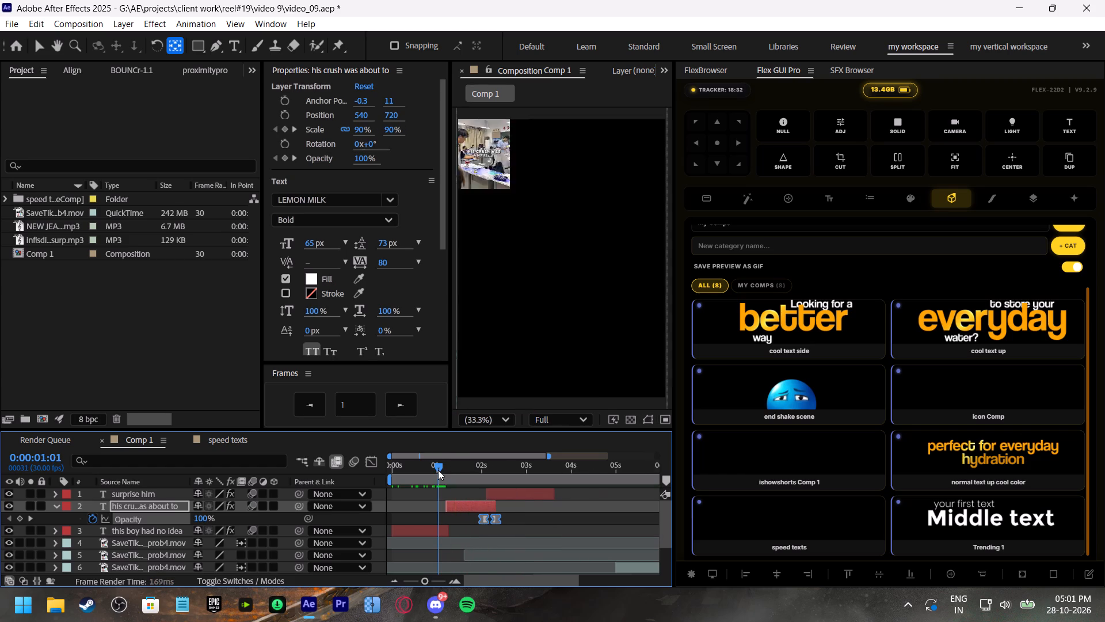
Move the "this boy had no idea" opacity fade-out keyframes earlier, to about 1.0 and 1.3 seconds, and preview the change of captions.
click(444, 532)
key(t)
drag(489, 541, 441, 549)
drag(455, 545, 434, 546)
click(421, 471)
key(space)
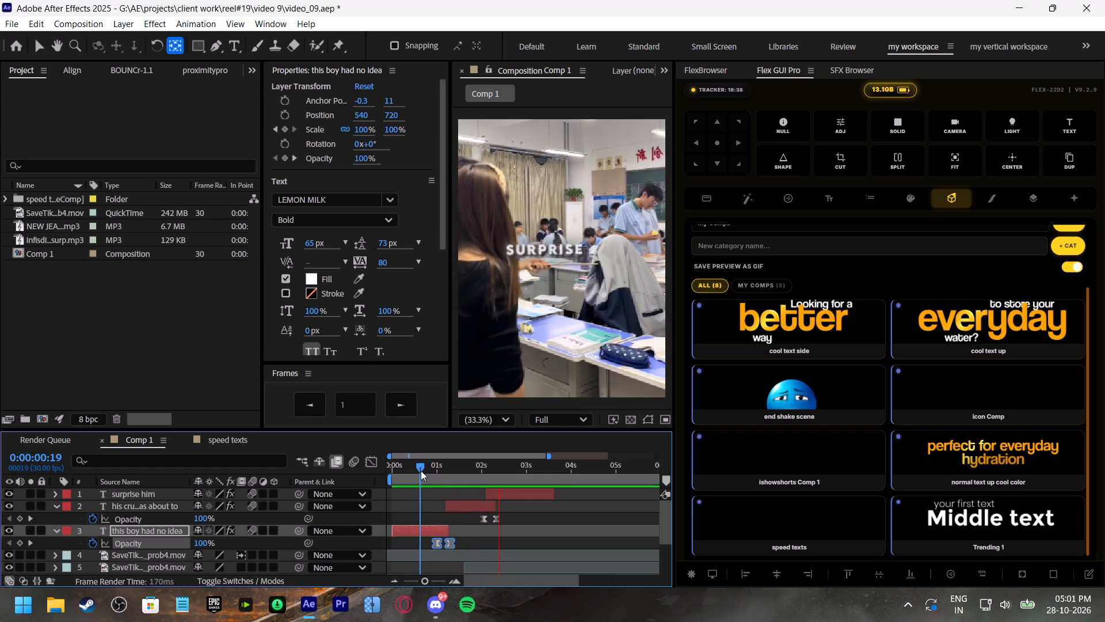
drag(454, 468, 462, 471)
key(space)
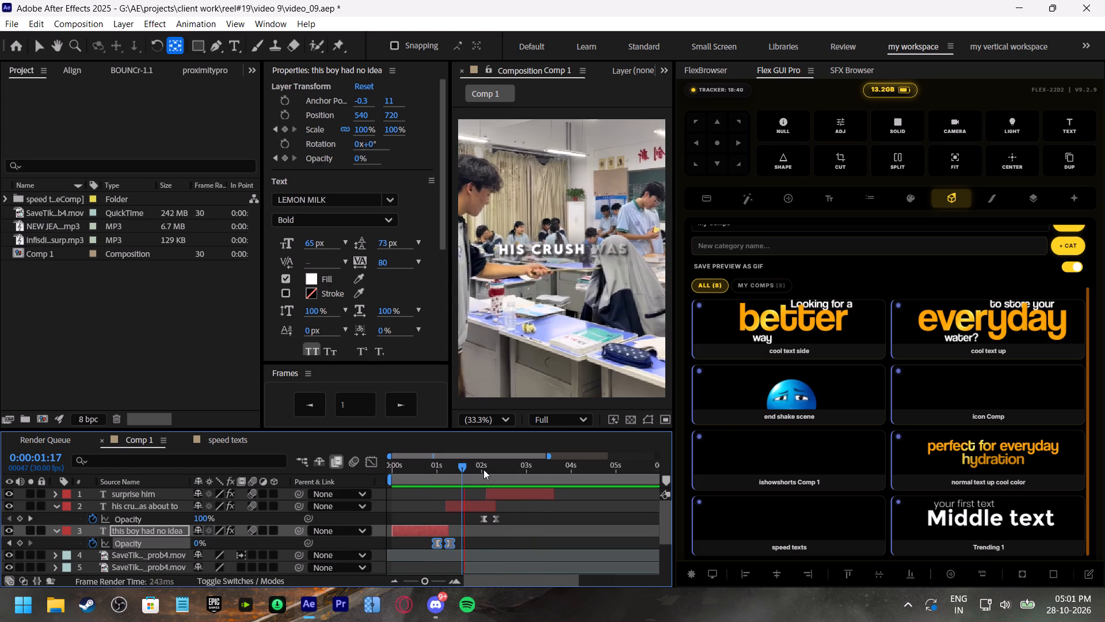
Speed up the "surprise him" text reveal by moving its second Range Selector Start keyframe to about 2.5 seconds, and preview it.
click(491, 467)
key(space)
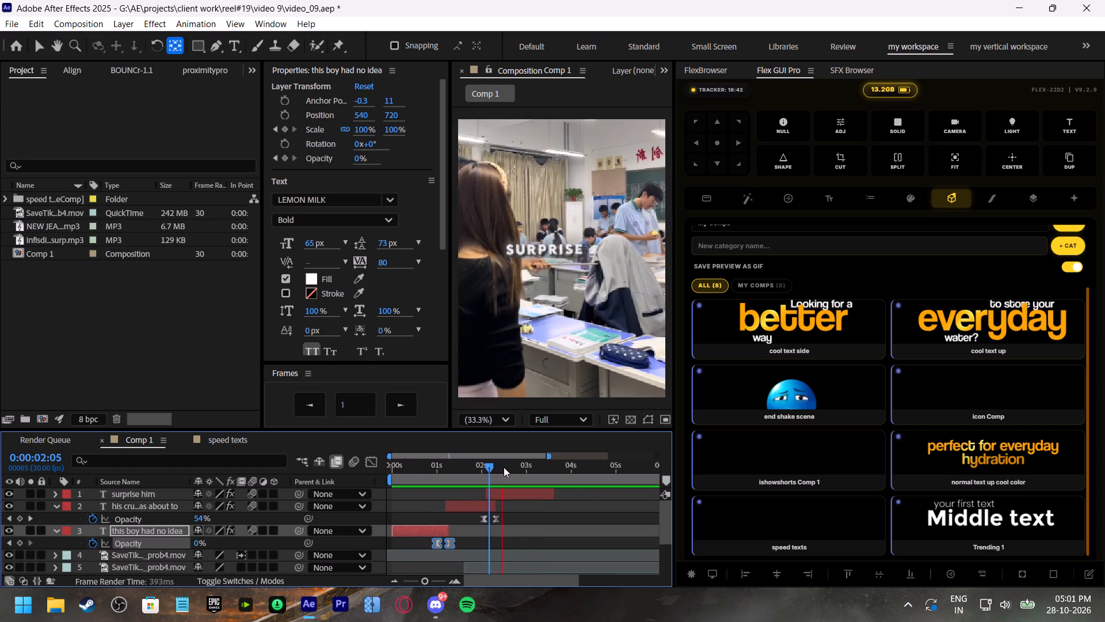
click(506, 467)
key(space)
click(508, 467)
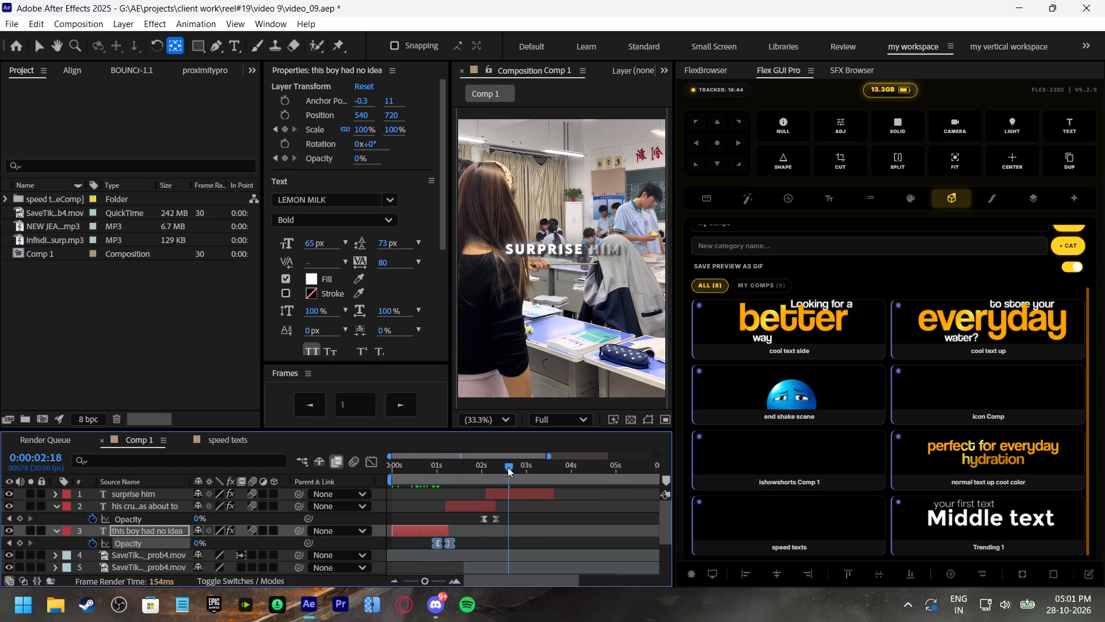
click(503, 495)
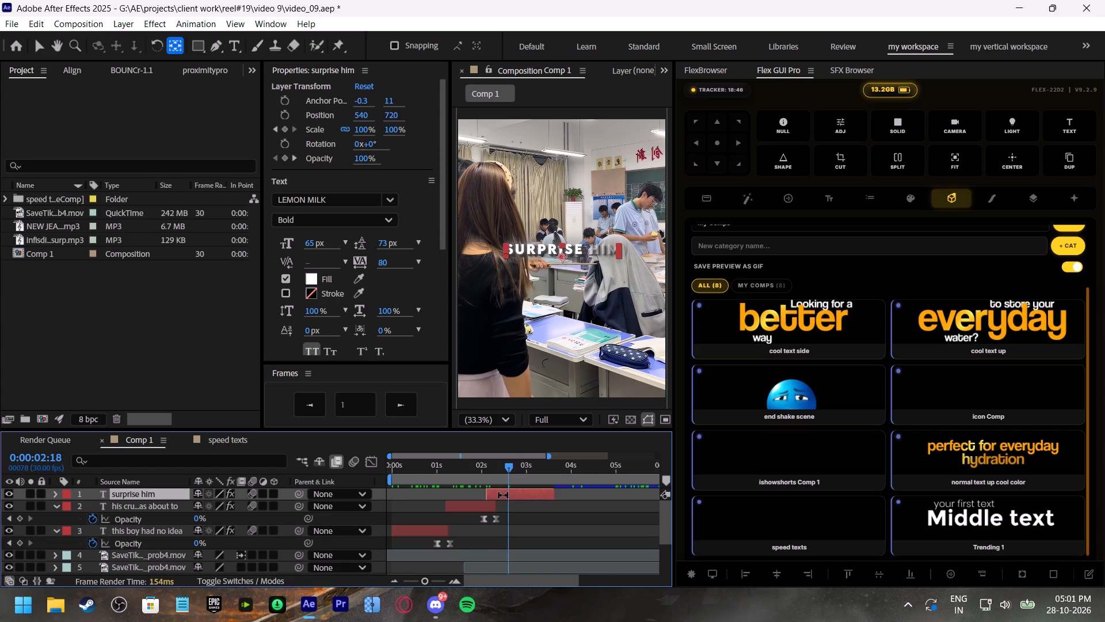
key(u)
drag(517, 515, 501, 513)
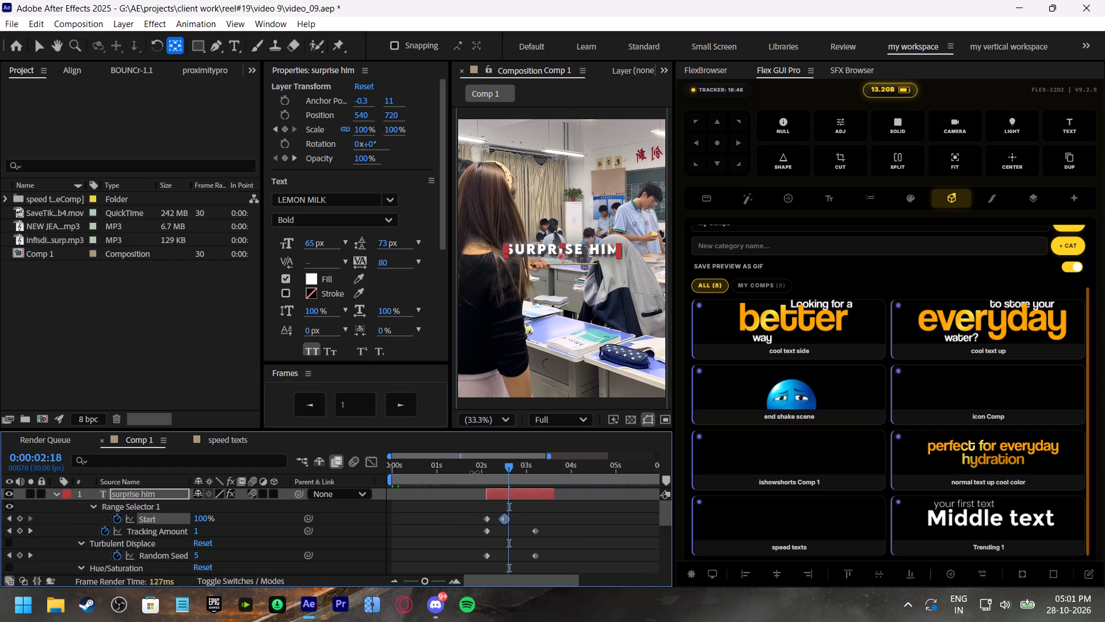
click(472, 467)
key(space)
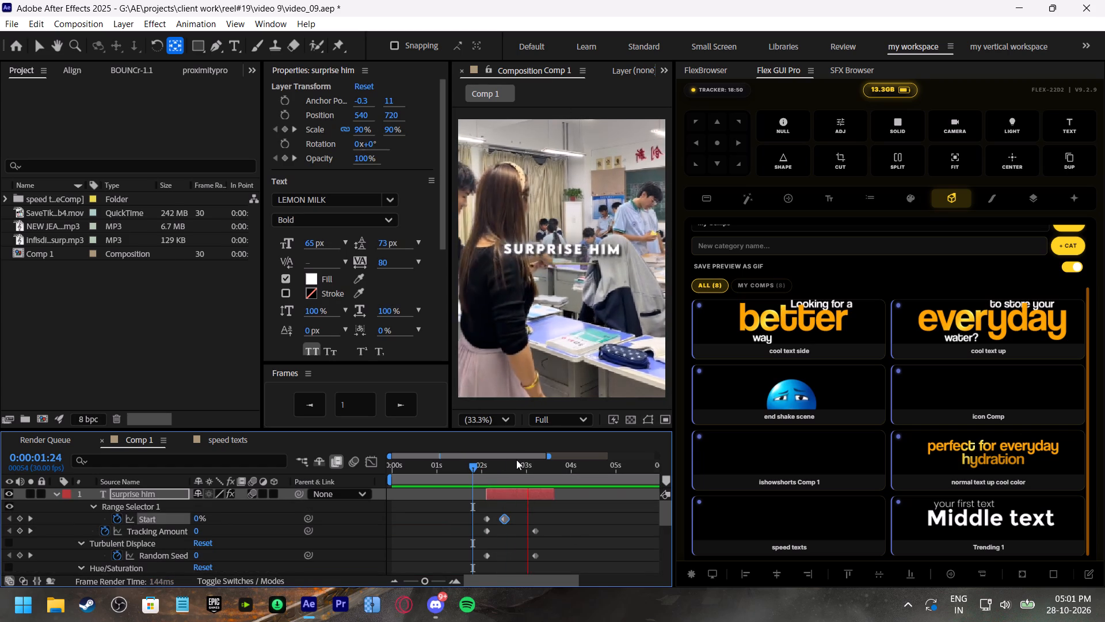
click(516, 460)
key(space)
click(520, 461)
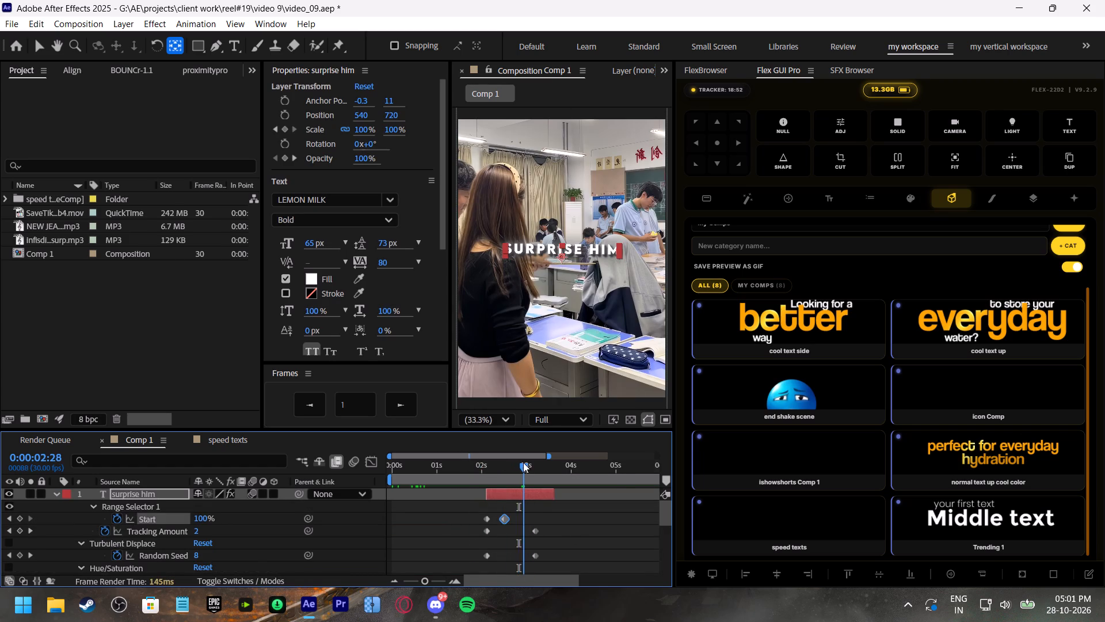
Move the "surprise him" opacity fade-out keyframes earlier so the caption fades out around 0:00:03:01, and check it against the voice.
scroll(536, 511, down, 3)
scroll(579, 508, up, 1)
drag(582, 530, 539, 537)
drag(549, 530, 520, 530)
scroll(529, 539, up, 2)
click(510, 471)
key(space)
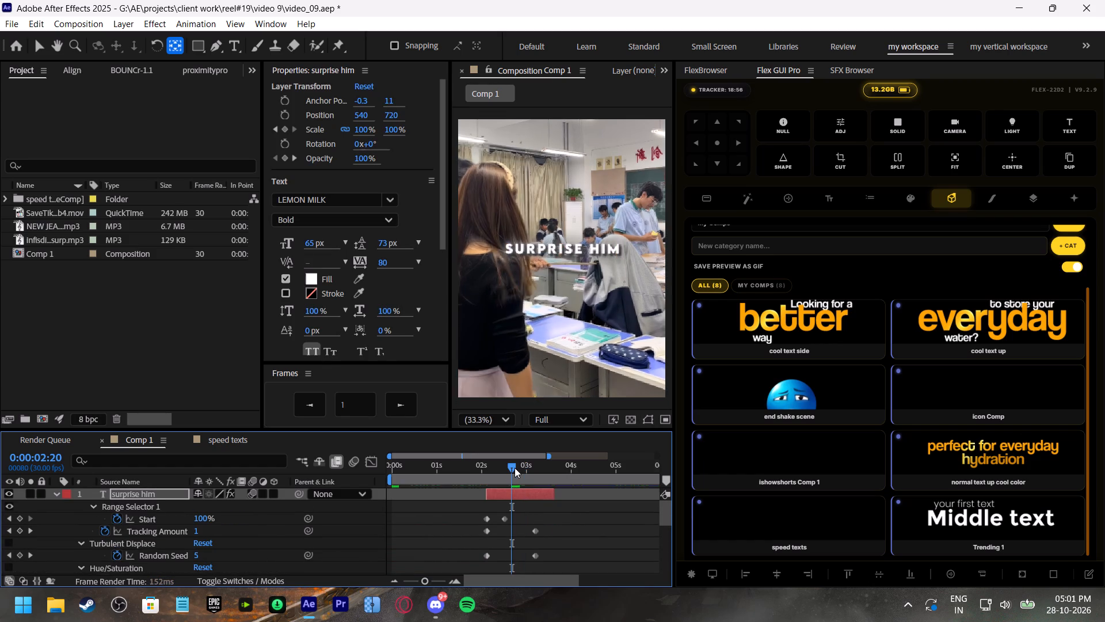
drag(522, 464, 529, 468)
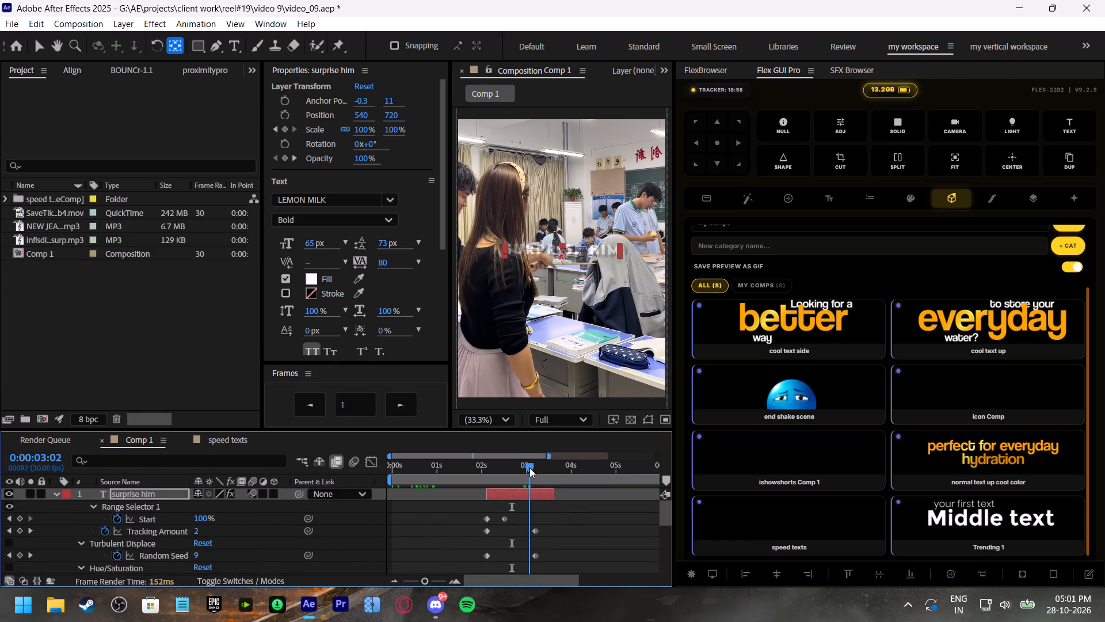
drag(529, 468, 532, 469)
key(space)
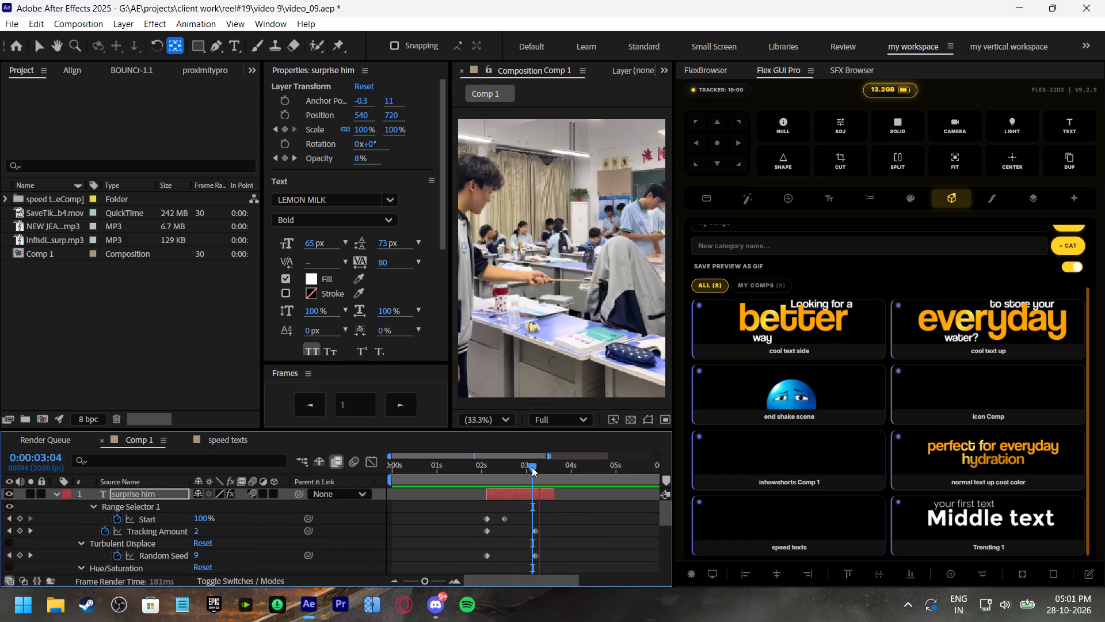
click(532, 467)
key(space)
click(527, 465)
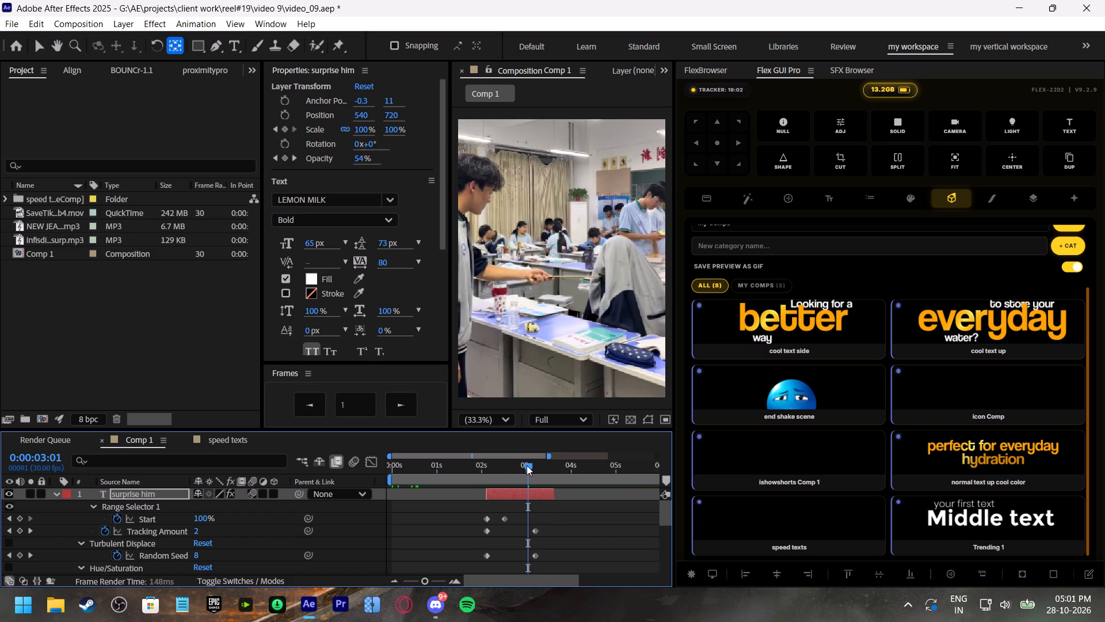
Collapse the "surprise him" layer's properties and save the project.
click(59, 495)
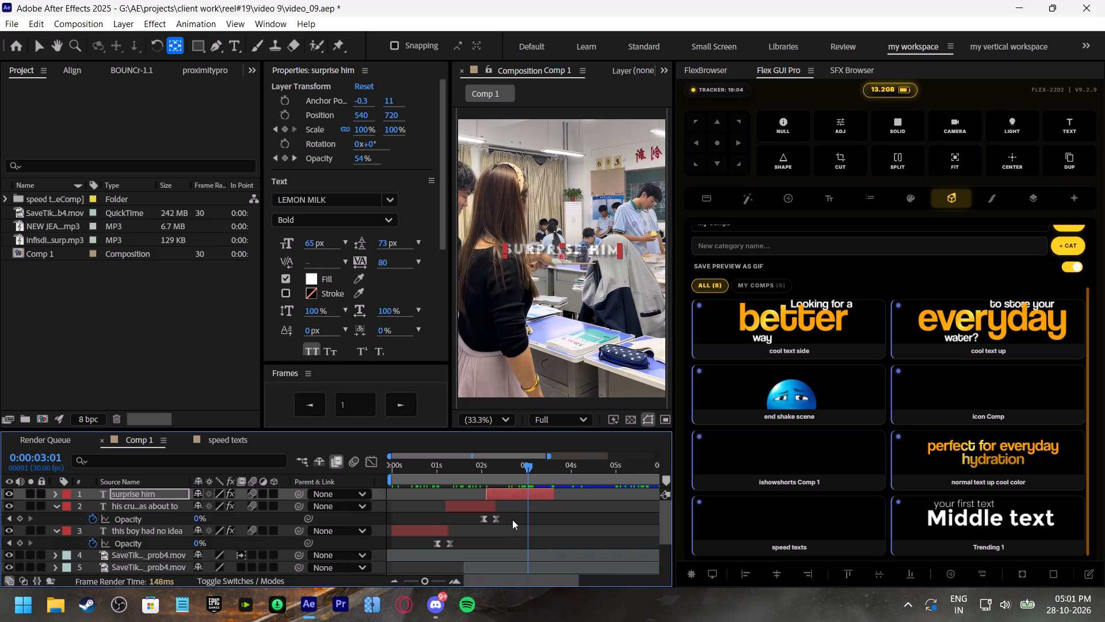
key(ctrl+s)
Duplicate the "surprise him" layer, move the copy to start at 0:00:03:01, and play from there.
click(507, 494)
key(ctrl+d)
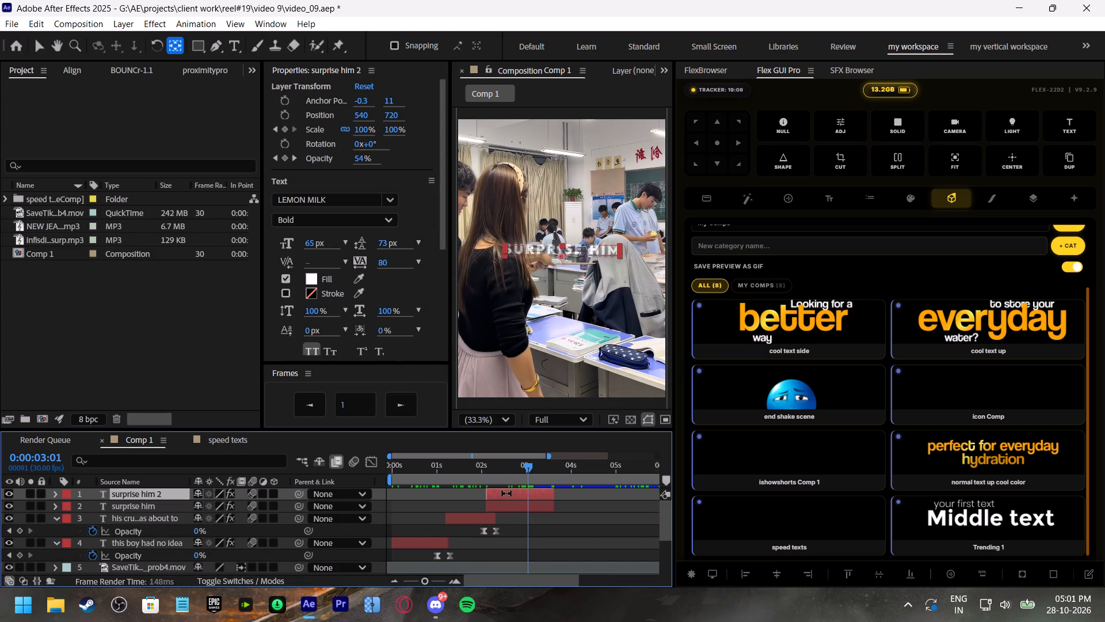
key(v)
drag(504, 492, 546, 488)
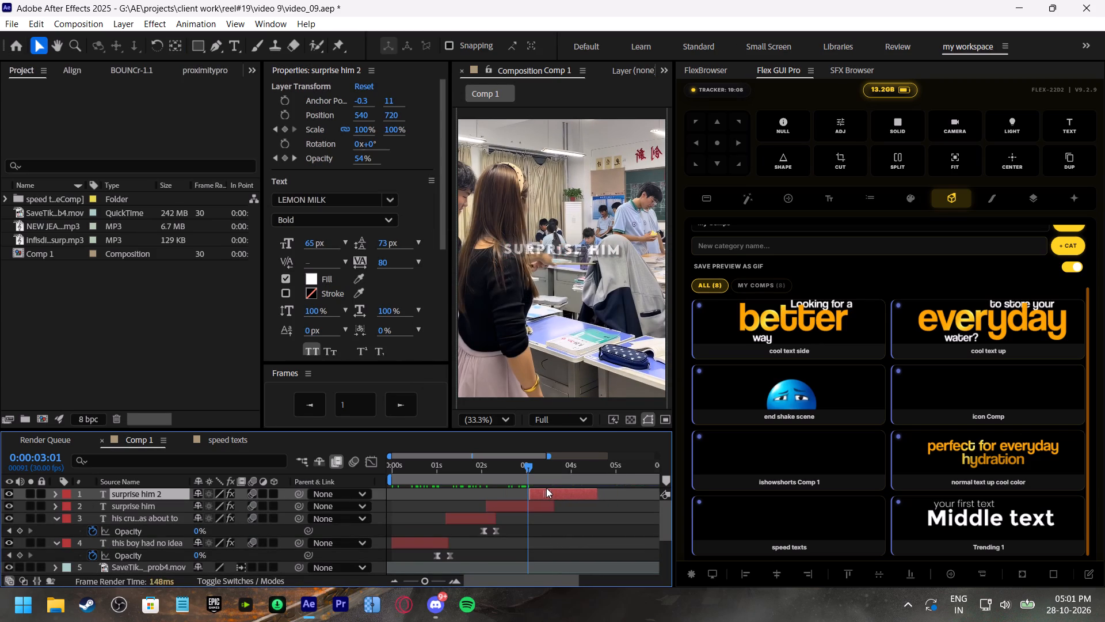
drag(546, 488, 546, 488)
key(space)
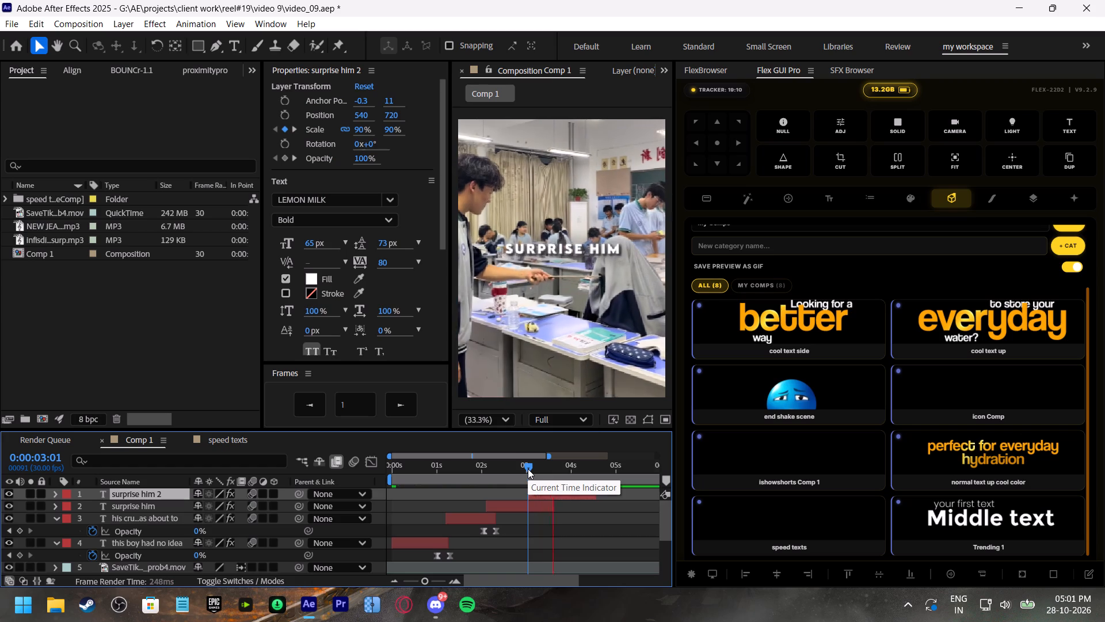
Replay the voice from 0:00:03:01 and replace the duplicated caption's text with "he was expecting" / "his friend" on two lines.
click(528, 469)
key(space)
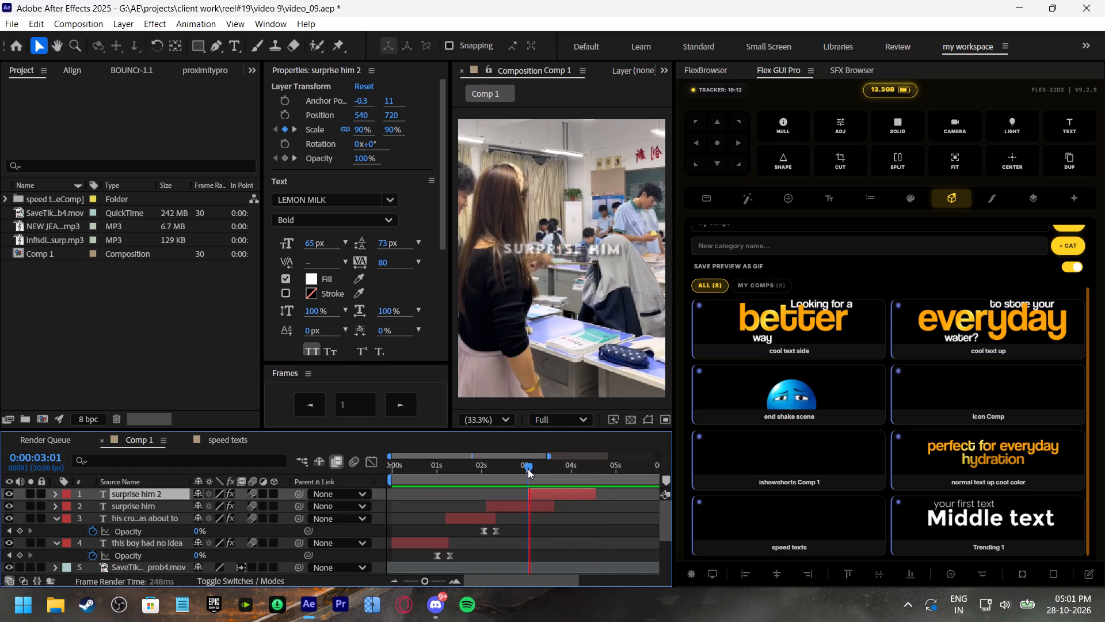
click(528, 469)
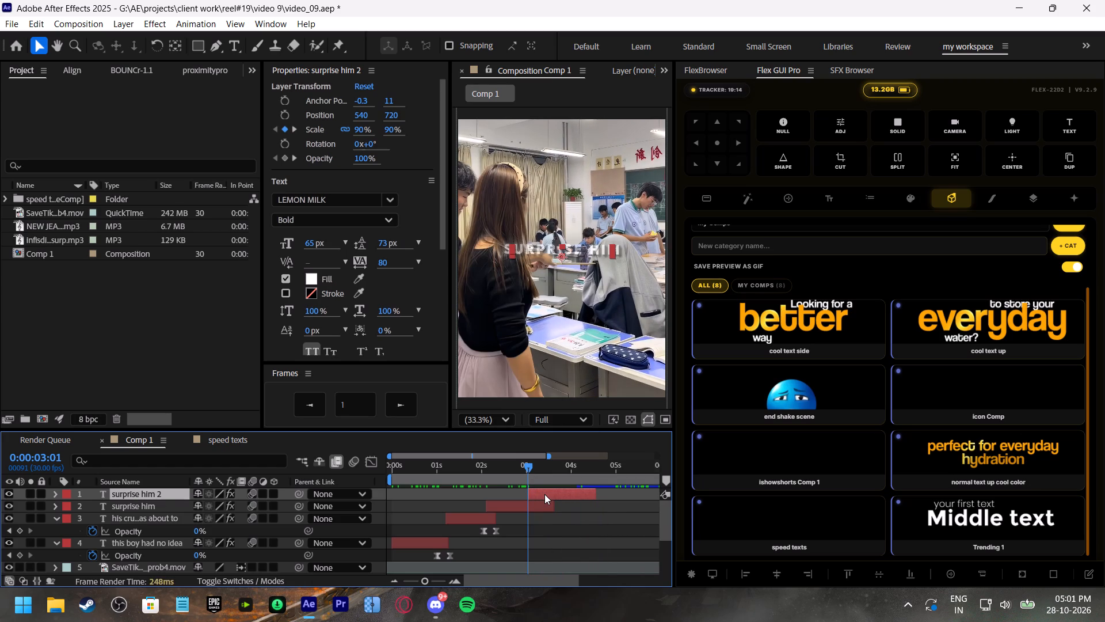
double_click(544, 494)
text(he s)
key(BackSpace)
text(was expecting)
key(Return)
text(his)
key(space)
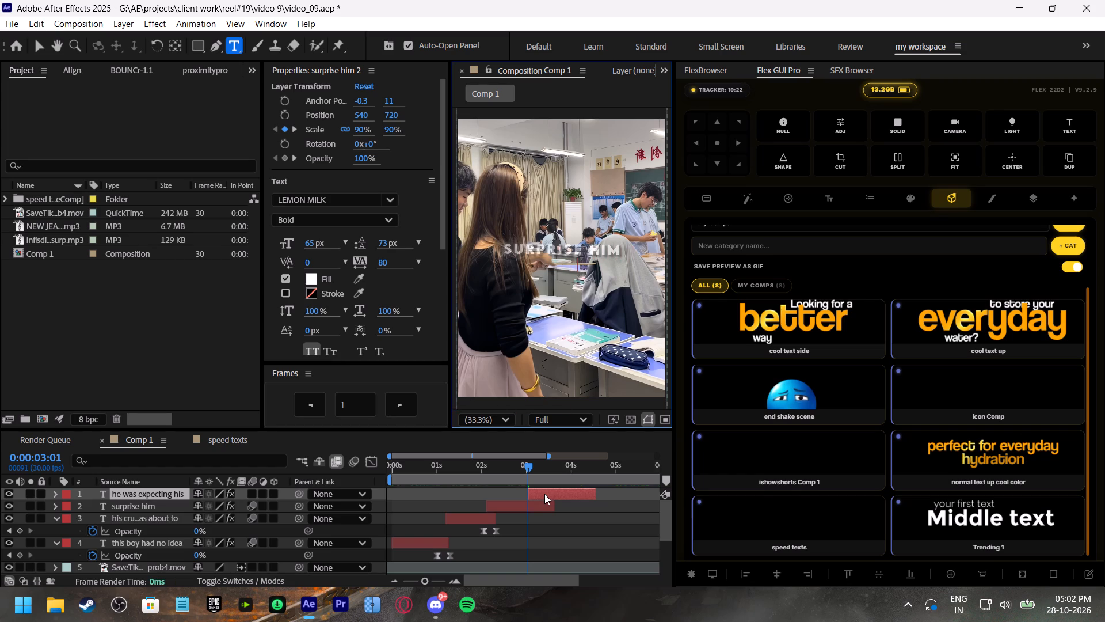
text(fried)
key(BackSpace)
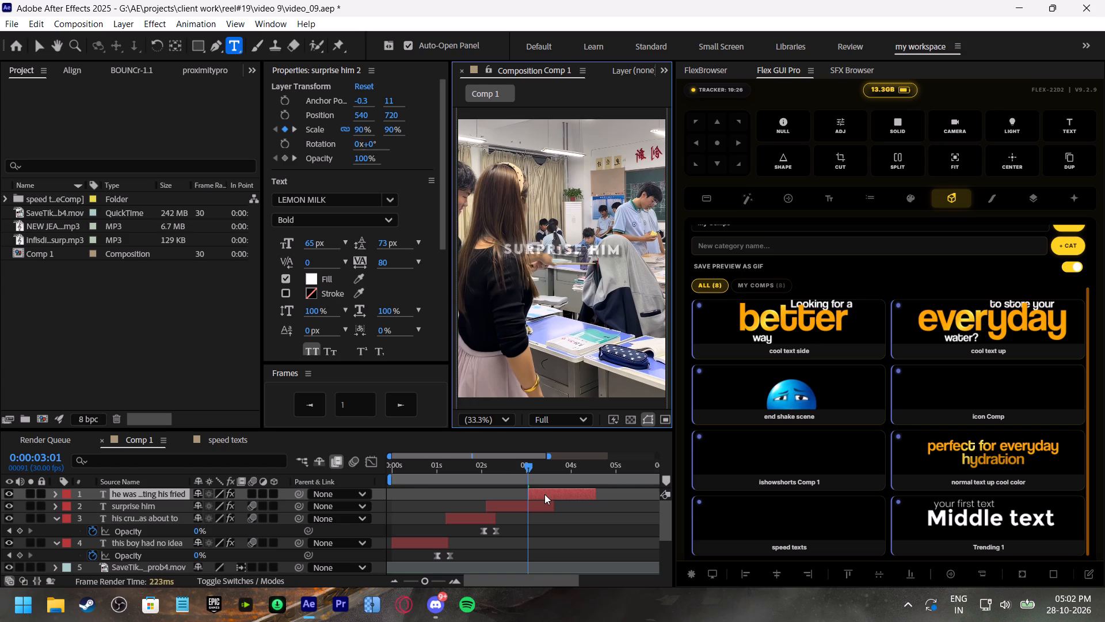
text(nd)
Slow the "he was expecting his friend" reveal by moving its second Range Selector Start keyframe to about 3.9 seconds, and preview it.
click(504, 466)
key(space)
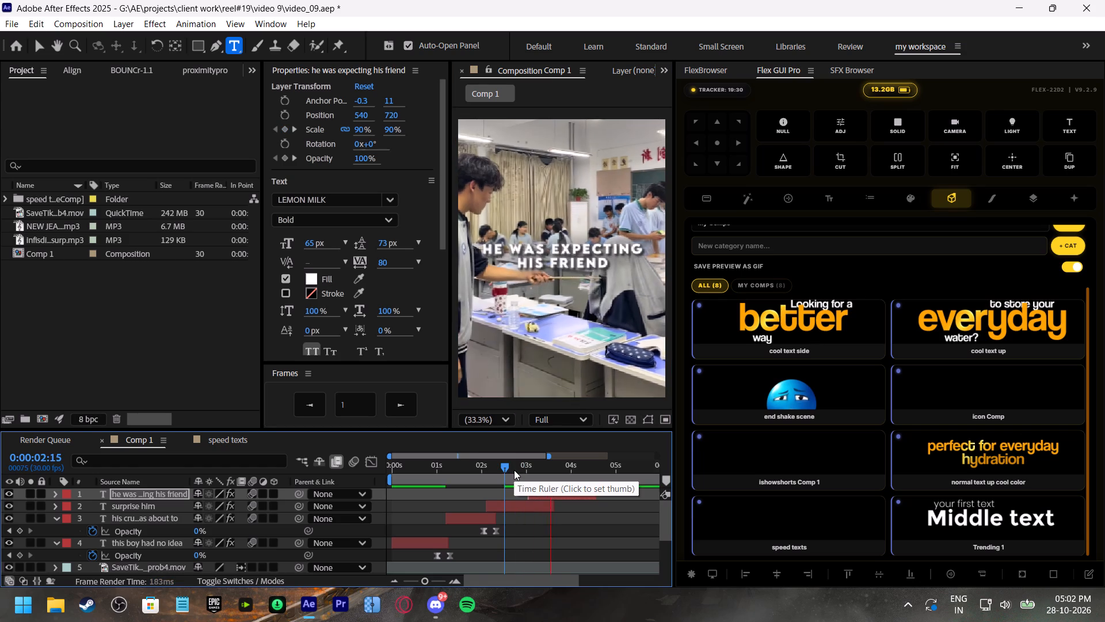
click(514, 470)
key(space)
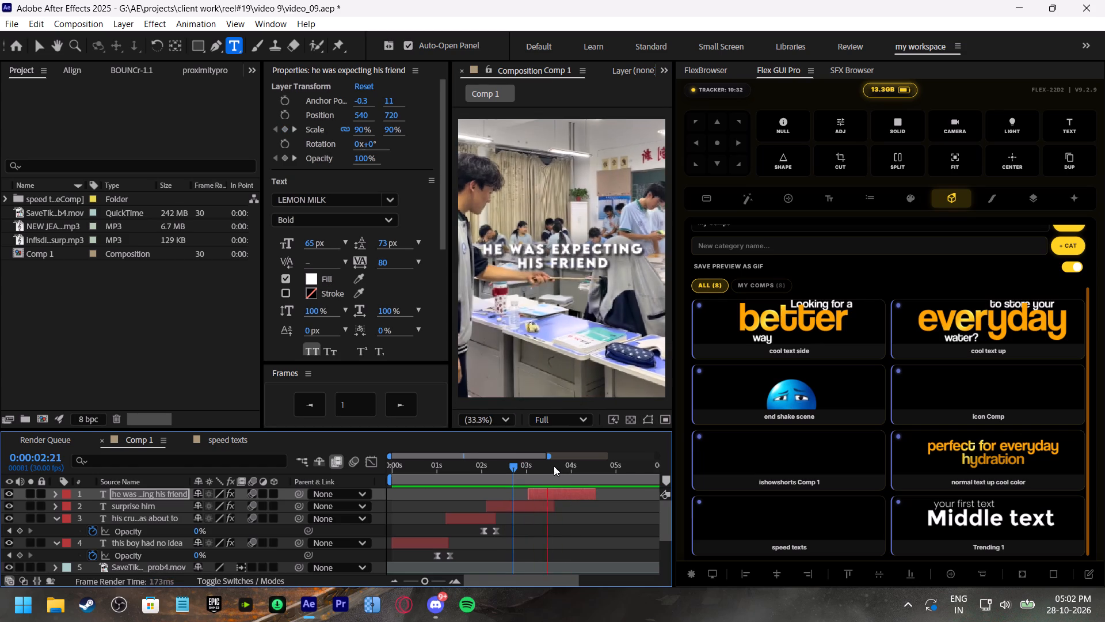
click(562, 465)
click(569, 492)
key(u)
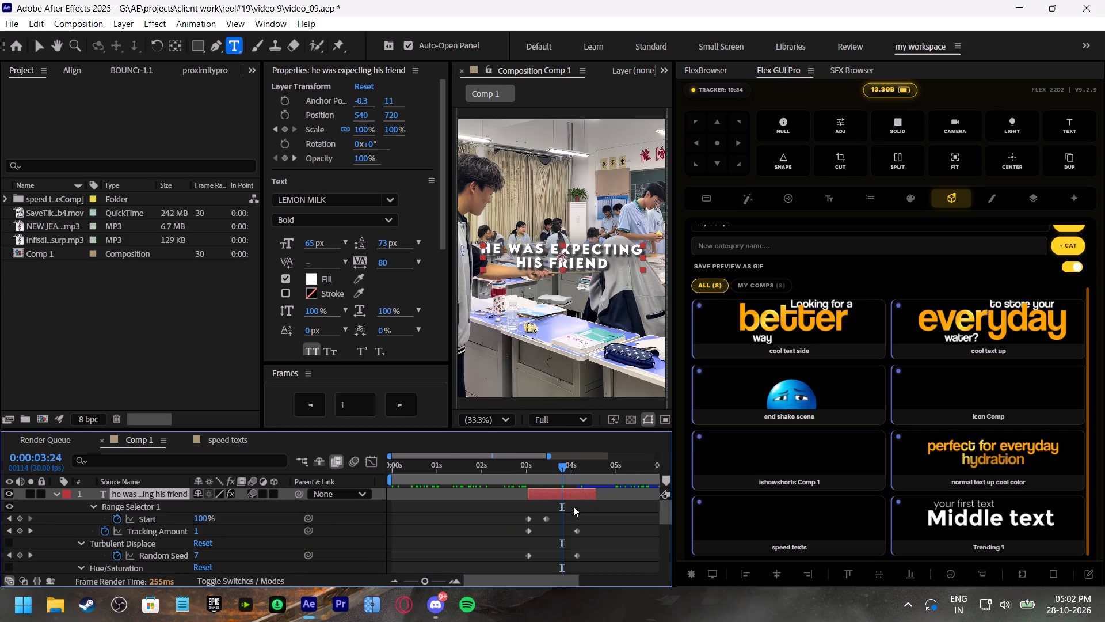
drag(548, 516, 562, 526)
click(513, 470)
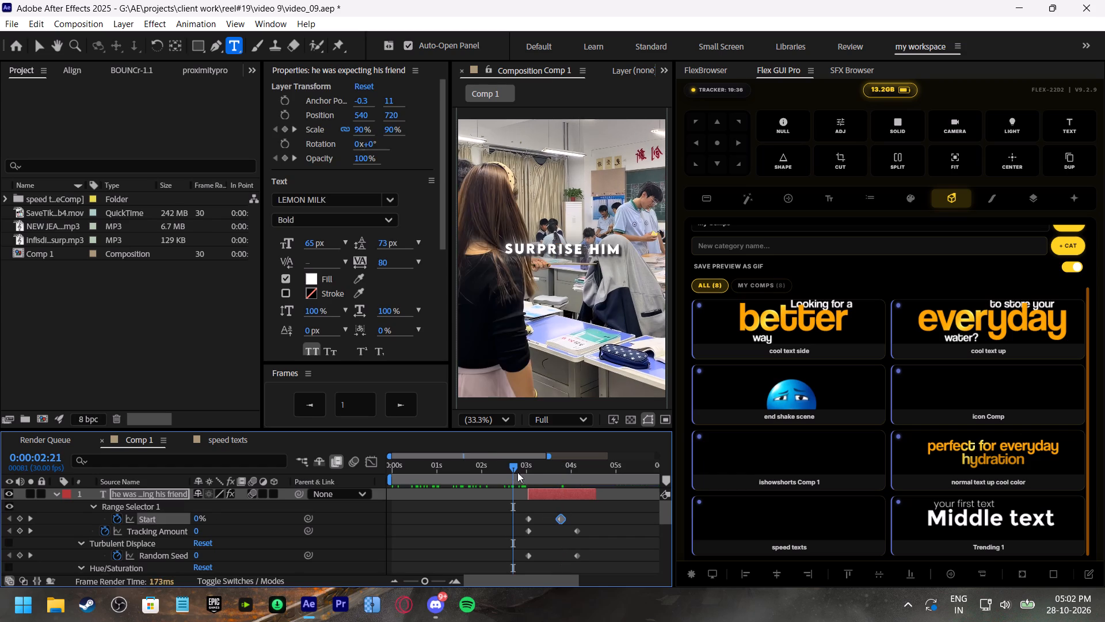
key(space)
drag(542, 461, 548, 463)
drag(561, 516, 566, 522)
click(506, 468)
key(space)
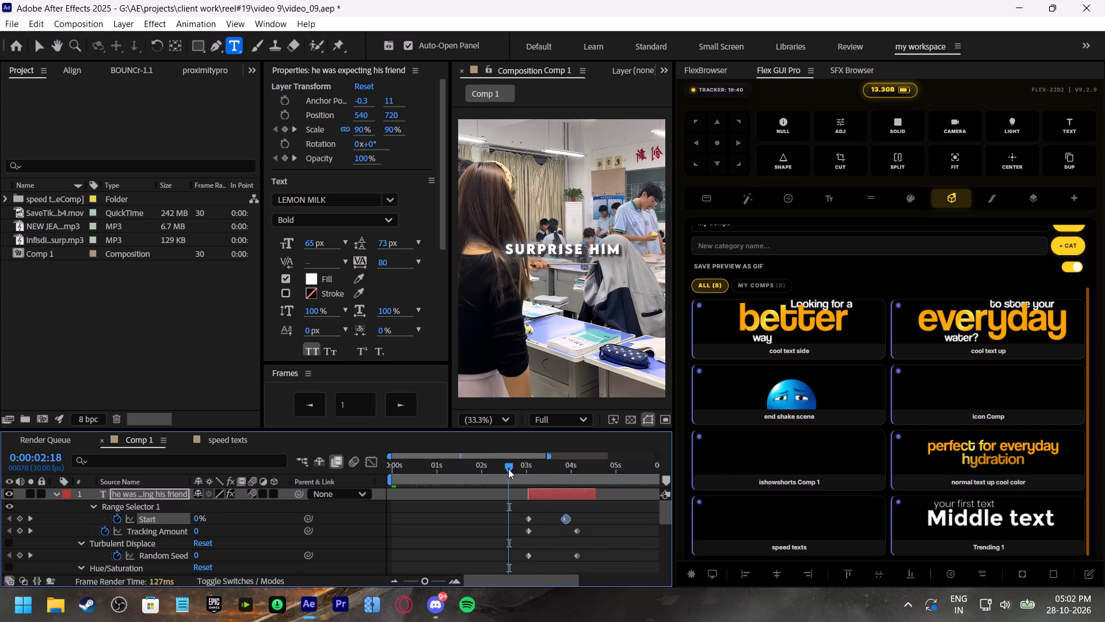
click(508, 469)
key(space)
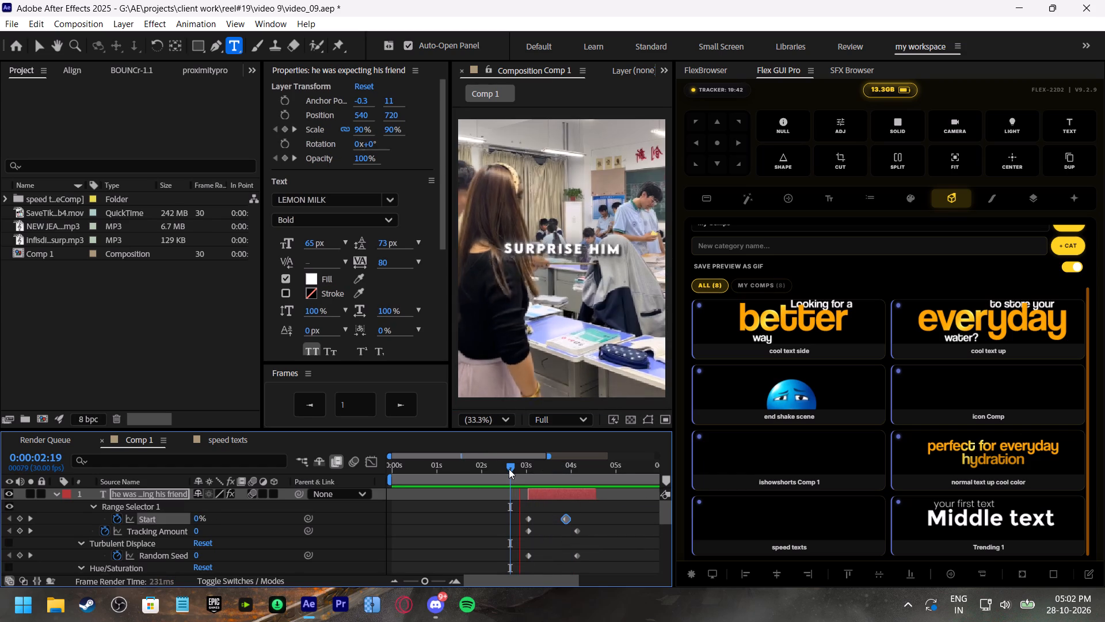
click(509, 469)
Examine the "surprise him" opacity fade-out keyframes and check the transition into the following caption around 0:00:03:01.
scroll(547, 502, down, 2)
scroll(547, 506, up, 2)
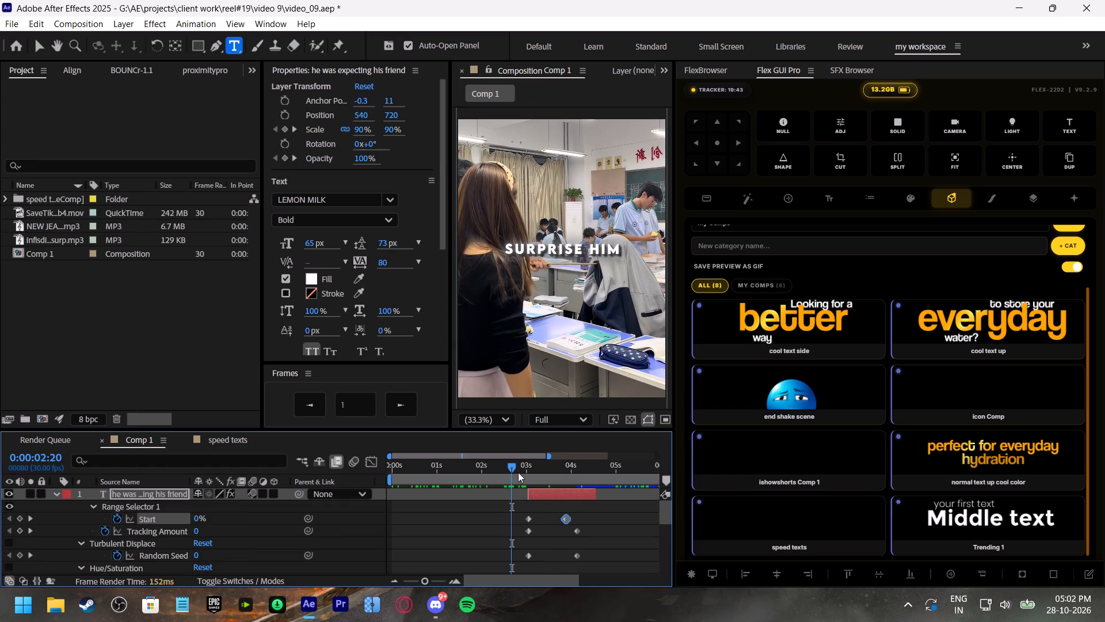
drag(518, 472, 525, 476)
scroll(546, 510, down, 3)
click(532, 503)
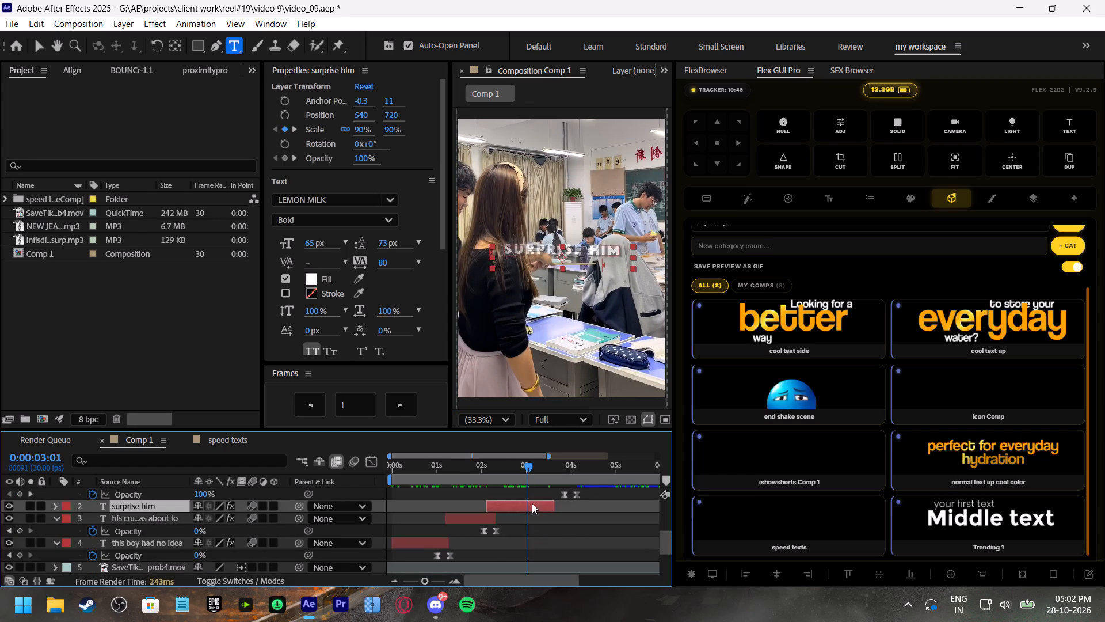
key(t)
drag(559, 523, 516, 519)
click(520, 519)
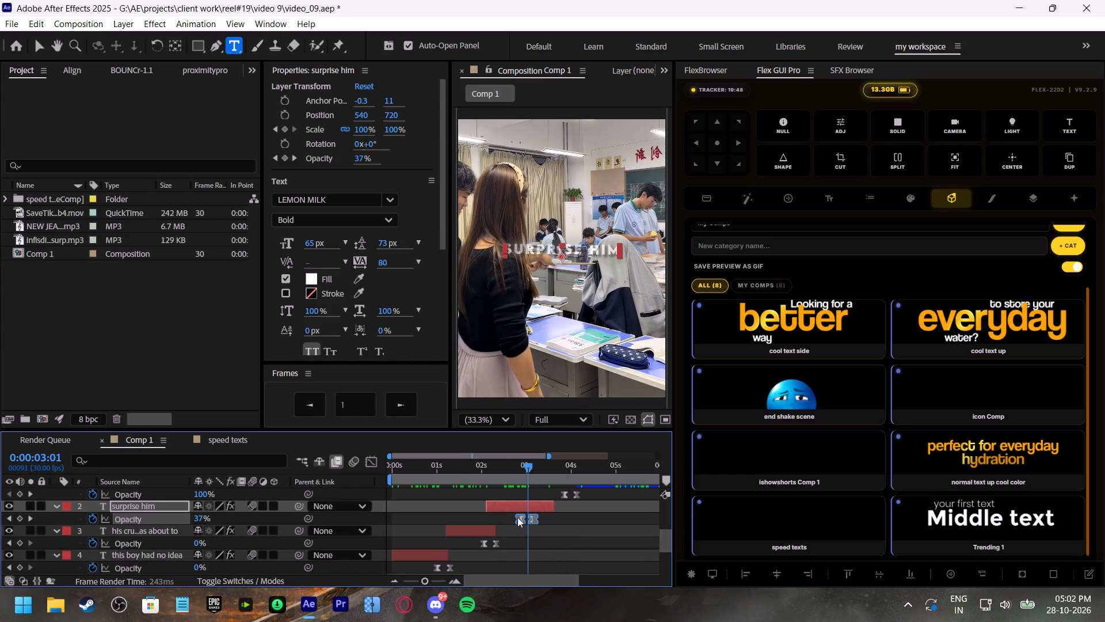
drag(506, 468, 525, 485)
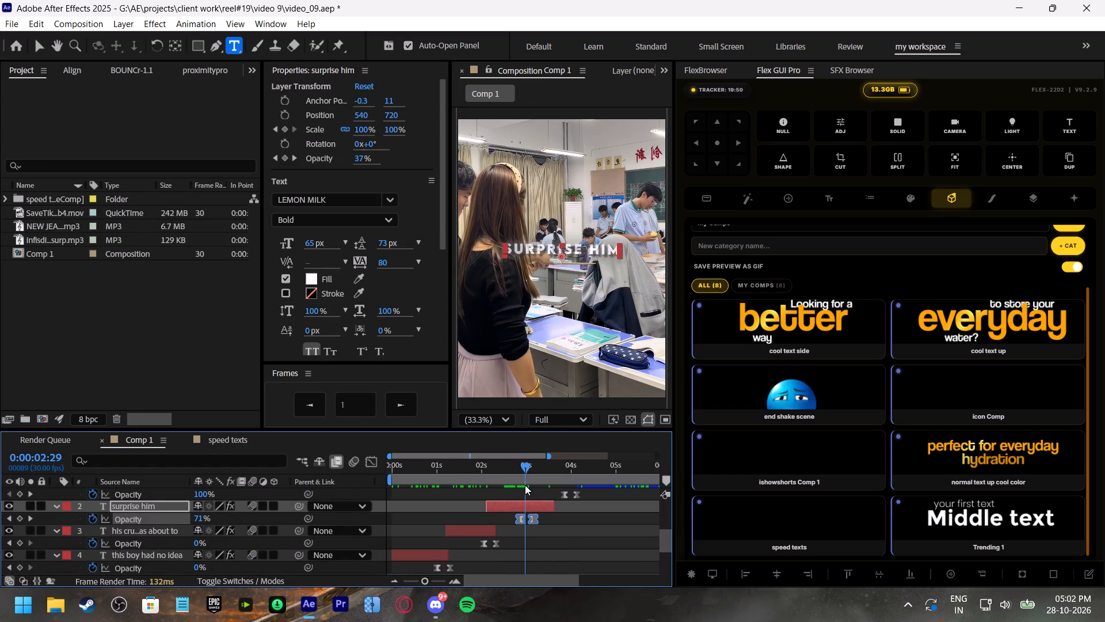
drag(525, 485, 538, 495)
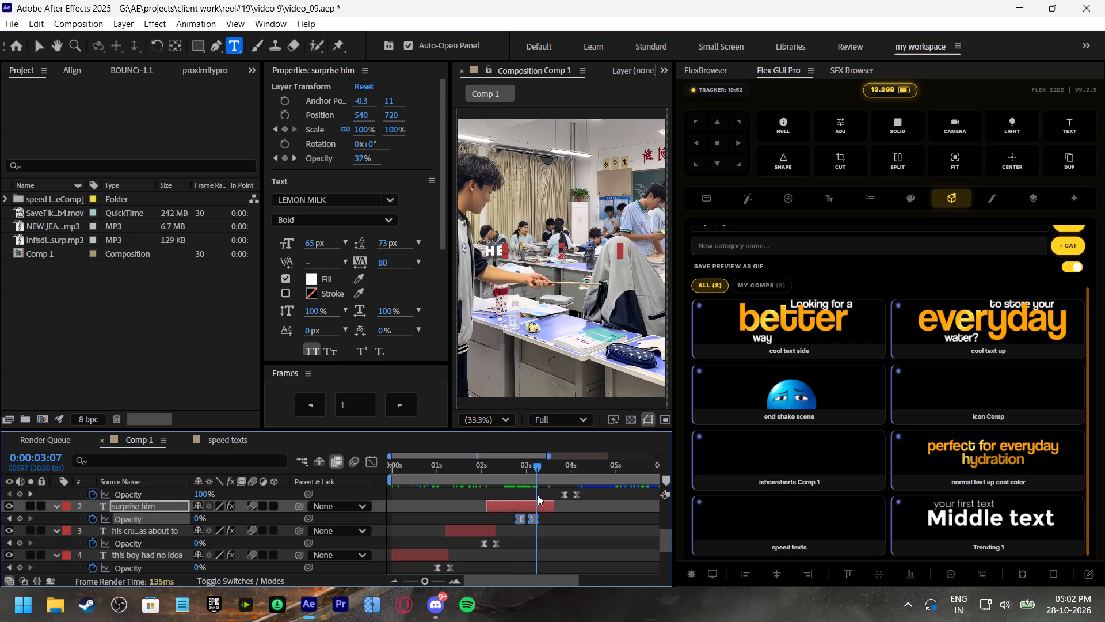
drag(538, 495, 493, 489)
key(space)
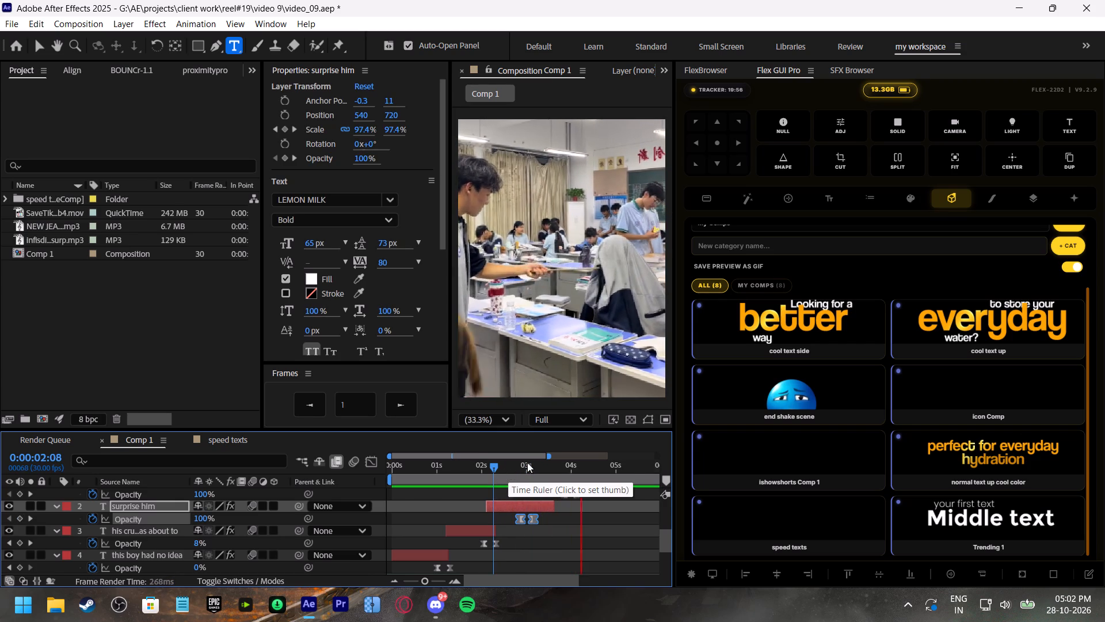
Locate the end of the spoken phrase, duplicate the "he was expecting his friend" layer, and start the copy at 0:00:04:00.
click(555, 466)
scroll(591, 534, up, 2)
key(space)
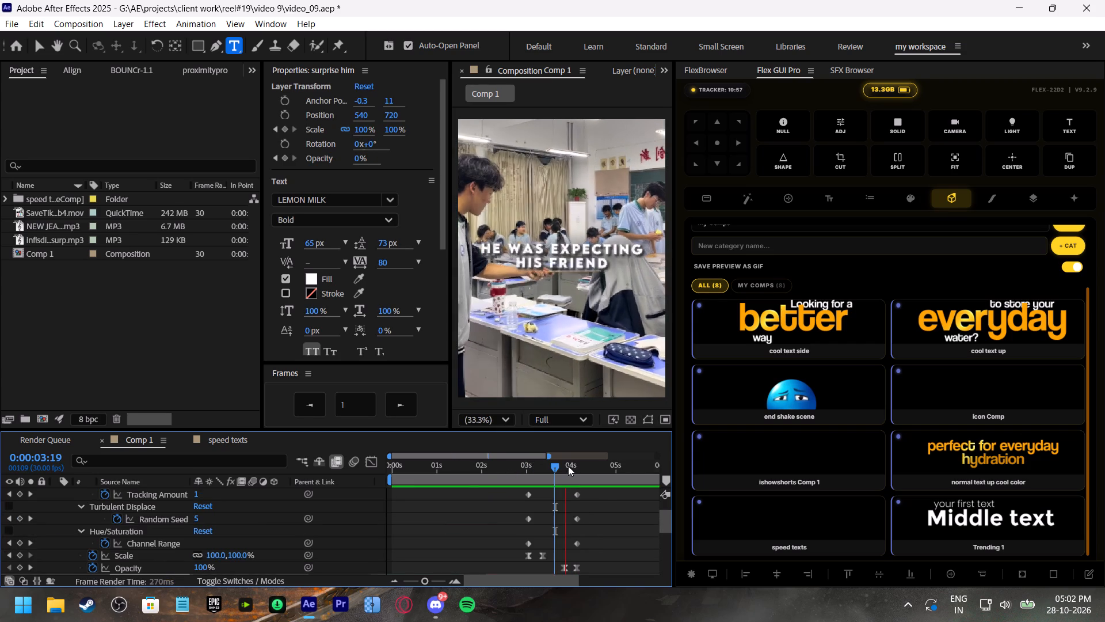
click(568, 466)
scroll(593, 516, up, 3)
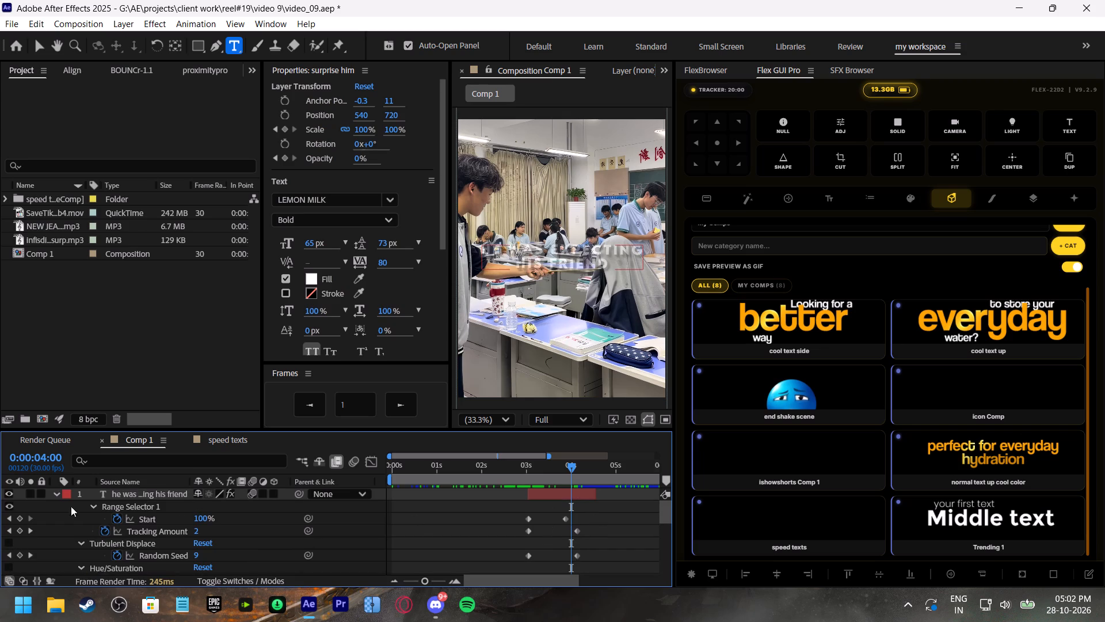
click(54, 494)
click(558, 485)
click(565, 494)
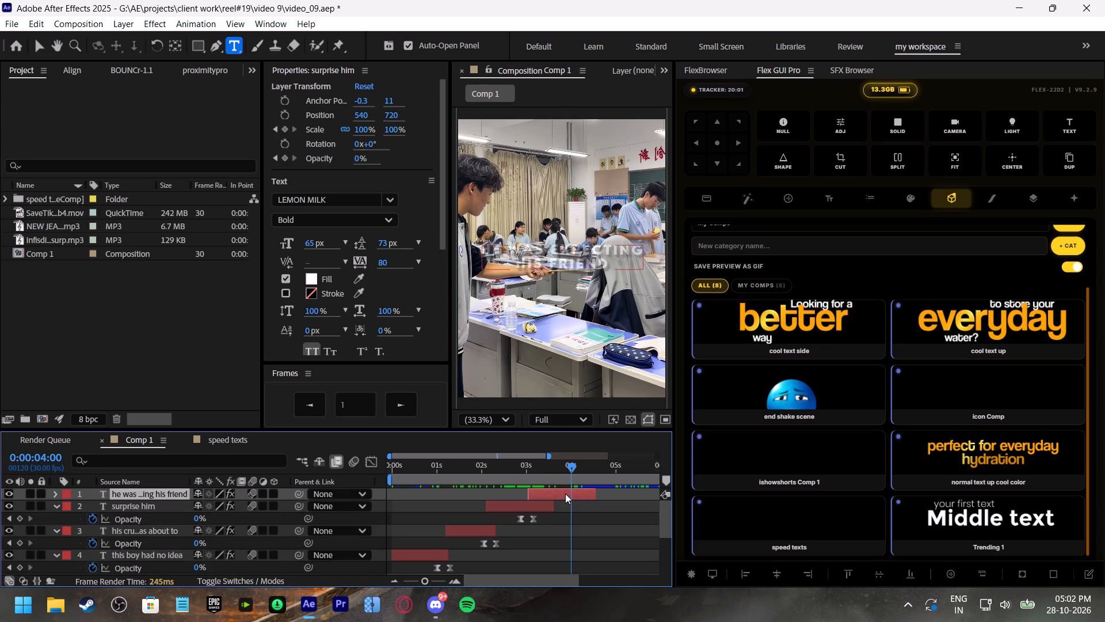
key(ctrl+d)
drag(541, 496, 584, 498)
Replace the new copy's text with "to pull the" / "jacket off" on two lines.
double_click(586, 491)
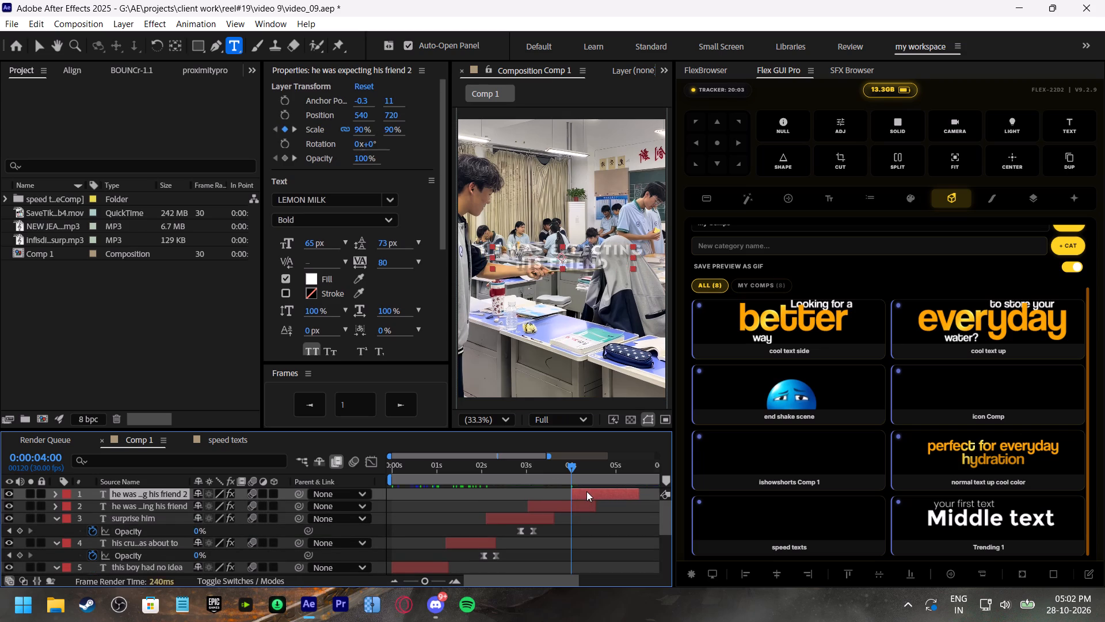
text(tu)
key(BackSpace)
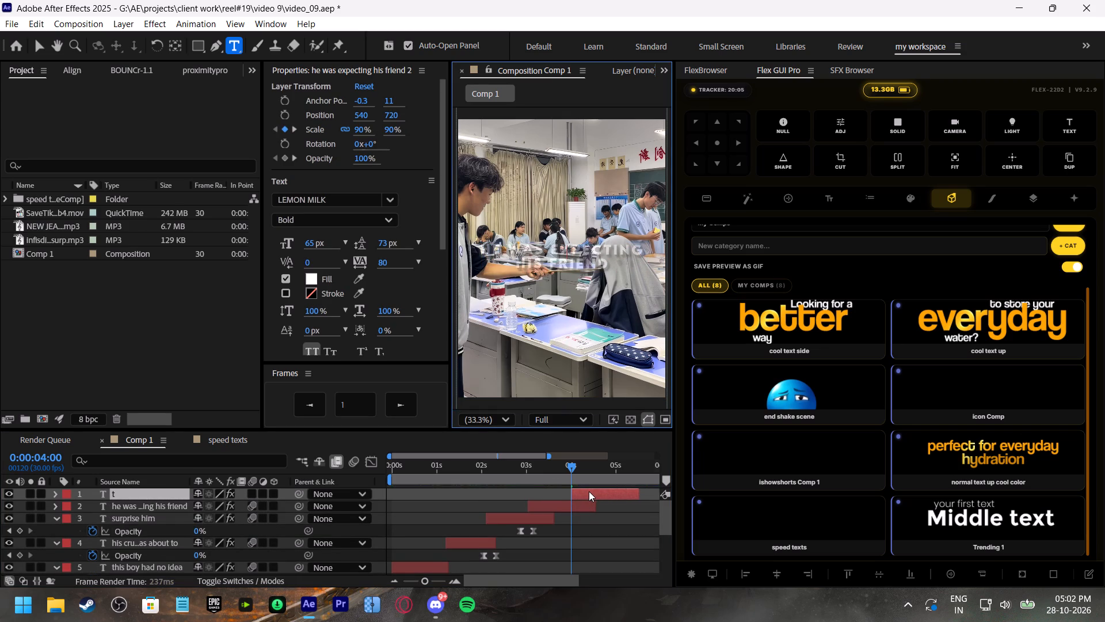
text(o pull the)
key(Return)
text(jacket off)
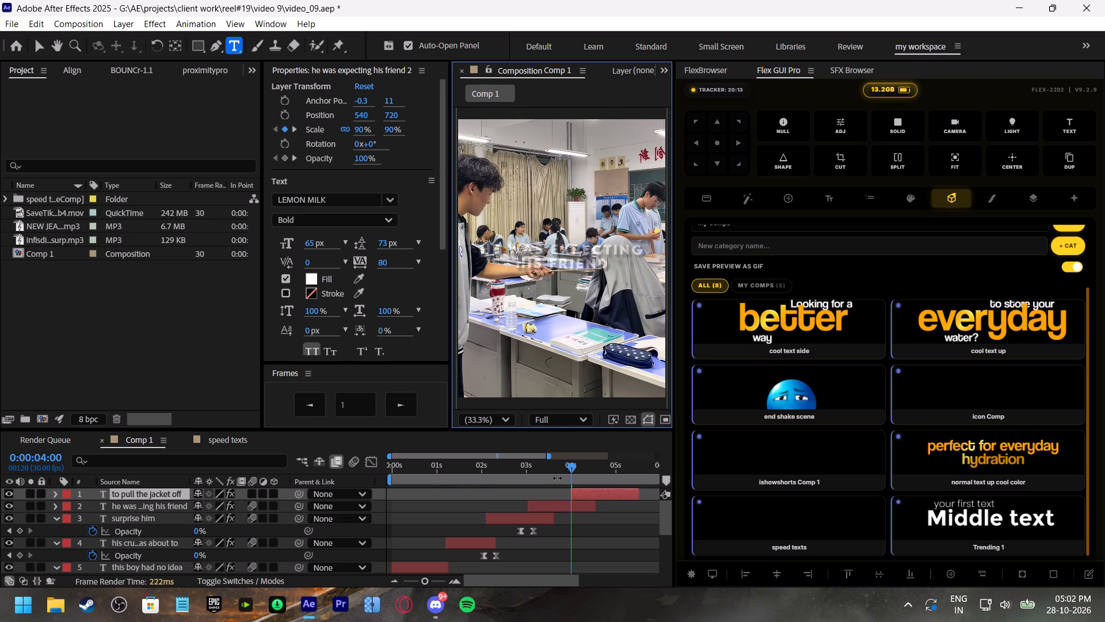
Trim the end of the "he was expecting his friend" layer to about 4.3 seconds and preview both captions against the voice.
drag(596, 503, 586, 516)
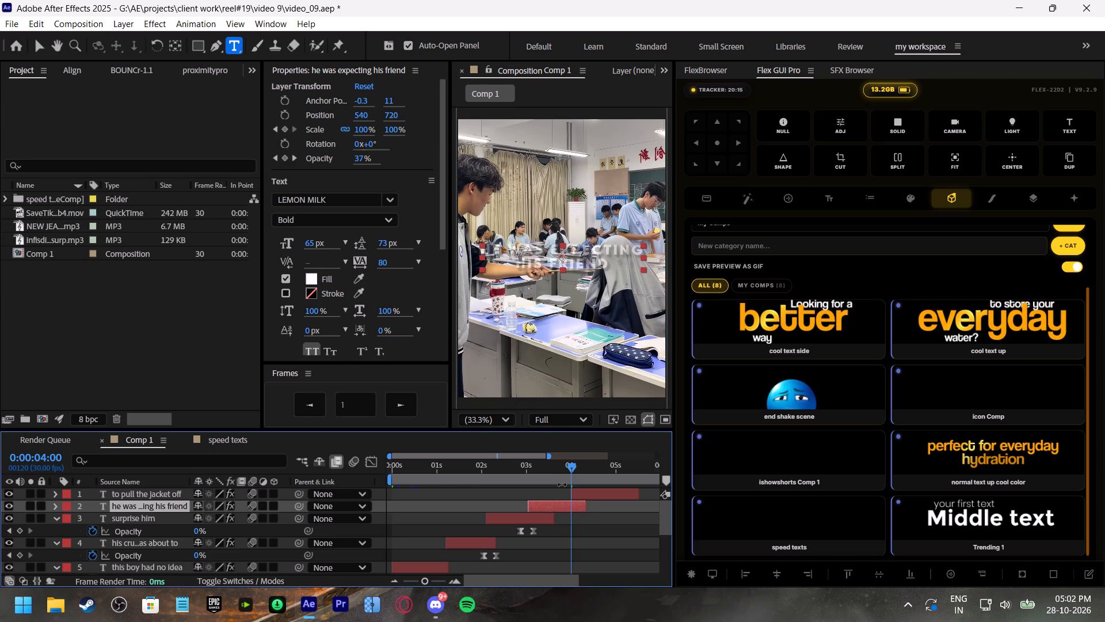
key(space)
click(548, 467)
key(space)
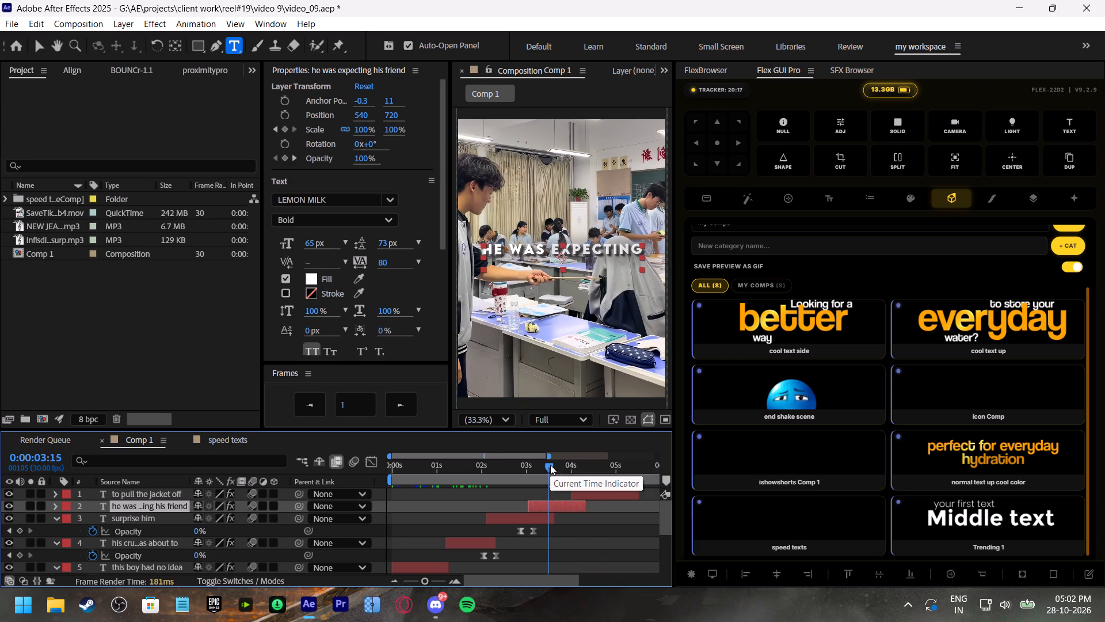
shift+scroll(582, 515, down, 2)
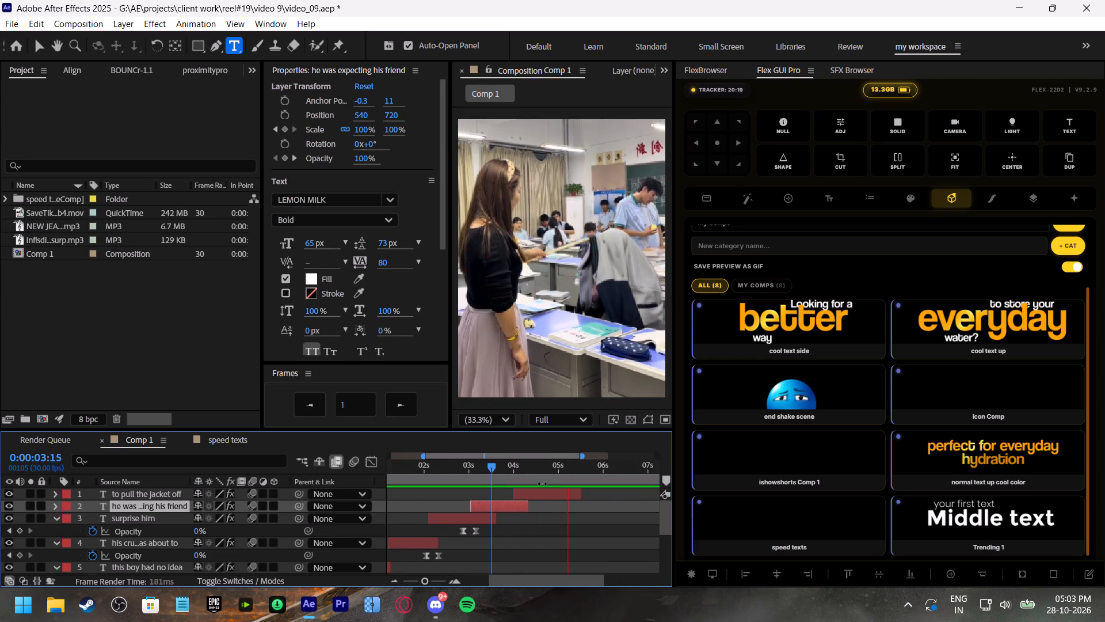
click(521, 468)
key(space)
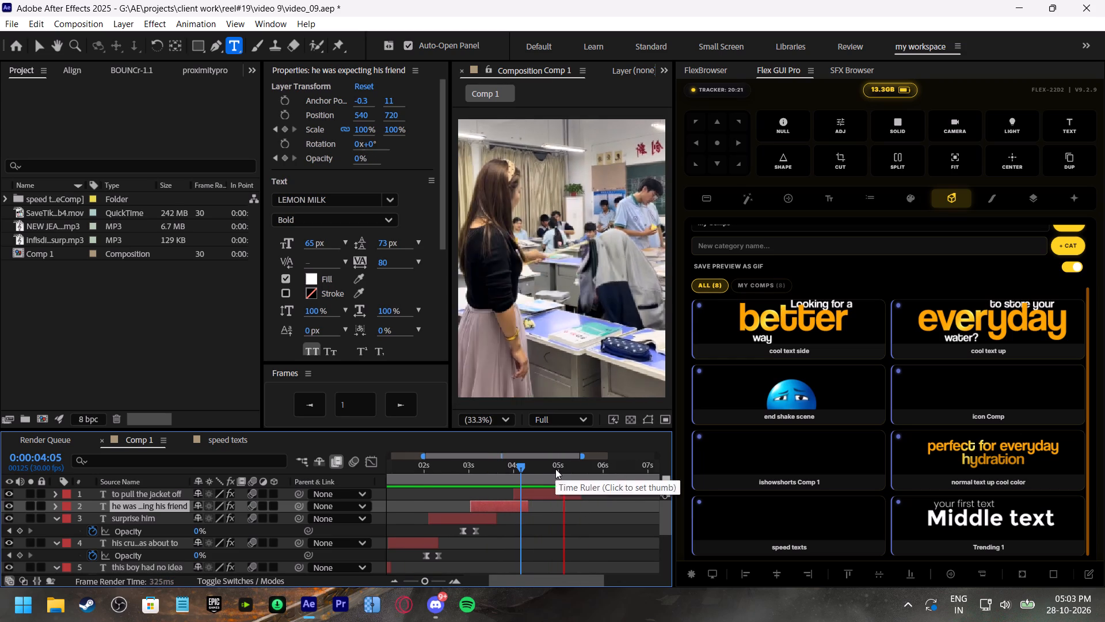
click(555, 469)
Move the "to pull the jacket off" opacity fade-out keyframes later so the fade starts around 0:00:05:00, and check it against the voice.
click(562, 496)
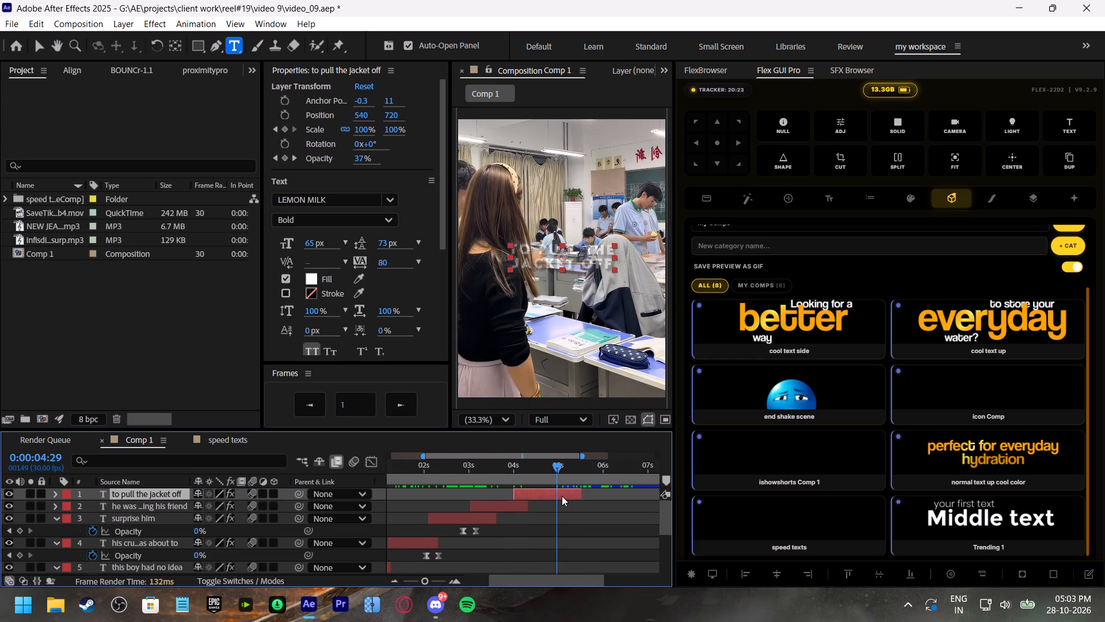
key(u)
scroll(591, 524, down, 1)
drag(581, 557, 554, 570)
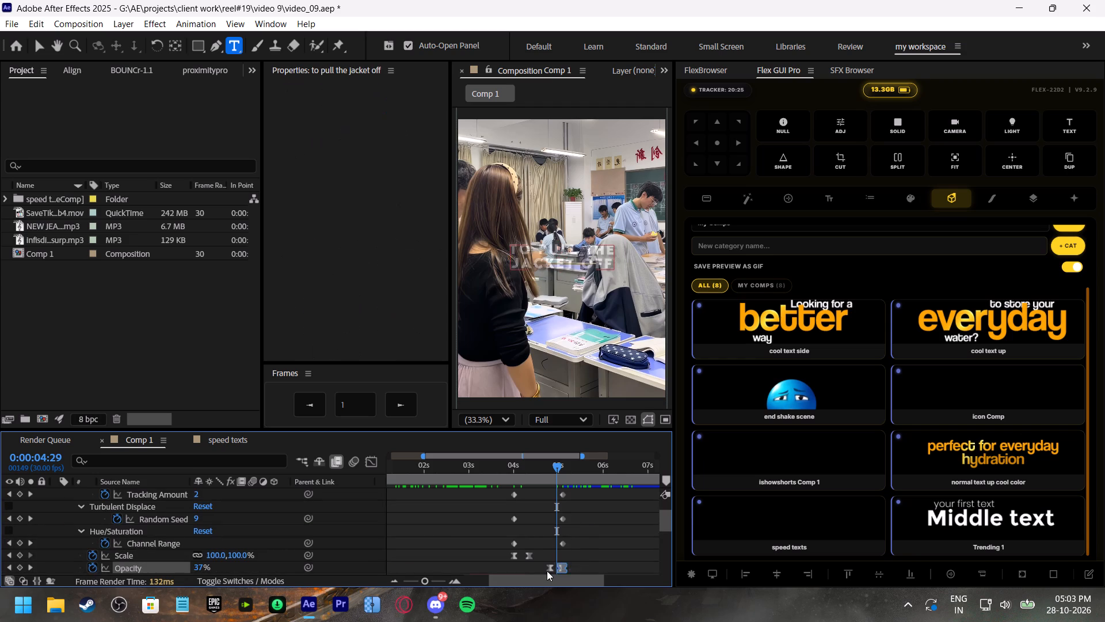
click(547, 571)
key(ctrl+z)
drag(577, 559, 547, 571)
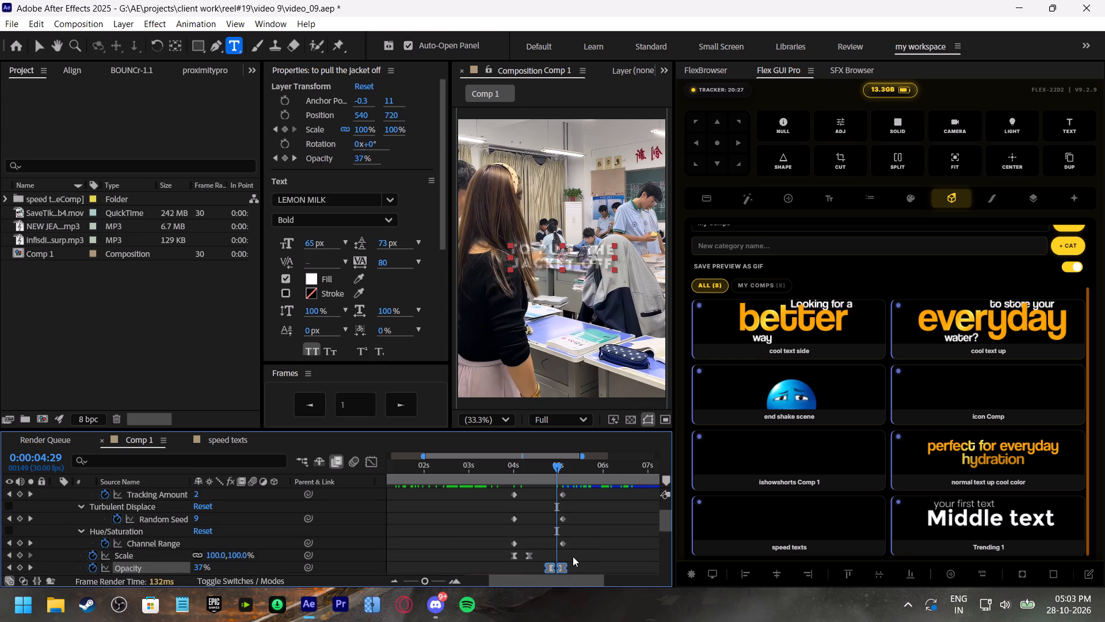
key(ctrl+z)
key(ctrl+shift+z)
drag(580, 559, 543, 572)
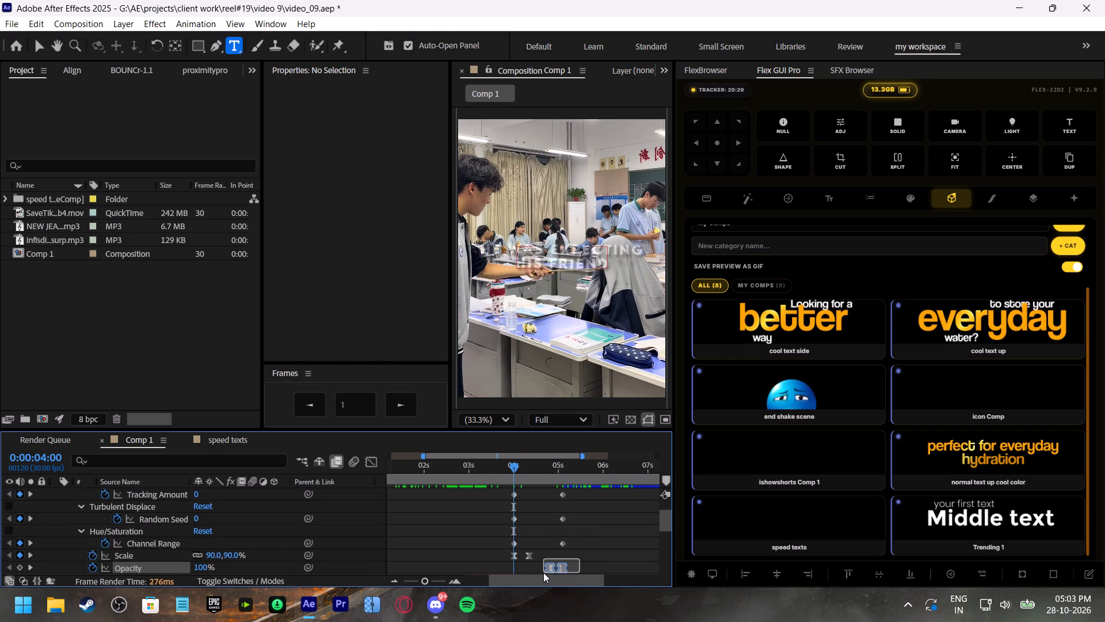
drag(543, 572, 543, 572)
drag(549, 567, 558, 574)
key(space)
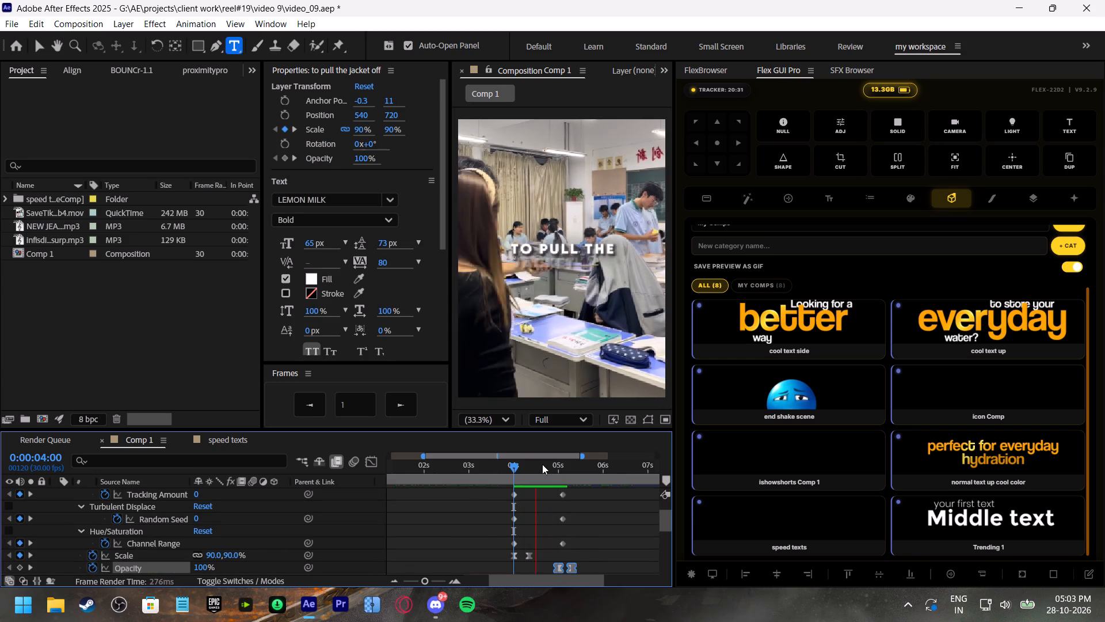
drag(553, 463, 563, 472)
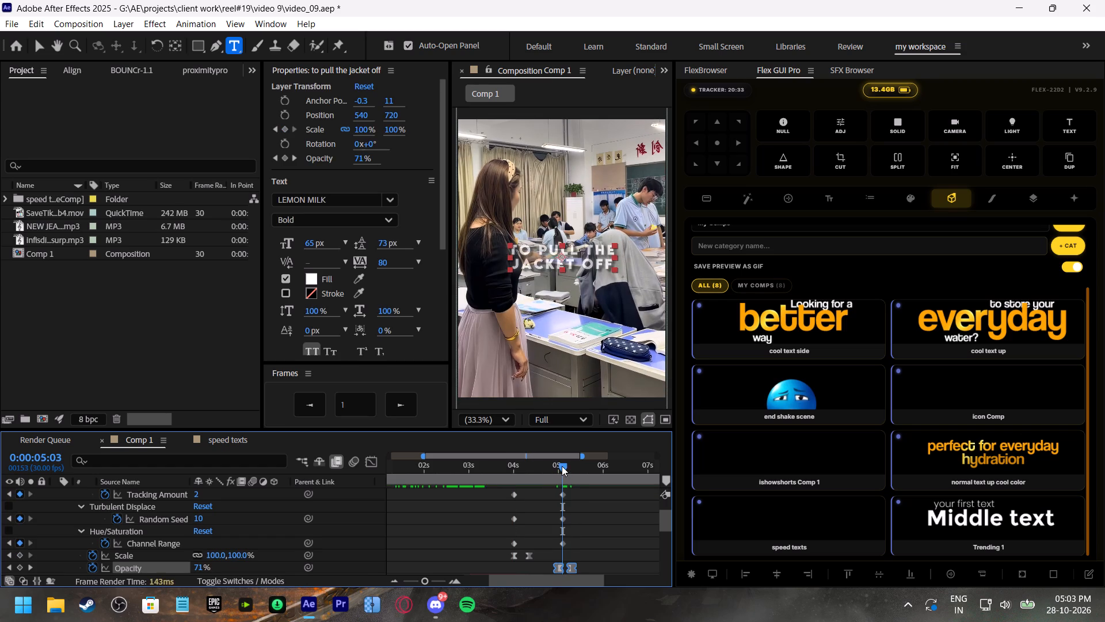
key(space)
click(566, 461)
key(space)
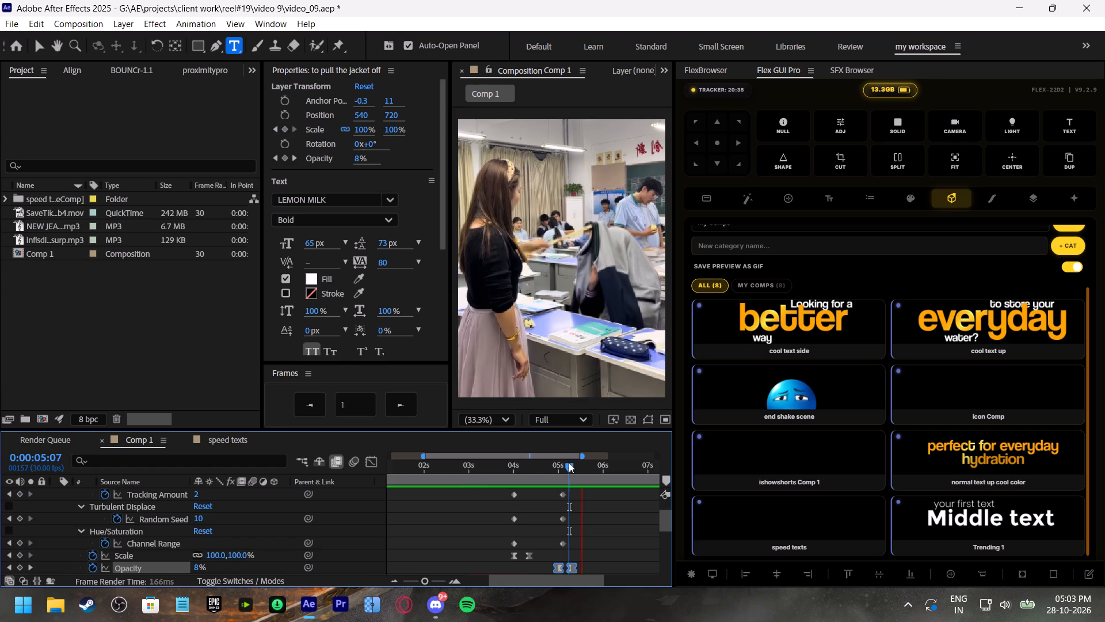
Duplicate the "to pull the jacket off" caption layer and start the copy at 0:00:05:07.
click(569, 462)
scroll(433, 523, up, 3)
click(58, 492)
scroll(574, 506, up, 1)
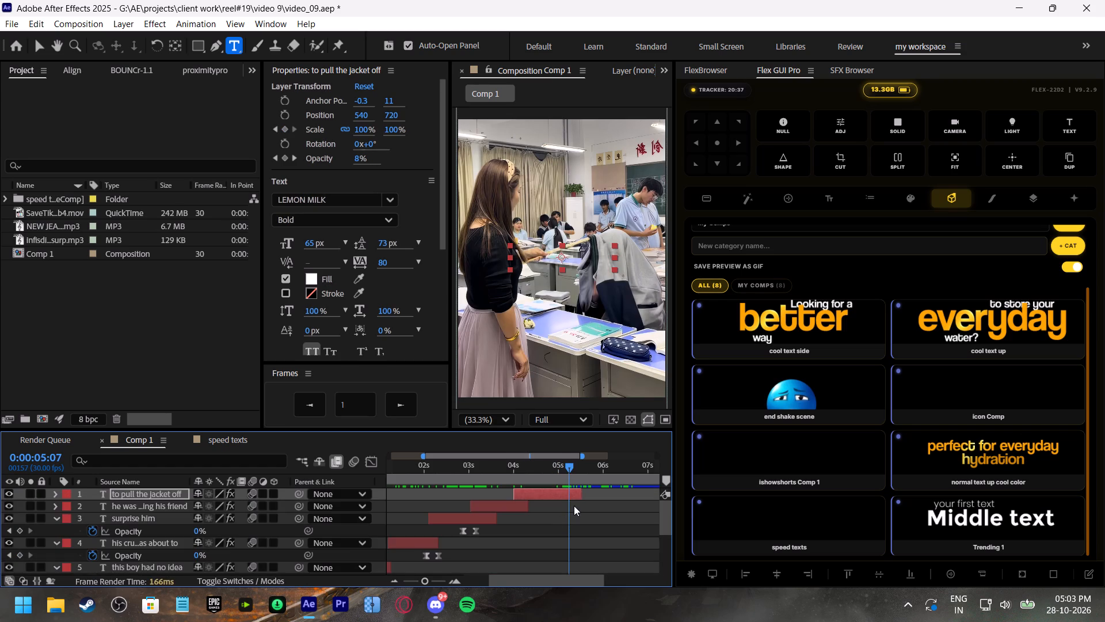
click(565, 490)
key(ctrl+d)
drag(536, 494, 581, 503)
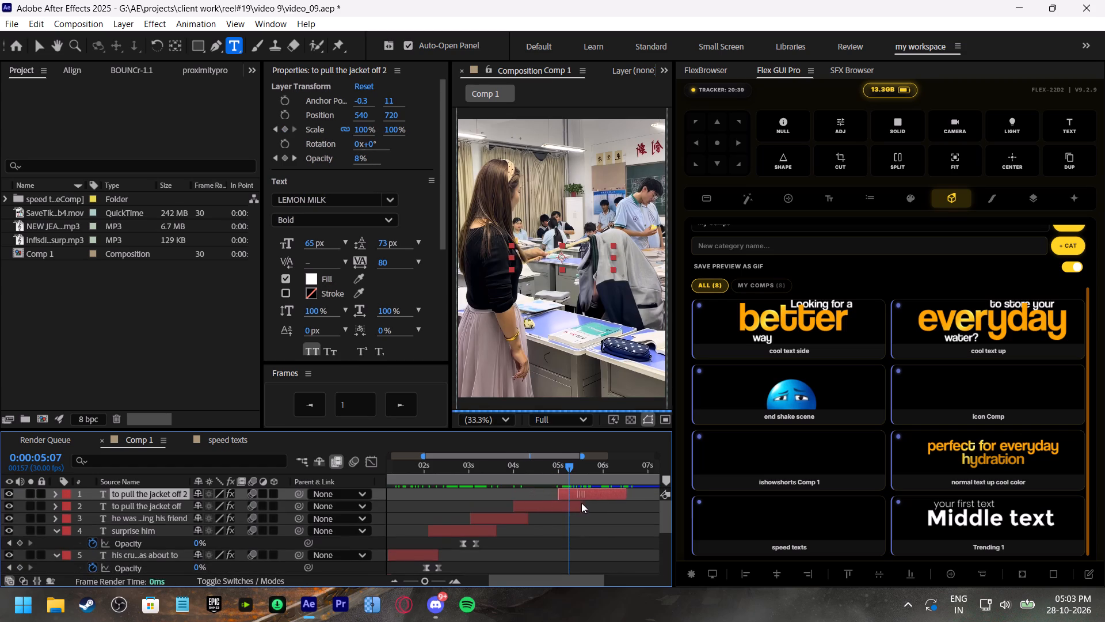
drag(581, 503, 590, 506)
Listen to the phrase after 0:00:05:07 and replace the copy's text with "but the moment" / "hi looked up" on two lines.
key(space)
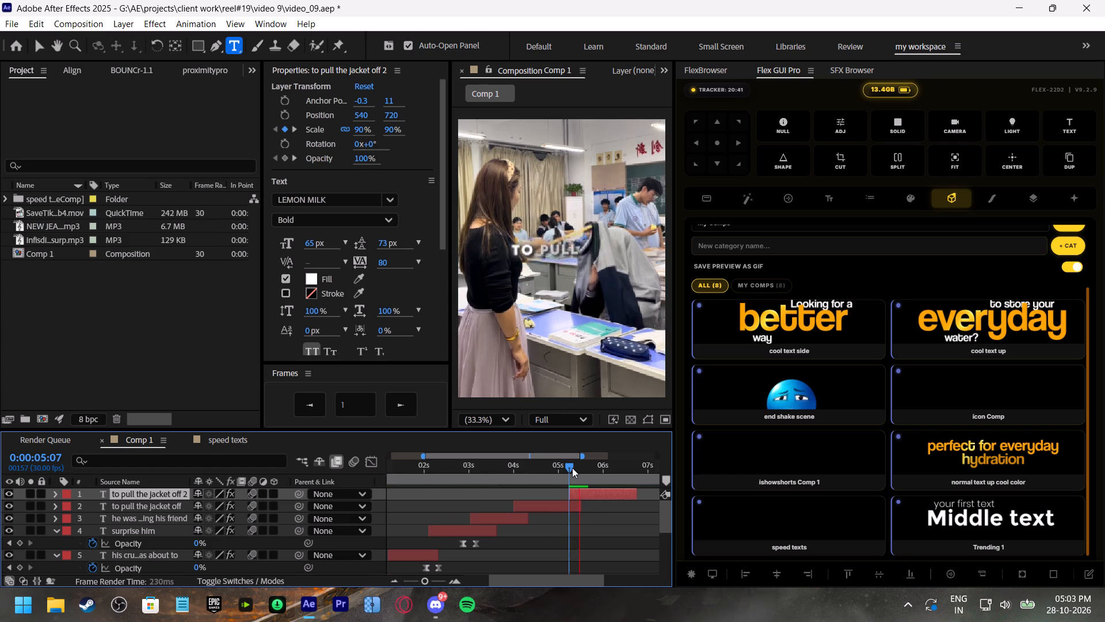
click(572, 468)
shift+scroll(587, 520, down, 2)
key(space)
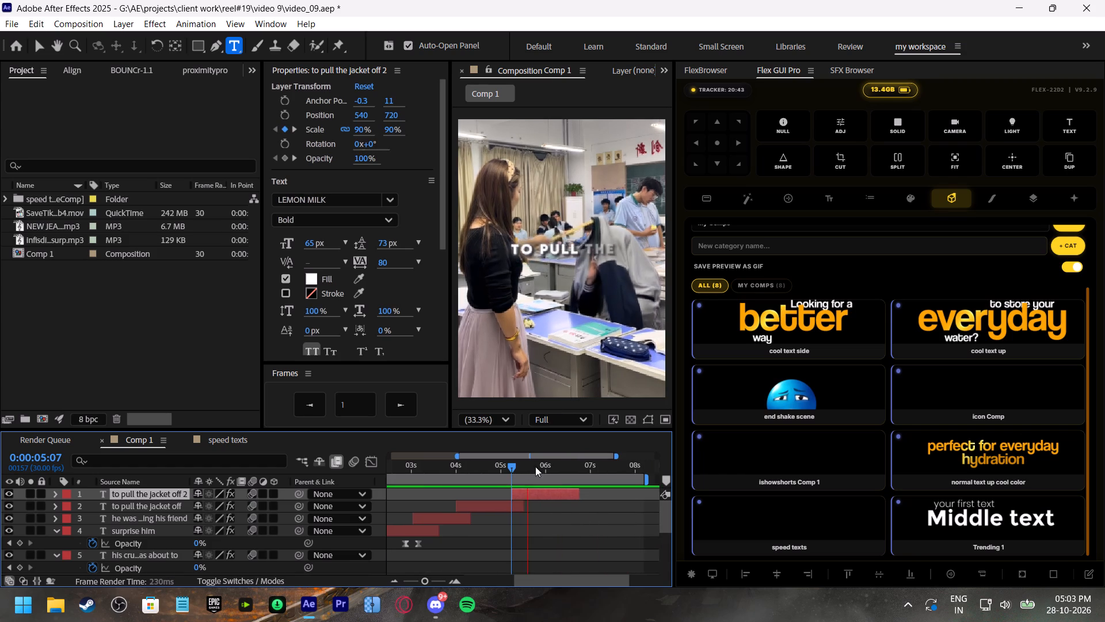
click(551, 466)
double_click(543, 495)
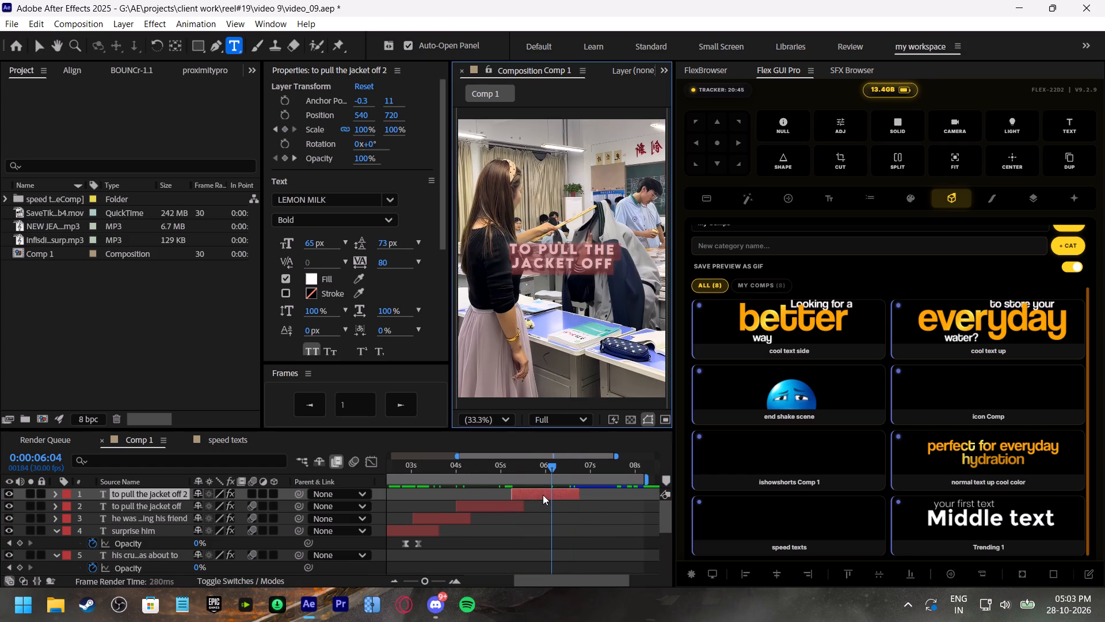
text(but the mo)
text(ment)
key(Return)
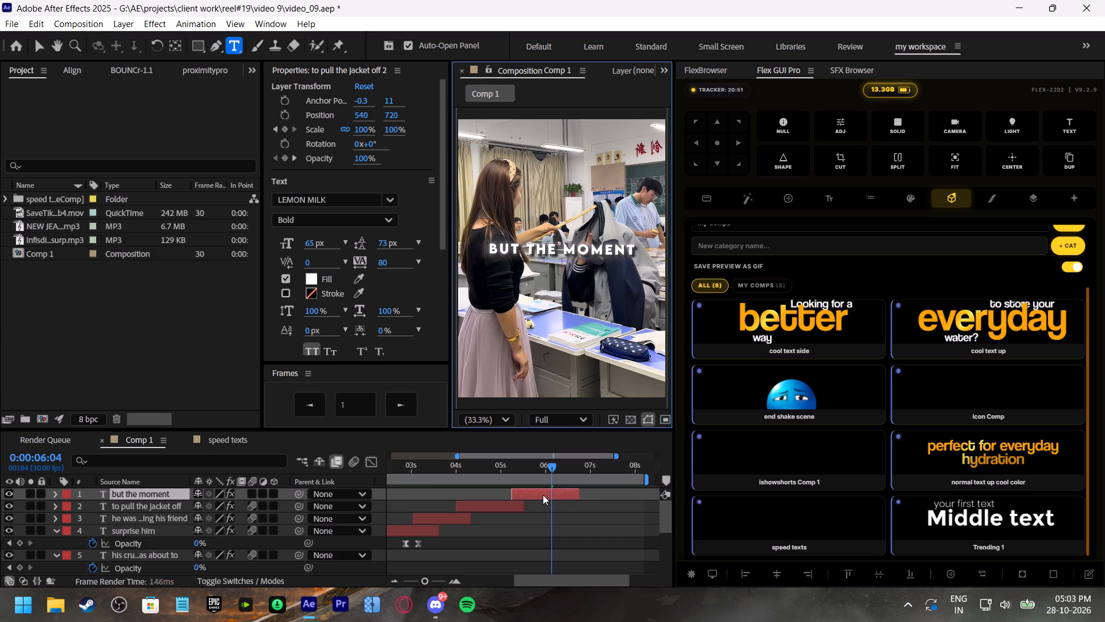
text(hi looked up)
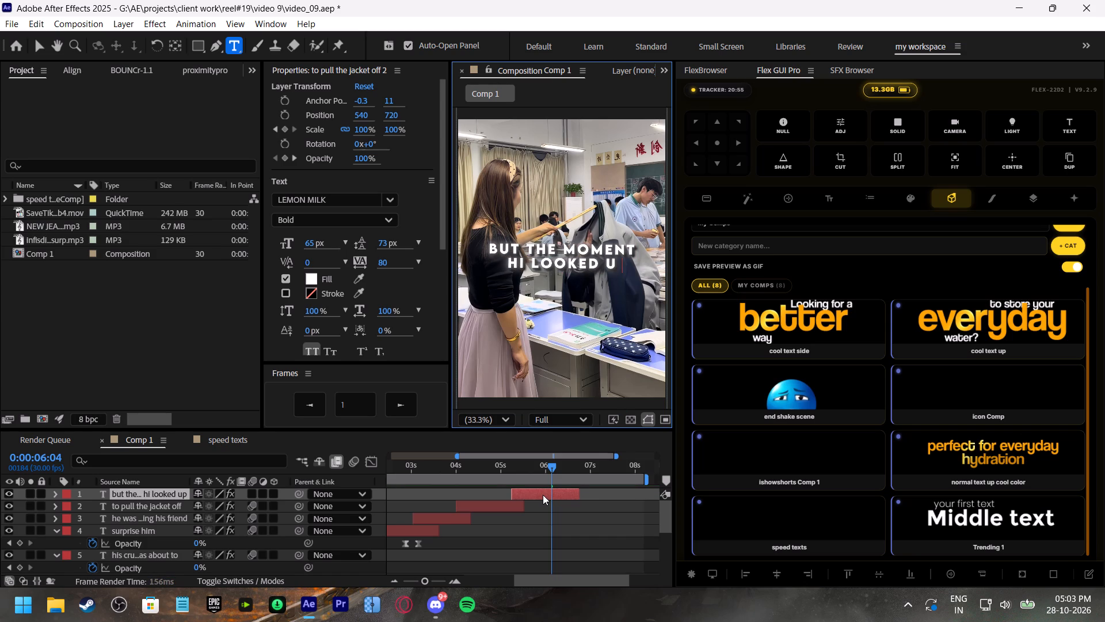
Preview the "but the moment hi looked up" caption against the voice and examine where its phrase ends.
click(496, 466)
key(space)
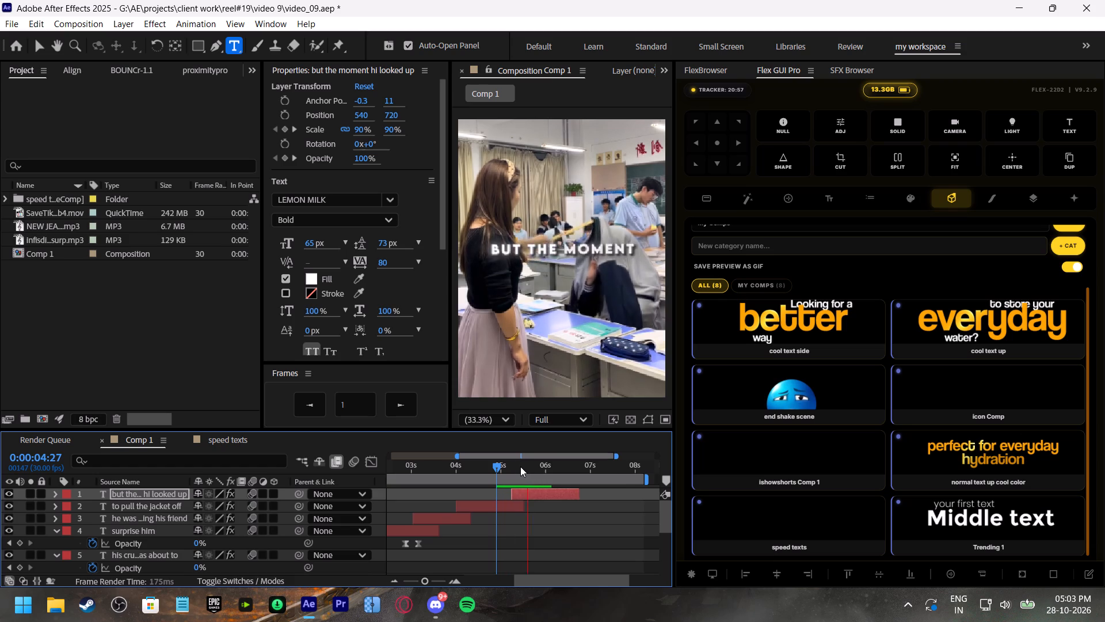
drag(543, 466, 555, 471)
key(space)
click(484, 468)
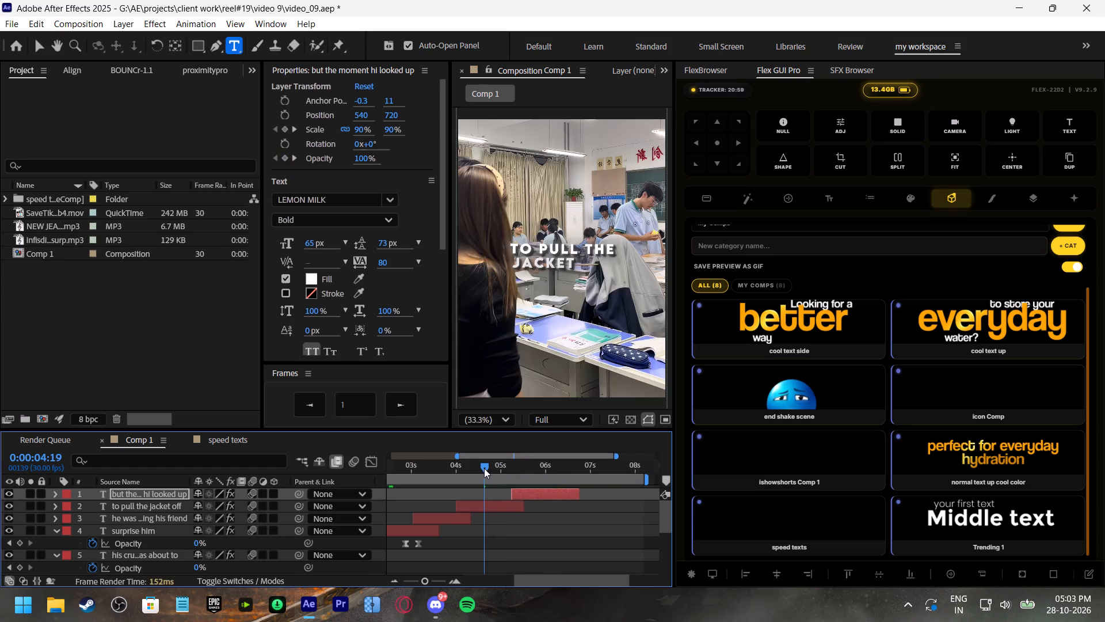
key(space)
drag(539, 465, 551, 471)
key(space)
click(555, 468)
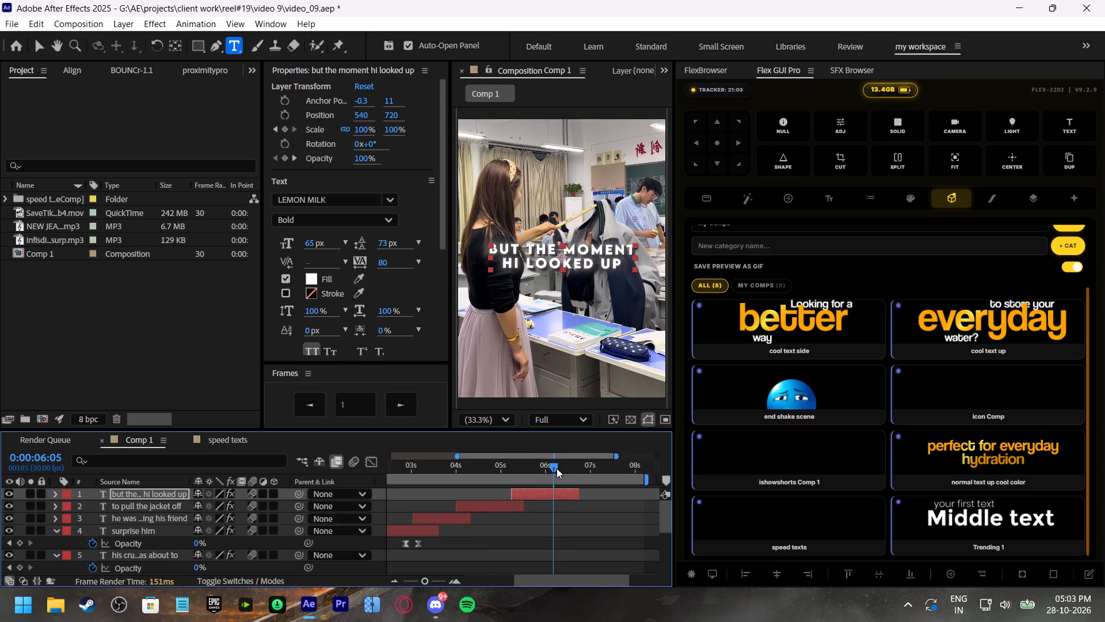
key(space)
drag(557, 468, 567, 469)
key(space)
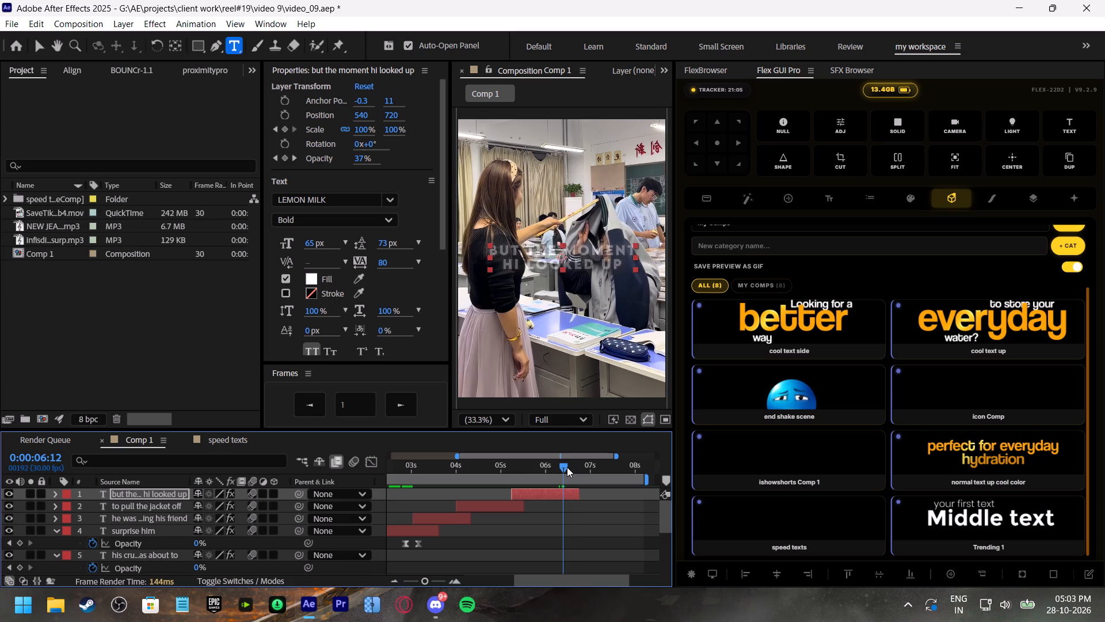
Duplicate the "but the moment hi looked up" layer and start the copy at 0:00:06:12.
click(567, 467)
shift+scroll(562, 510, down, 3)
key(space)
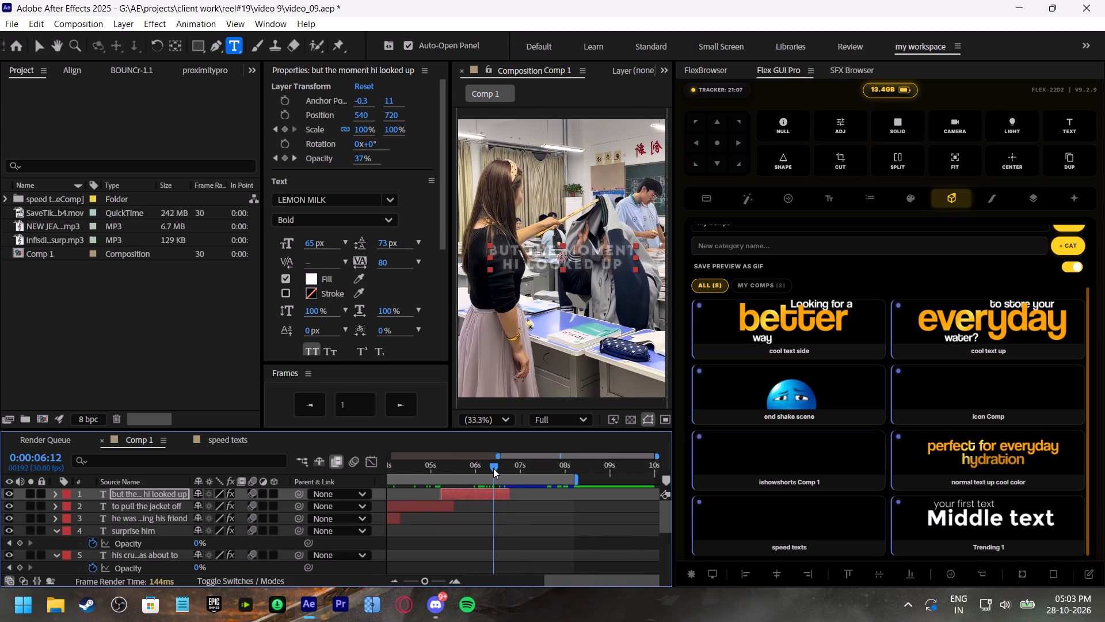
click(493, 468)
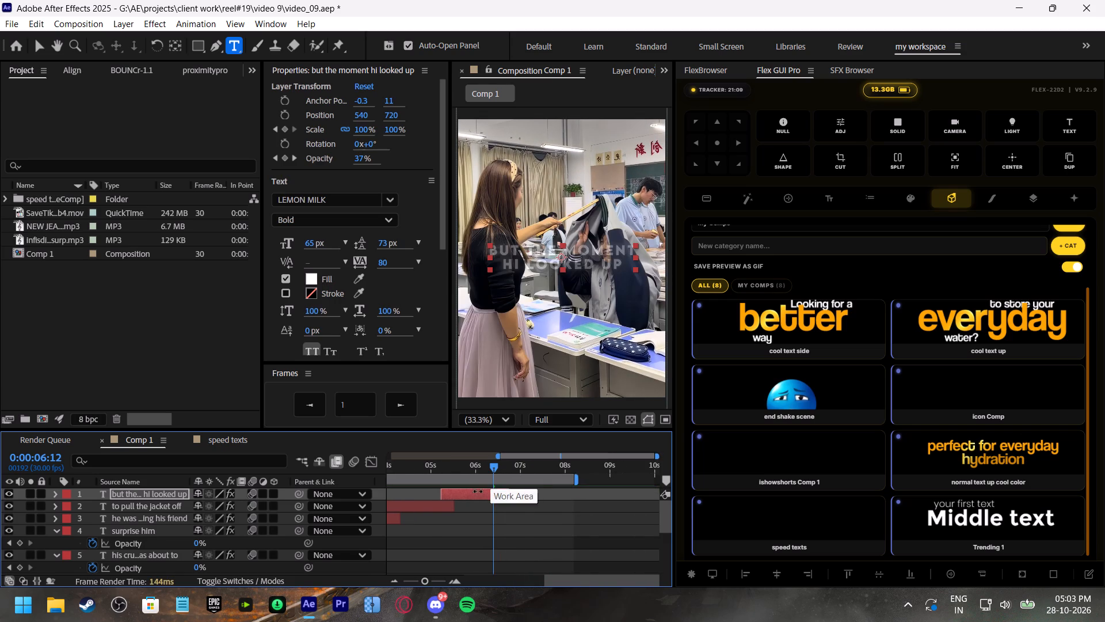
click(478, 491)
key(ctrl+d)
drag(462, 494, 512, 502)
Replace the new copy's text with "he couldn't believe".
double_click(517, 492)
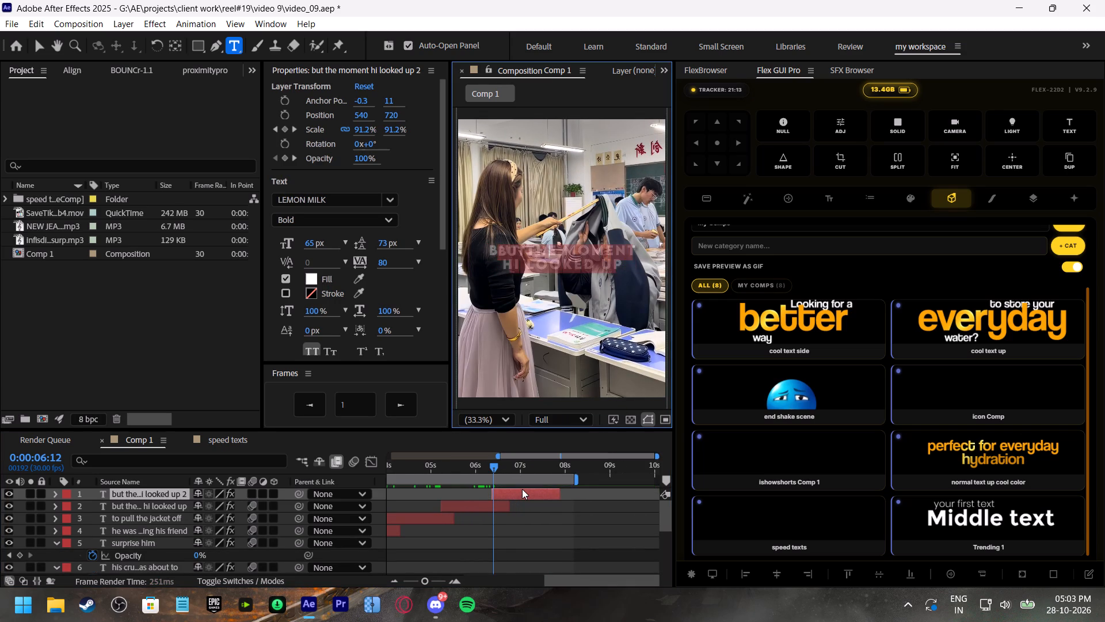
text(he could)
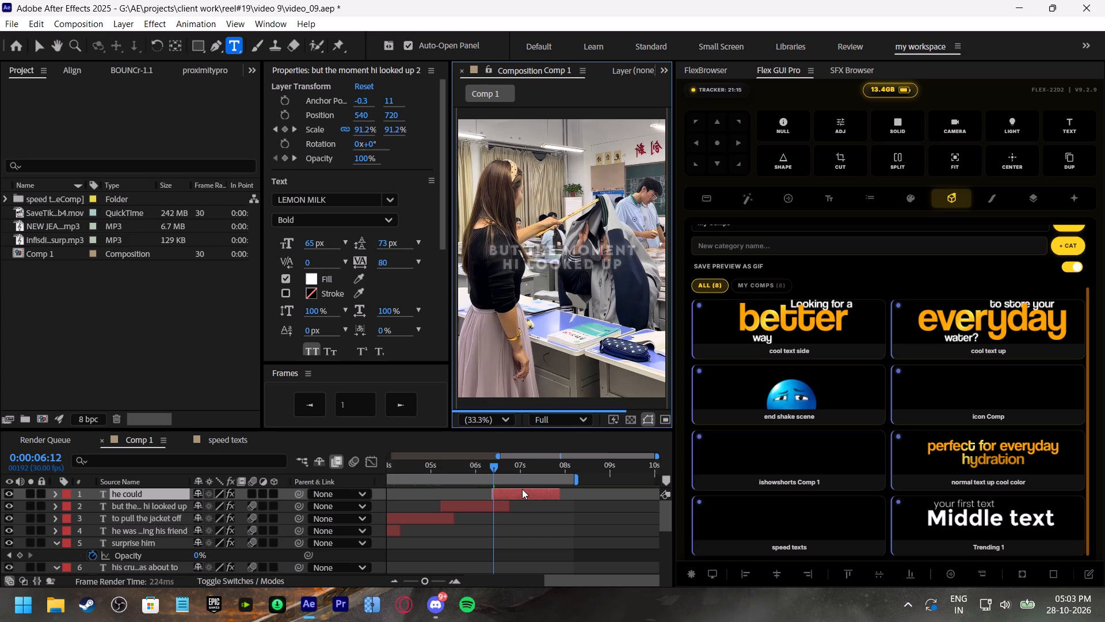
text(n't bel)
text(ieve)
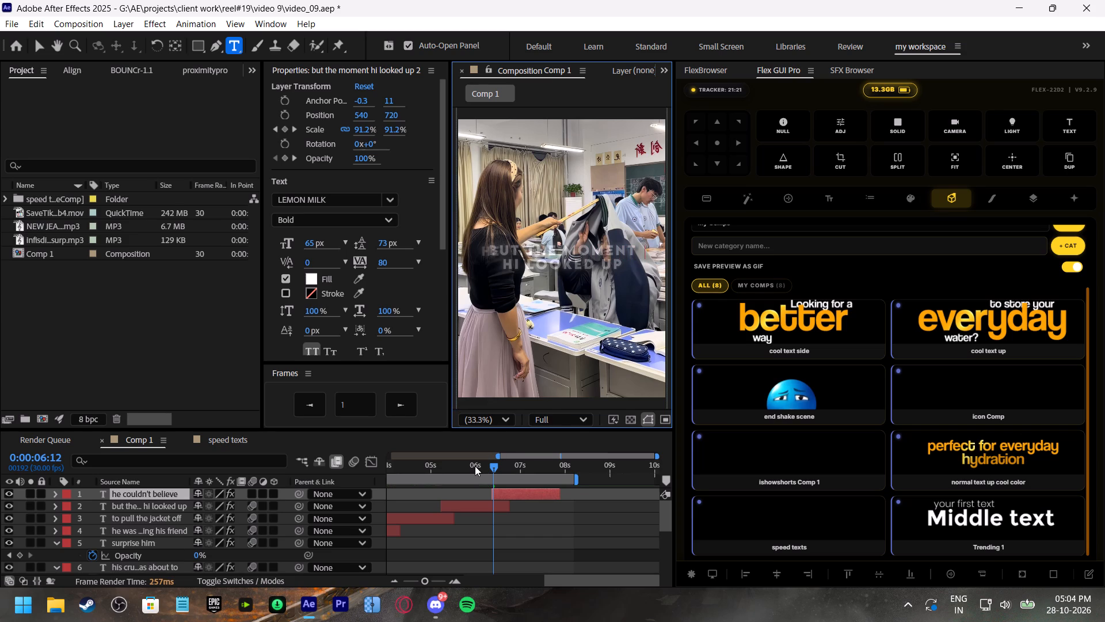
Move the ending Start keyframe of the "he couldn't believe" range selector to about 0:00:06:27 and preview the reveal against the voice.
click(475, 466)
key(space)
click(511, 471)
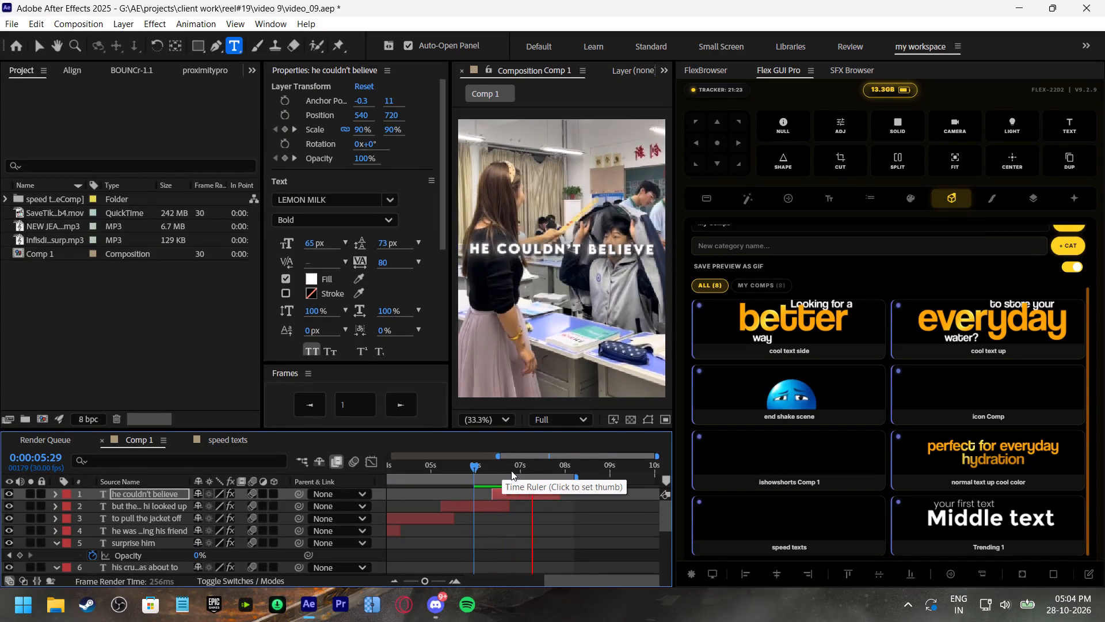
click(518, 495)
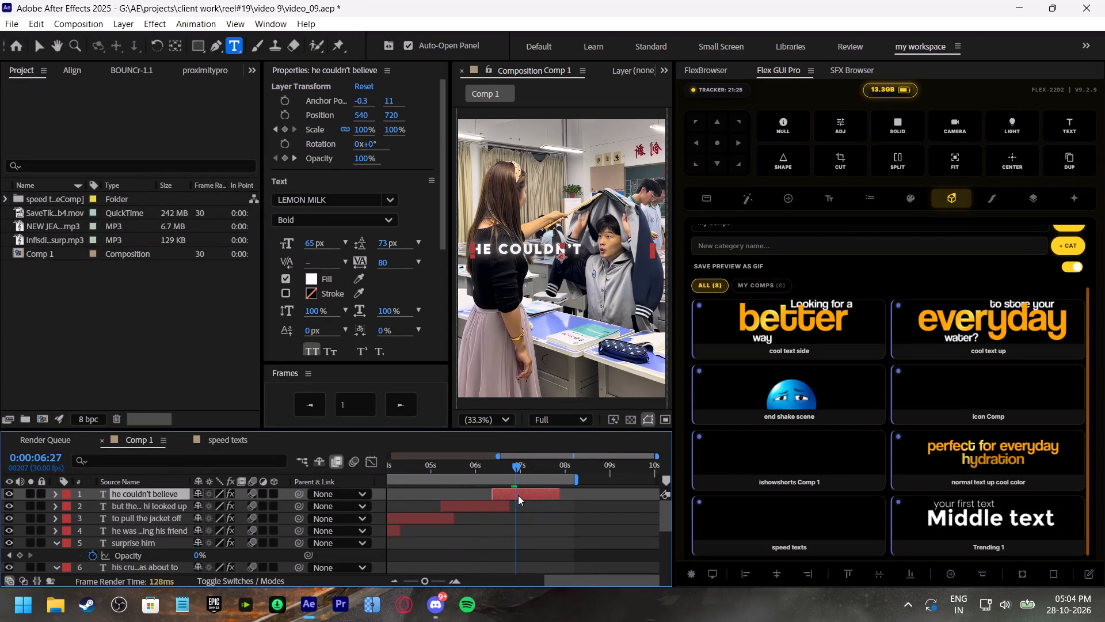
key(u)
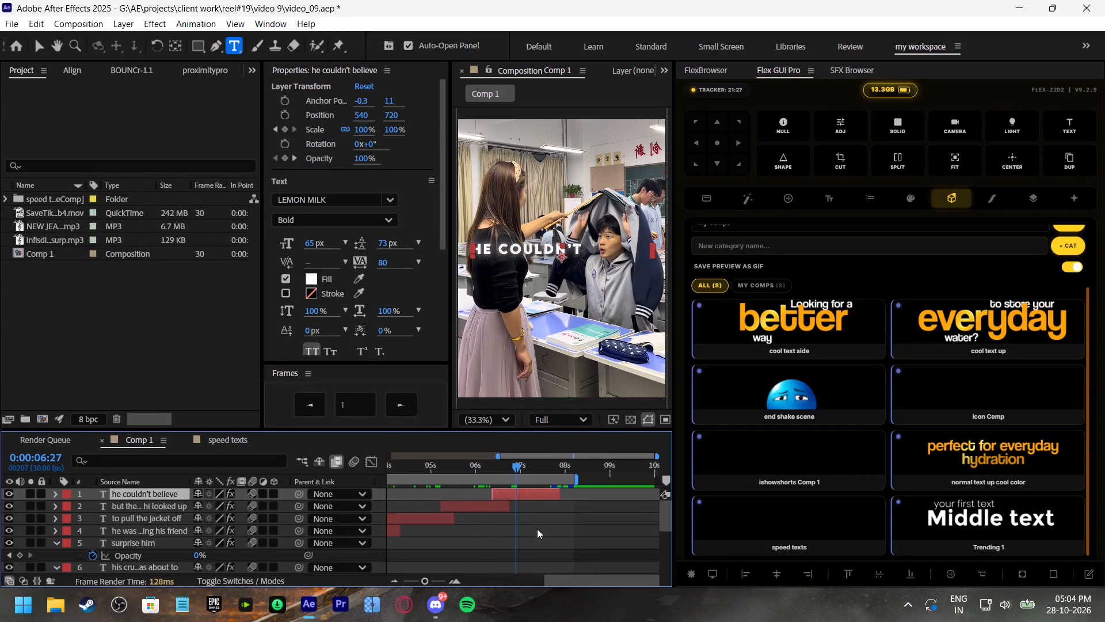
drag(528, 519, 514, 515)
click(467, 465)
key(space)
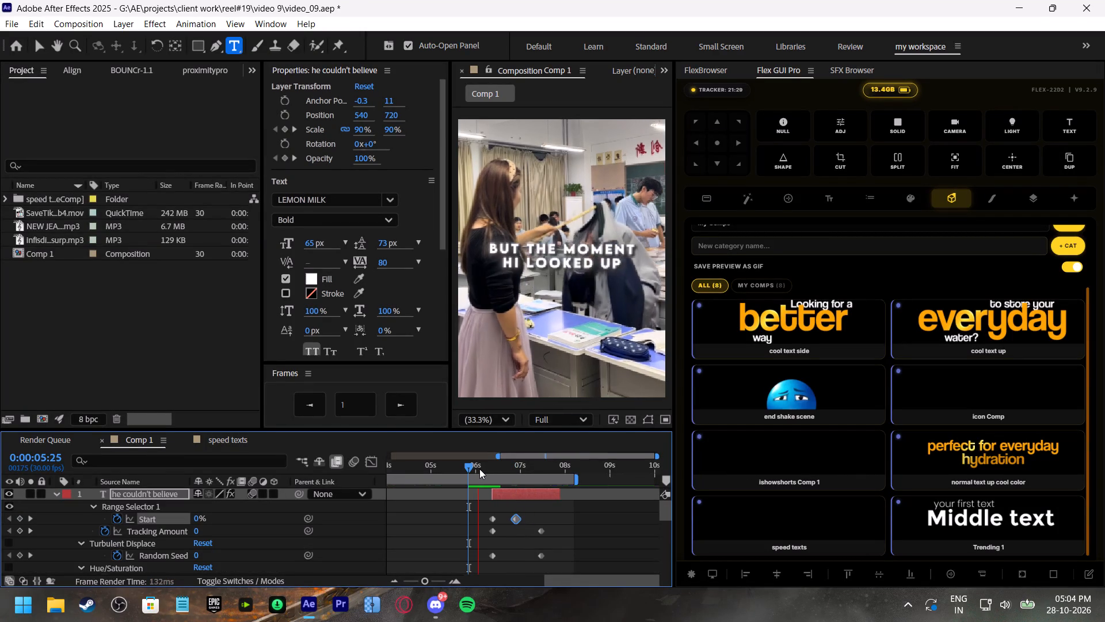
drag(480, 469, 488, 469)
key(space)
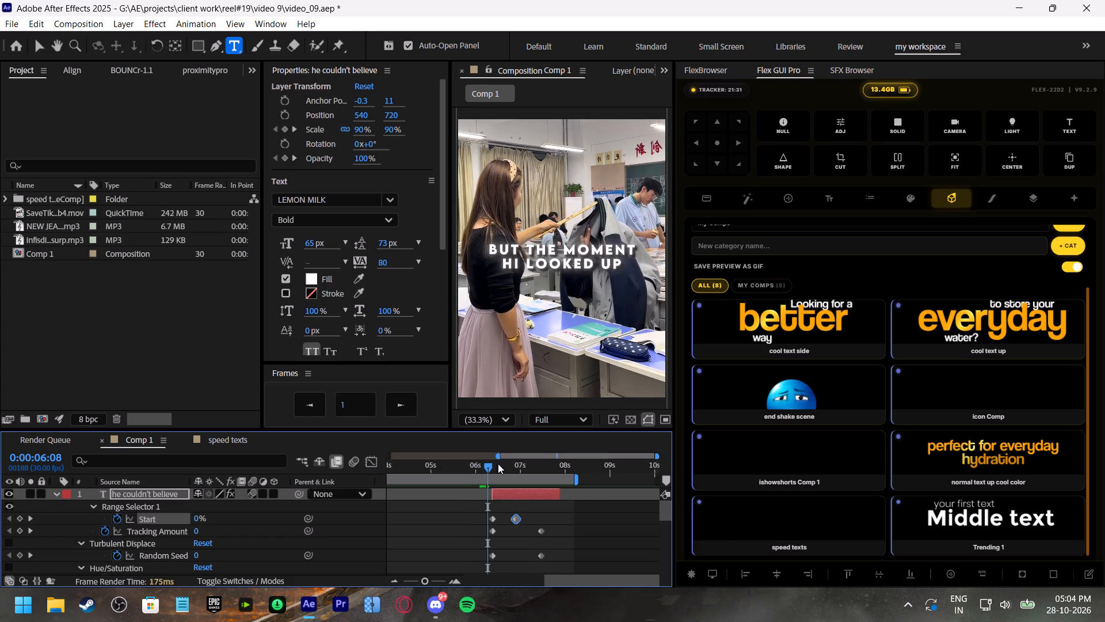
Break the "he couldn't believe" caption into two lines, with "he" above "couldn't believe".
drag(502, 464, 508, 465)
click(502, 255)
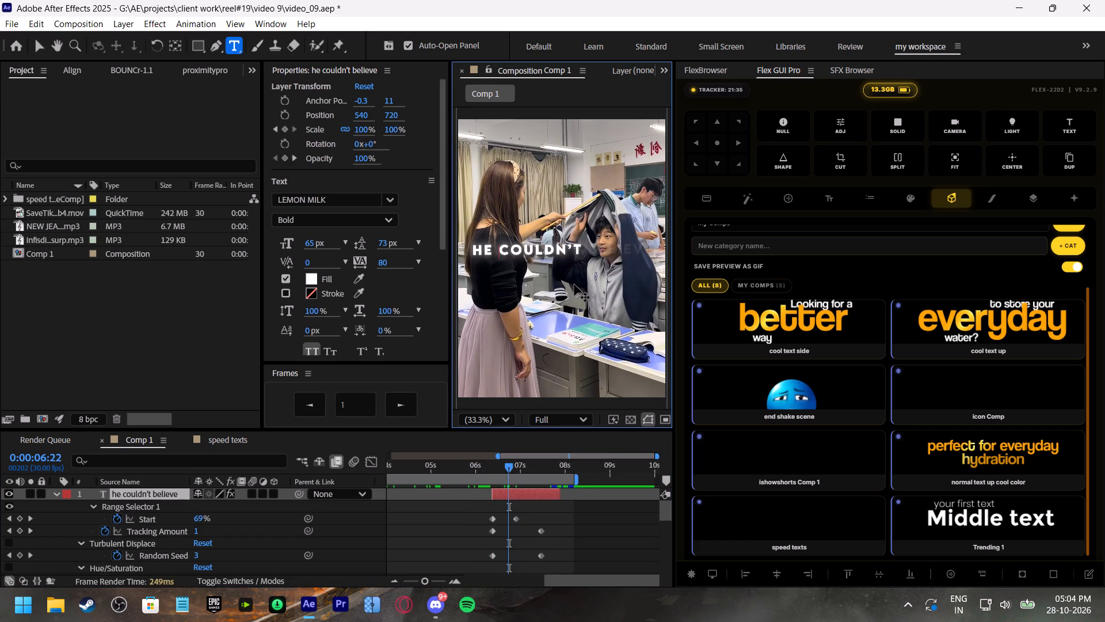
key(BackSpace)
key(Return)
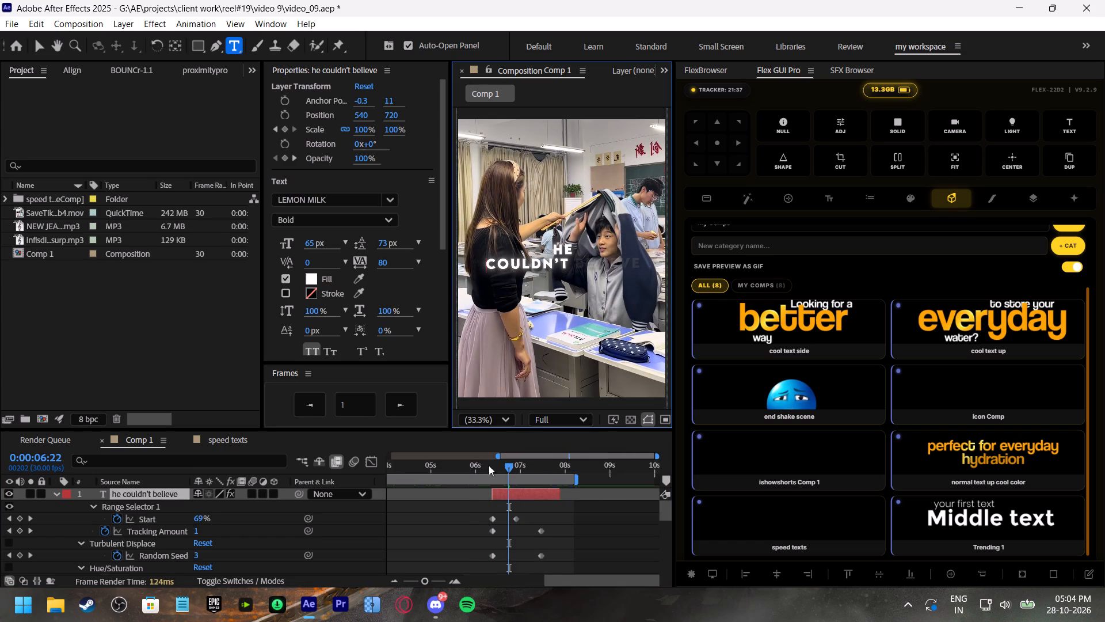
Preview the "he couldn't believe" caption, shift its layer about 3 frames earlier, and check it against the voice.
click(479, 466)
key(space)
click(491, 466)
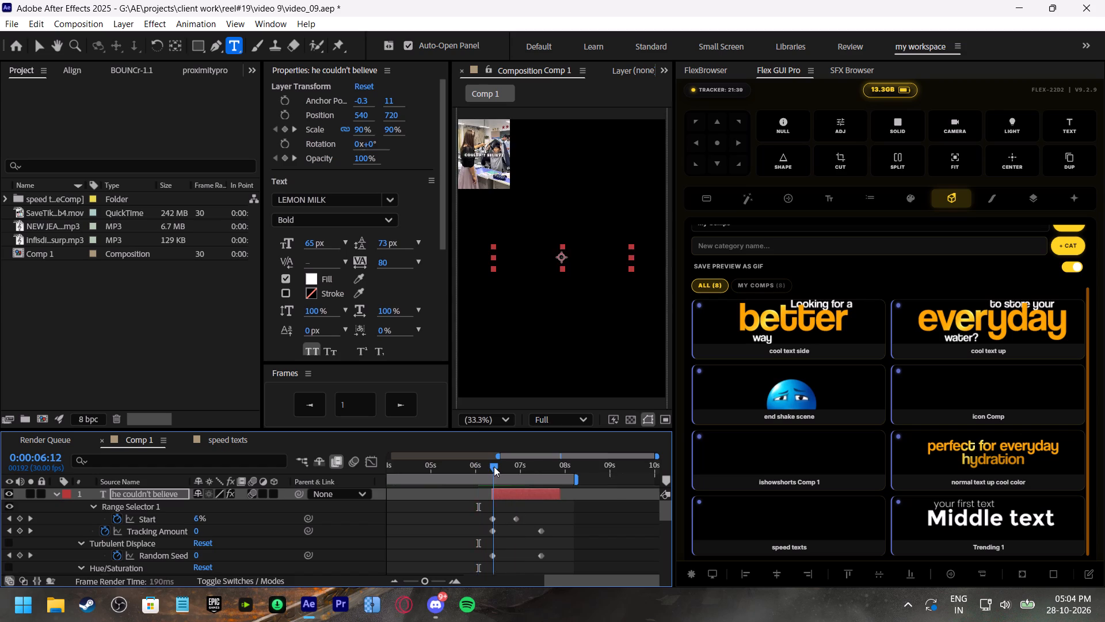
key(space)
drag(479, 469, 474, 470)
key(space)
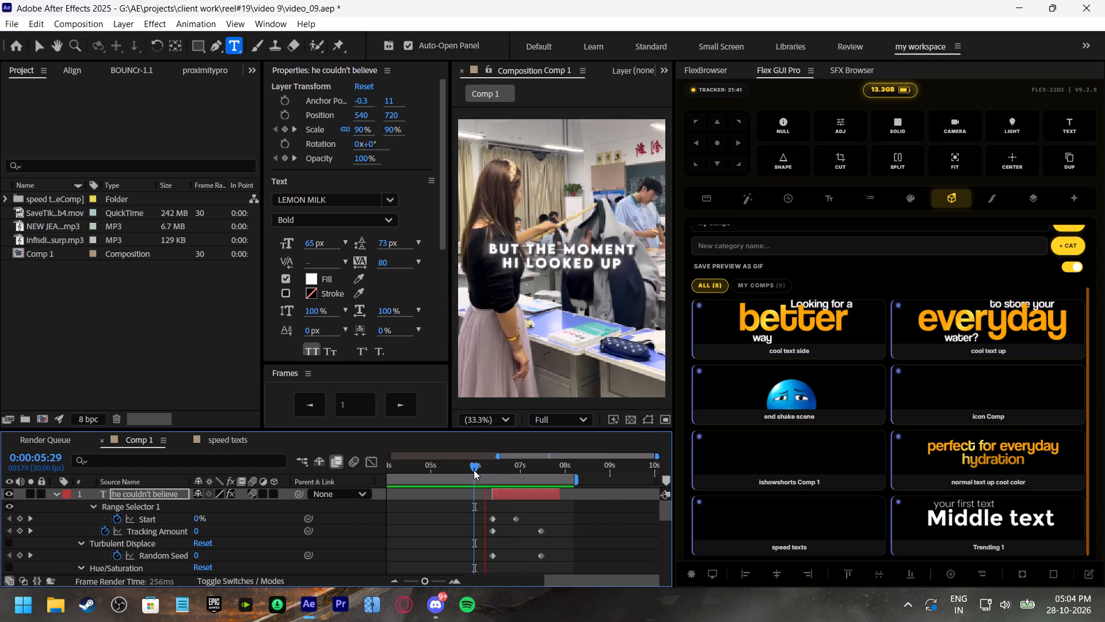
click(474, 470)
click(509, 495)
key(space)
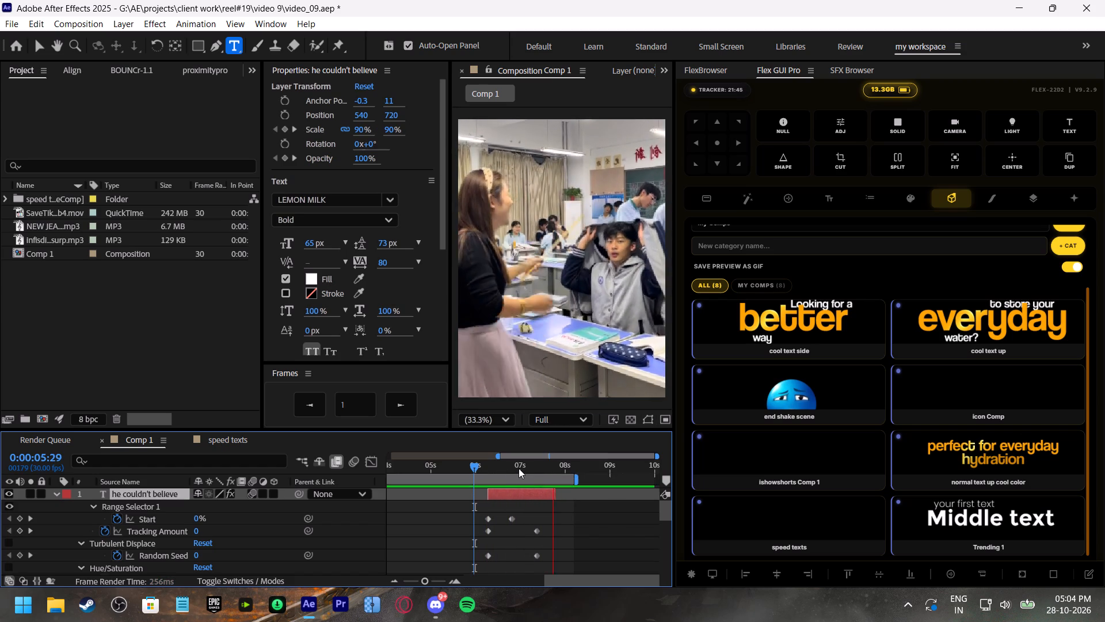
Locate the end of the spoken phrase, duplicate the "he couldn't believe" layer, and start the copy at 0:00:07:03.
click(520, 467)
key(space)
drag(522, 467, 509, 471)
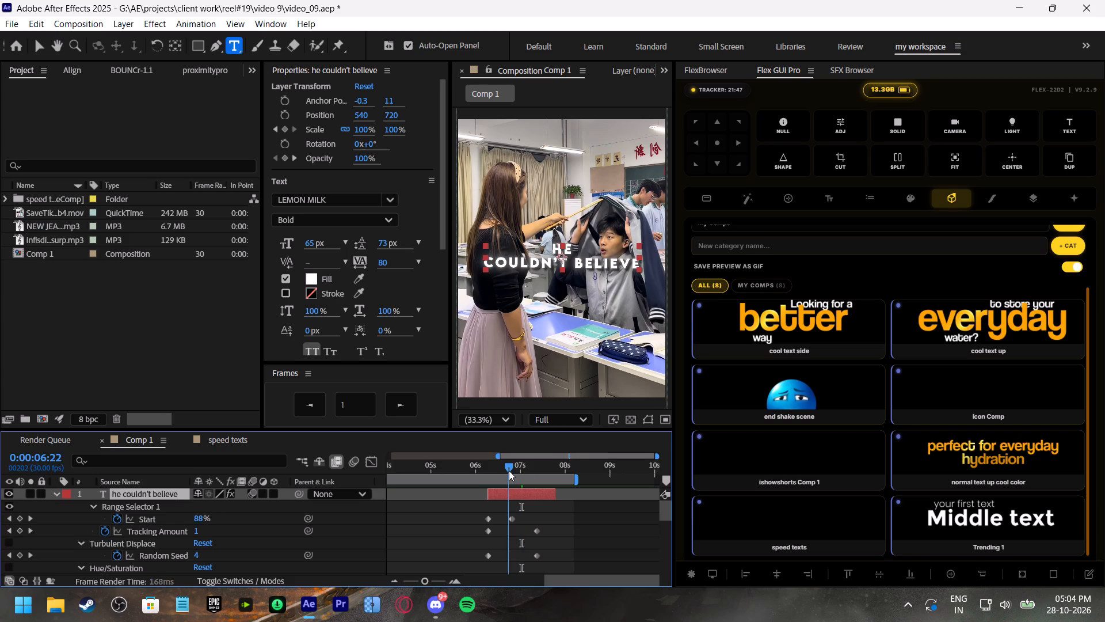
drag(509, 471, 494, 471)
key(space)
drag(517, 463, 524, 466)
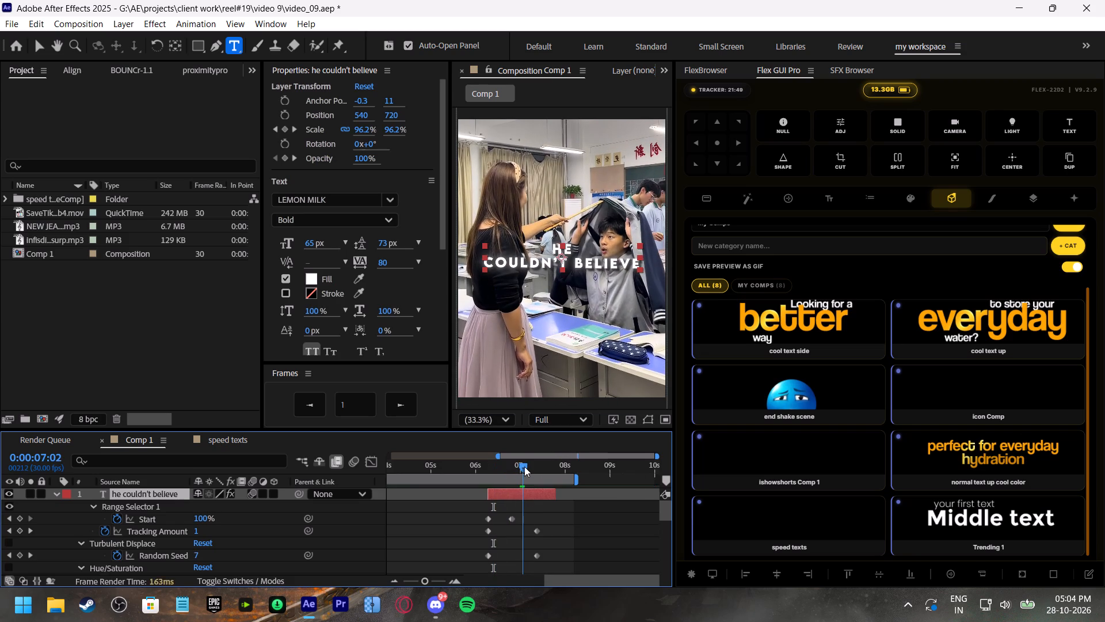
drag(524, 466, 525, 466)
key(space)
click(525, 466)
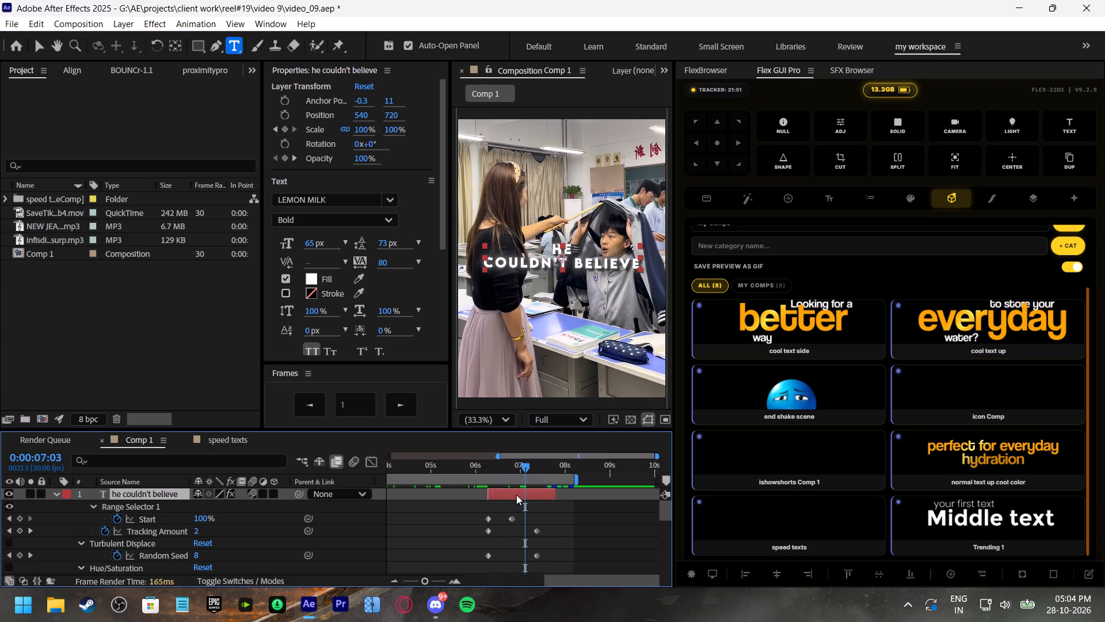
key(ctrl+d)
drag(494, 493, 531, 505)
click(541, 491)
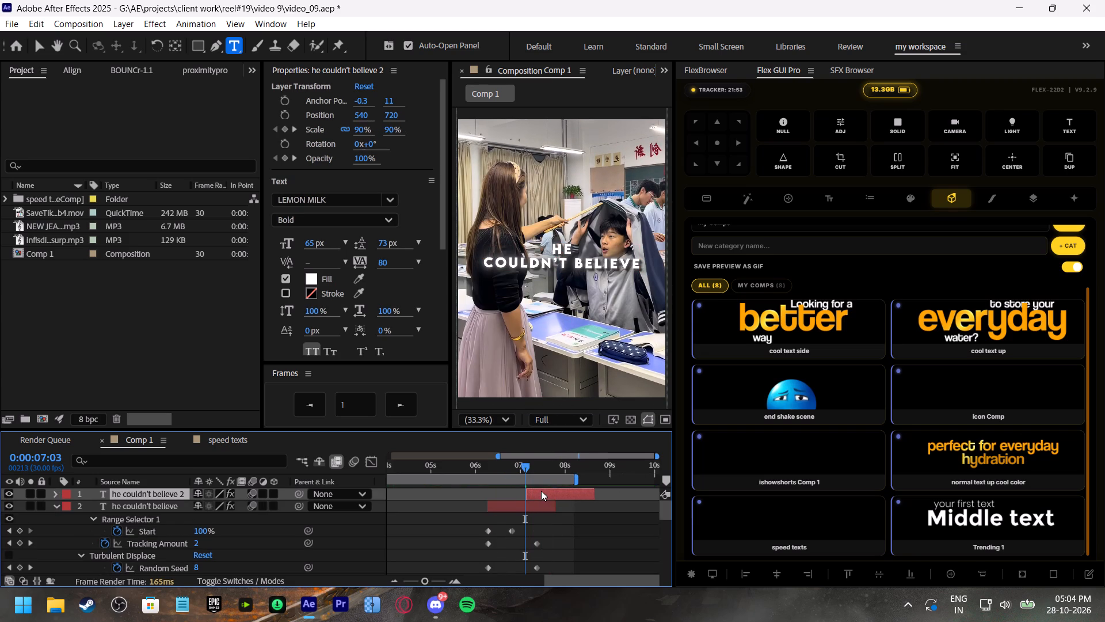
Replace the new copy's text with "who he was" / "looking at" on two lines.
double_click(539, 491)
text(who he s)
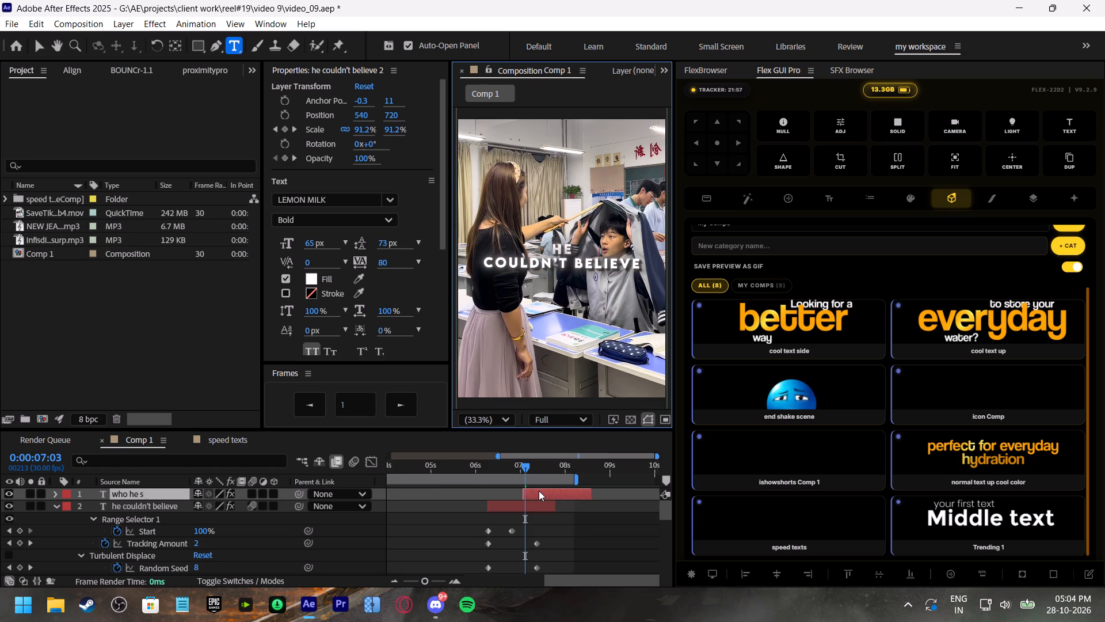
key(BackSpace)
text(was)
key(Return)
text(looking at)
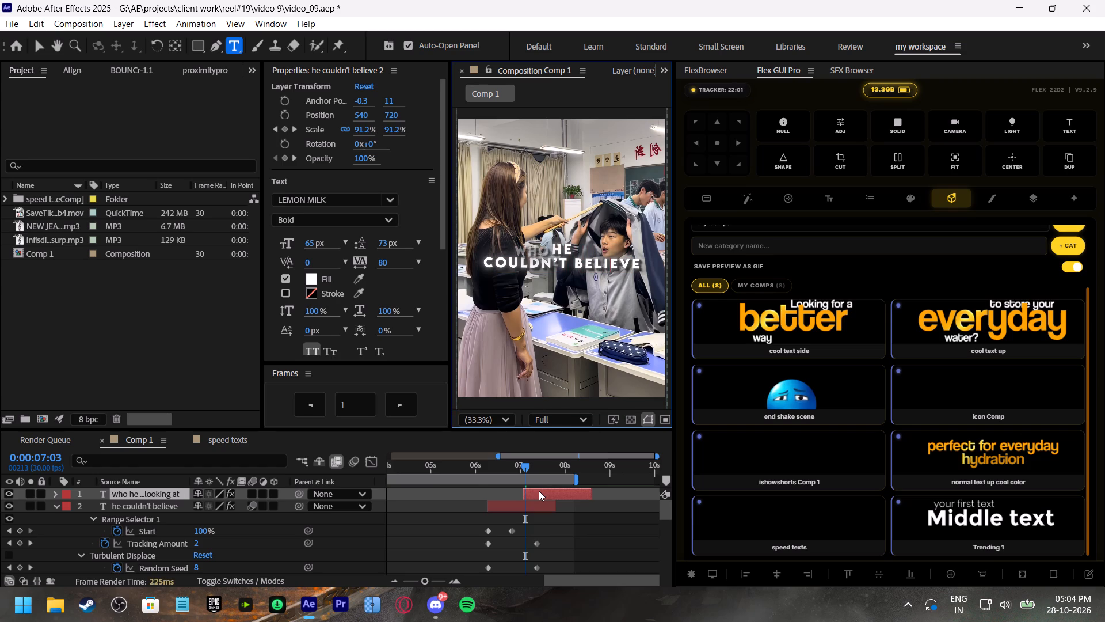
Collapse the "he couldn't believe" layer's properties, return to 0:00:00:00 and save the project.
click(56, 510)
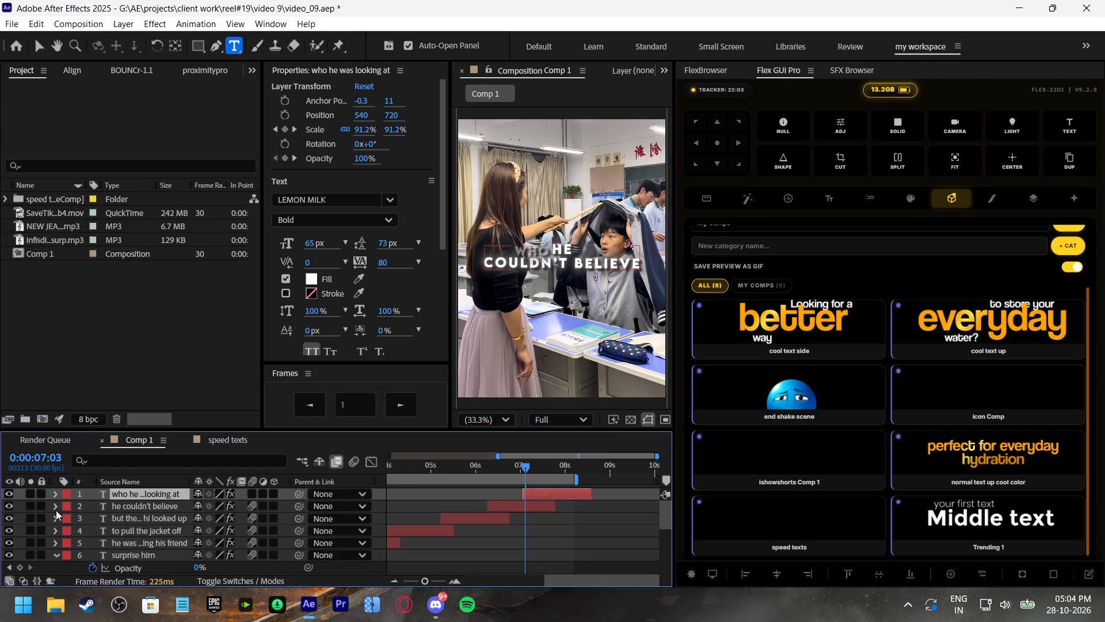
drag(401, 472, 283, 492)
key(ctrl+s)
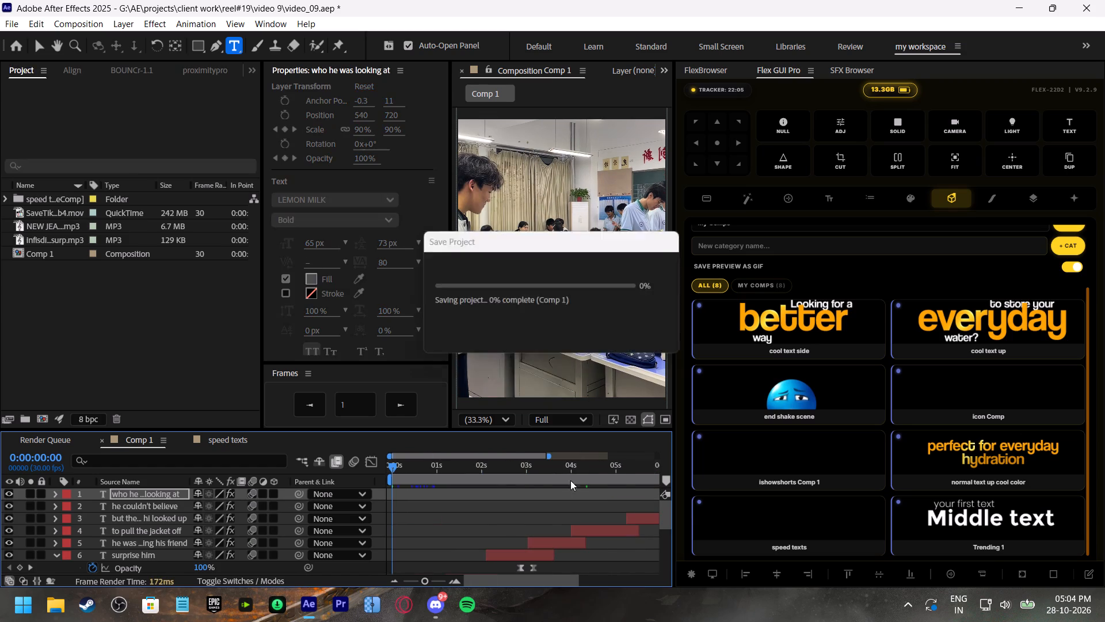
Preview the closing captions and trim the end of the "he couldn't believe" layer to where "who he was looking at" starts.
click(620, 465)
shift+scroll(634, 544, down, 4)
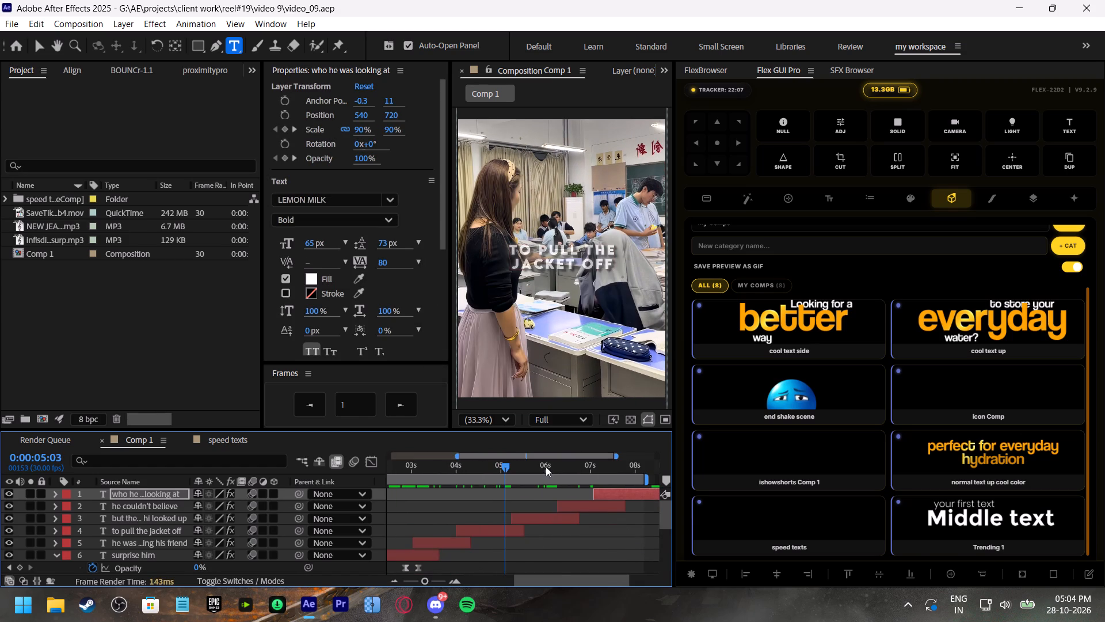
click(546, 466)
key(space)
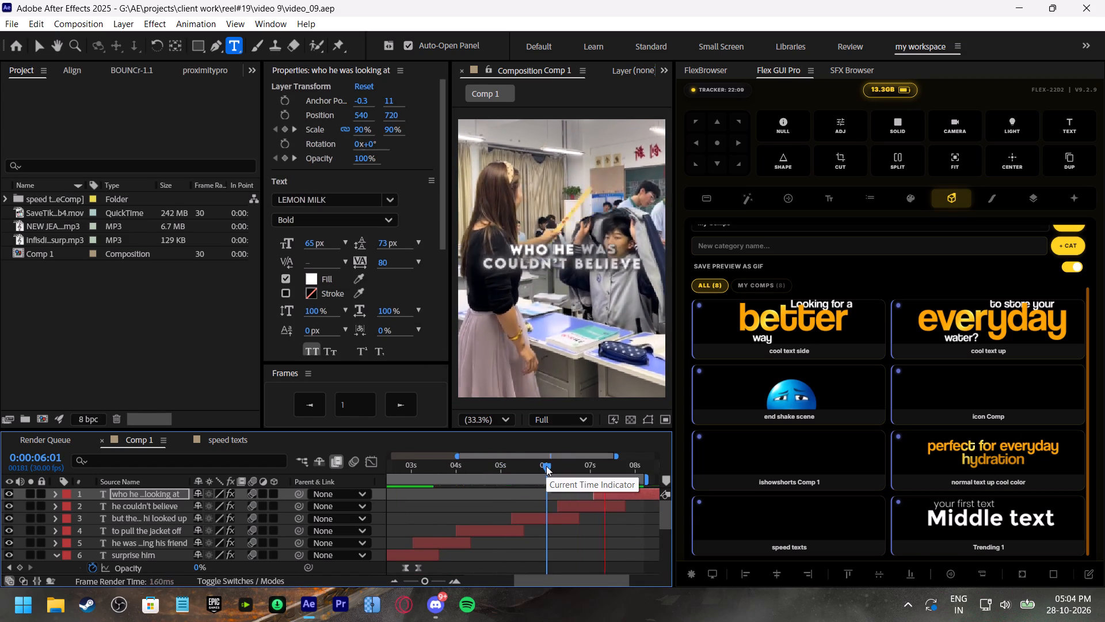
click(563, 462)
drag(625, 509, 600, 507)
key(space)
click(579, 457)
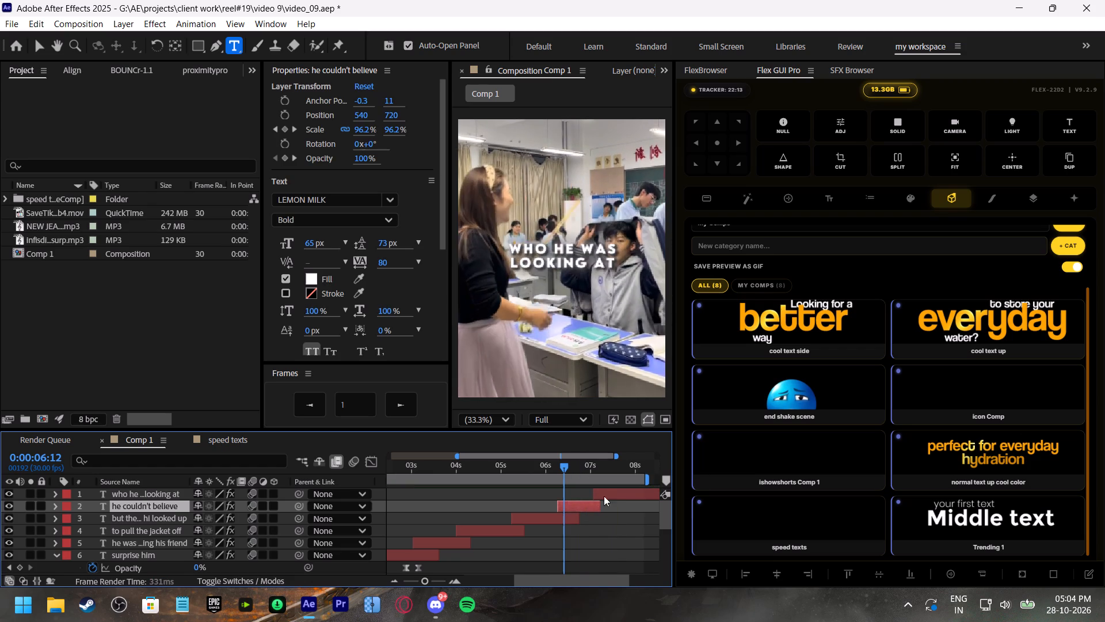
drag(604, 507, 597, 505)
Check the handover into "he couldn't believe", and shift the "but the moment hi looked up" layer's Opacity fade-out keyframes a few frames earlier.
click(547, 458)
click(541, 468)
key(space)
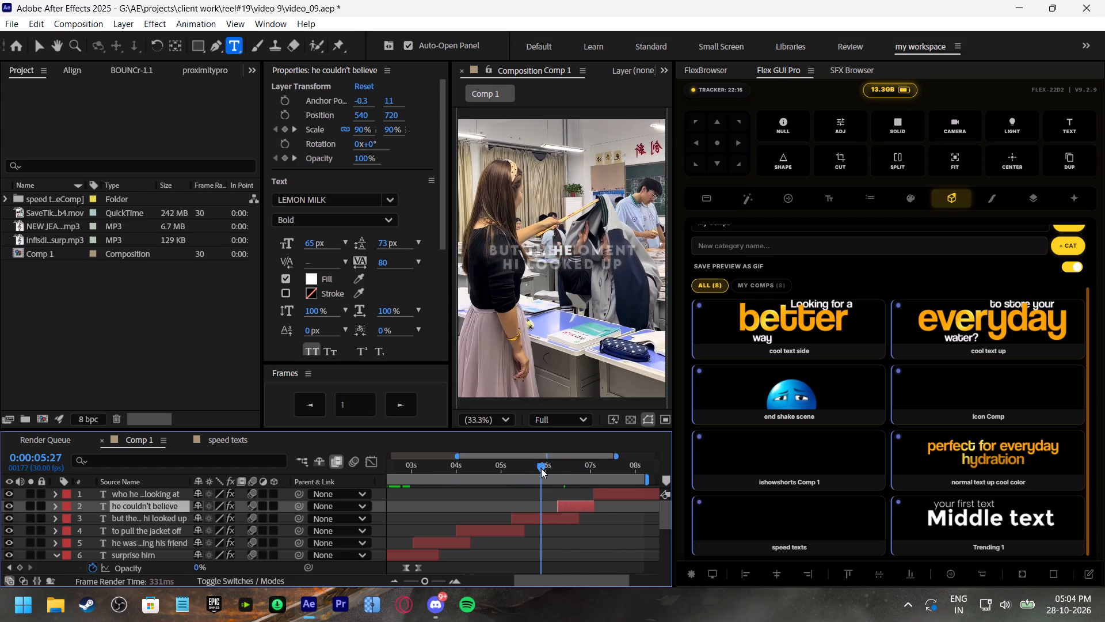
drag(541, 468, 563, 481)
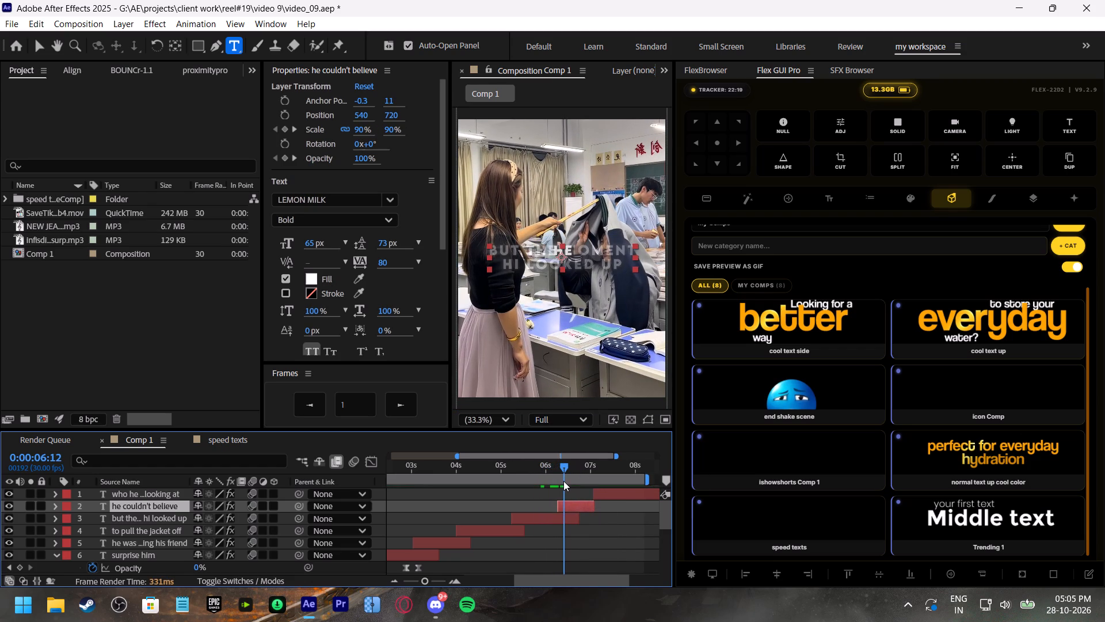
drag(563, 481, 565, 481)
click(569, 517)
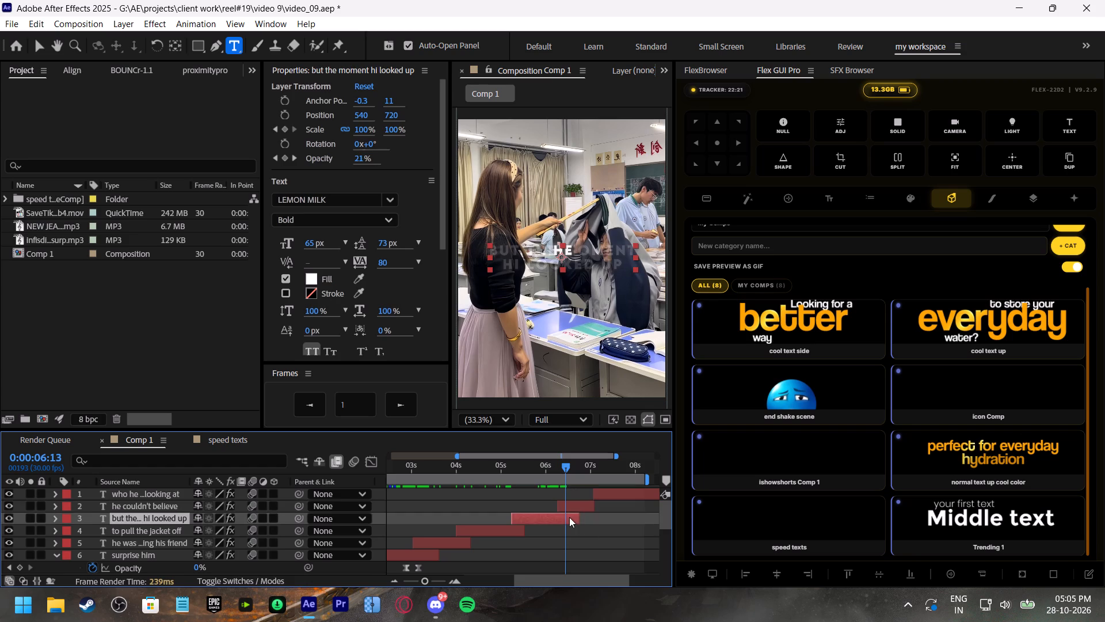
key(t)
drag(579, 538, 543, 530)
click(552, 533)
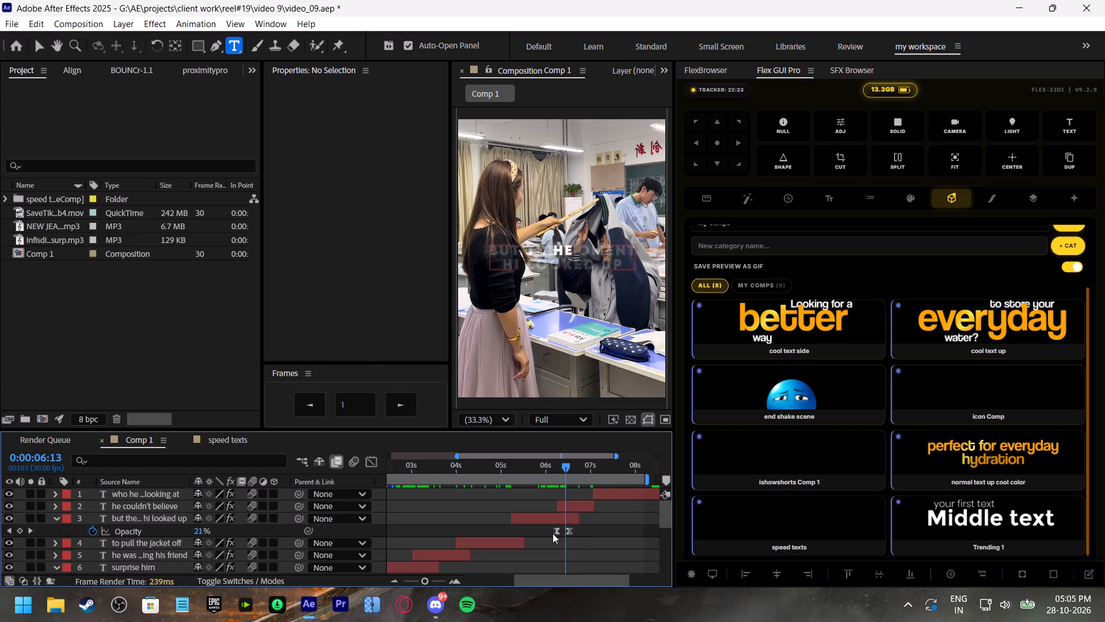
click(561, 533)
drag(577, 539, 528, 529)
click(555, 532)
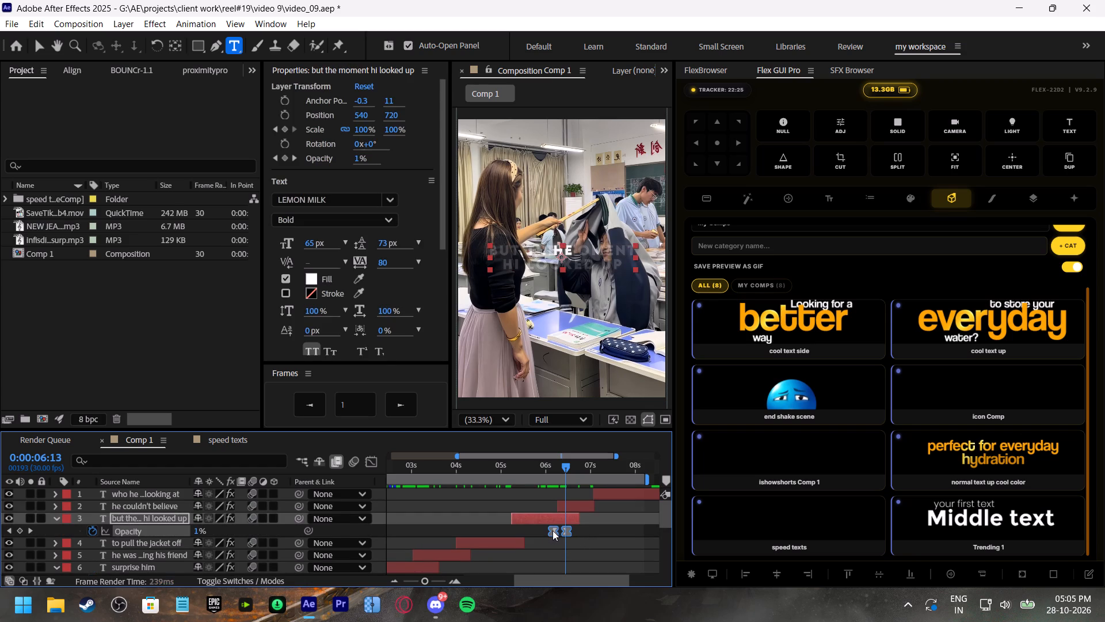
Replay the caption handover from 0:00:05:28, check the reel's end at 0:00:08:05, and save the project.
click(543, 466)
key(space)
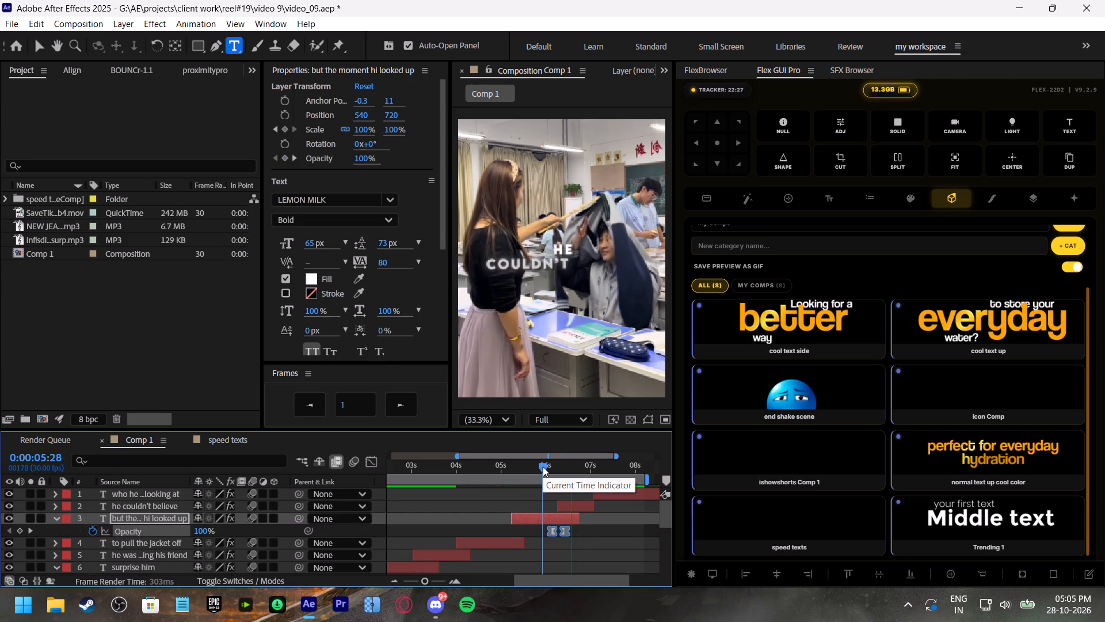
click(543, 466)
key(space)
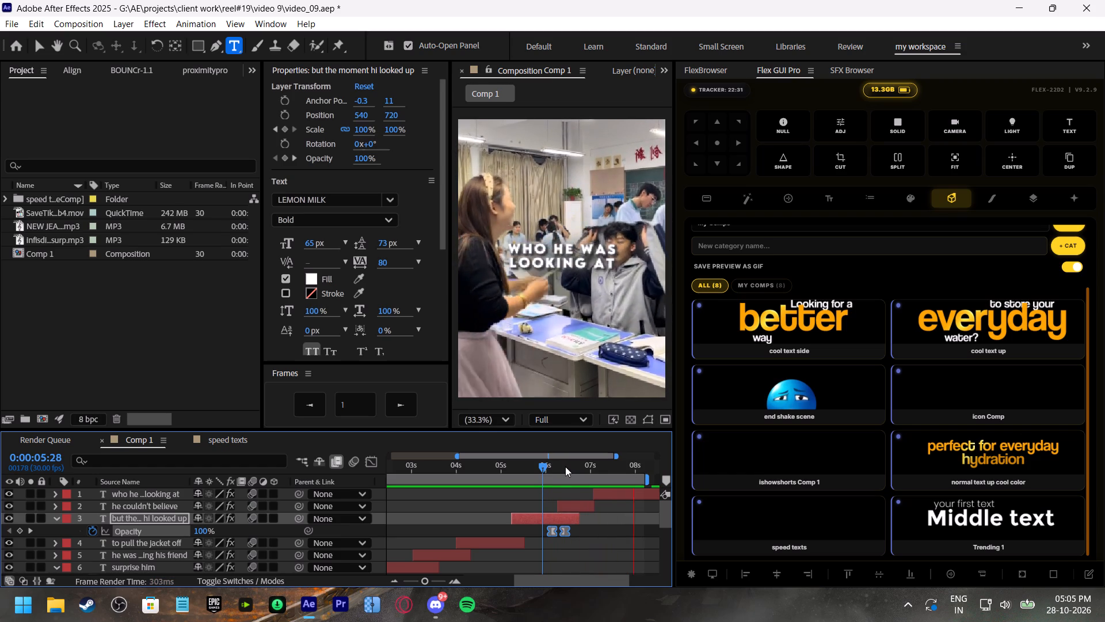
drag(595, 466, 639, 492)
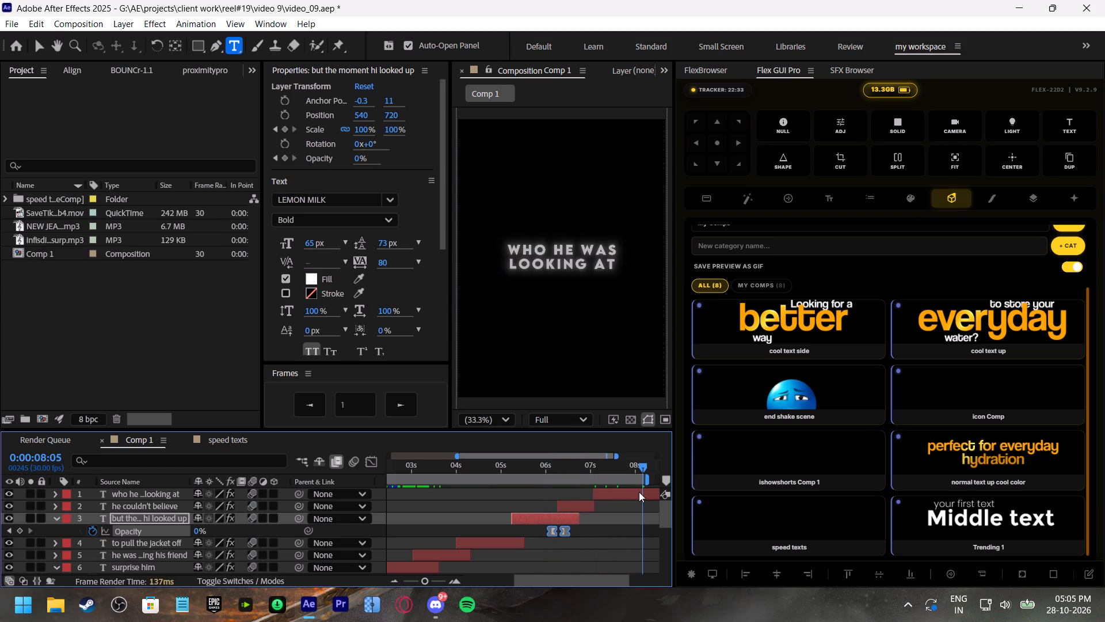
key(ctrl+s)
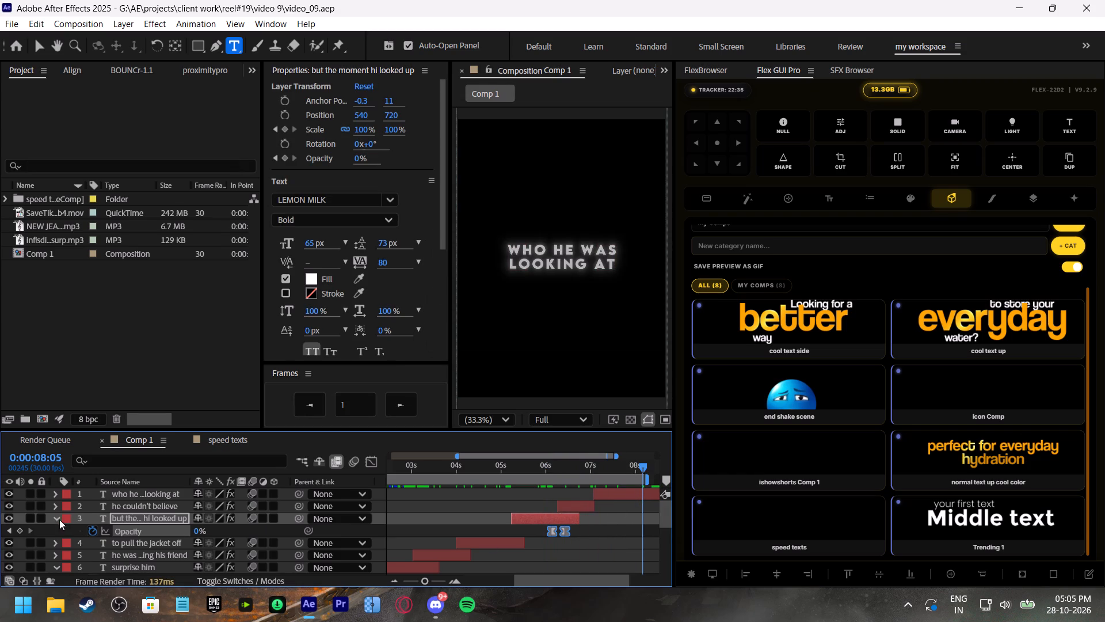
Collapse the expanded Opacity properties of the caption layers.
click(59, 519)
scroll(436, 536, down, 1)
click(53, 515)
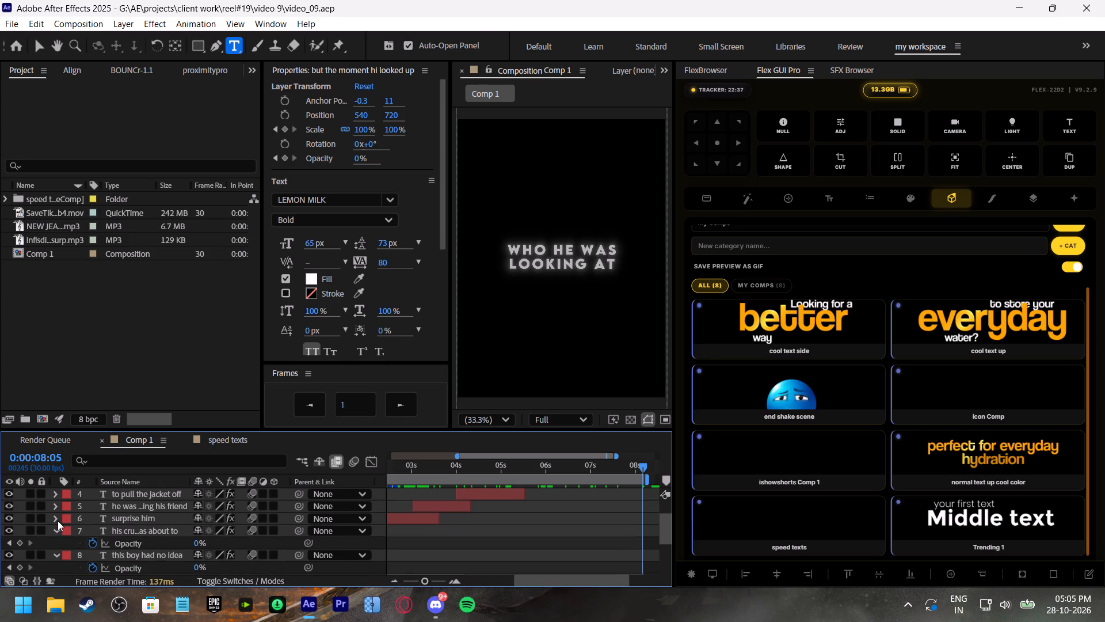
click(58, 530)
click(56, 542)
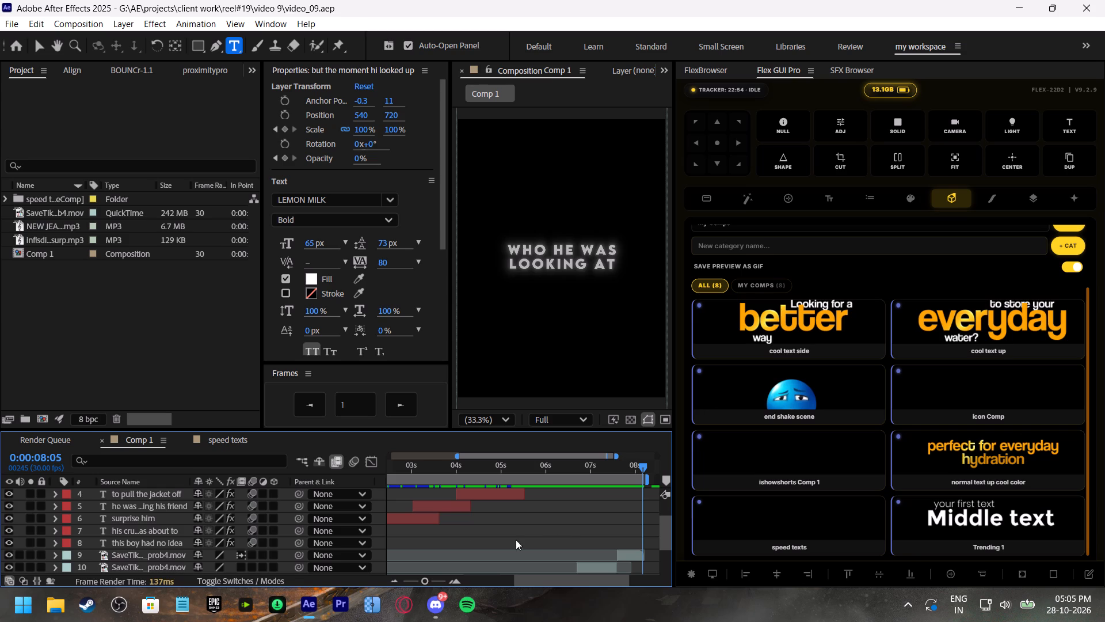
Play the captioned reel from its beginning to check the text against the voice, saving the project between plays.
drag(428, 472, 303, 494)
key(space)
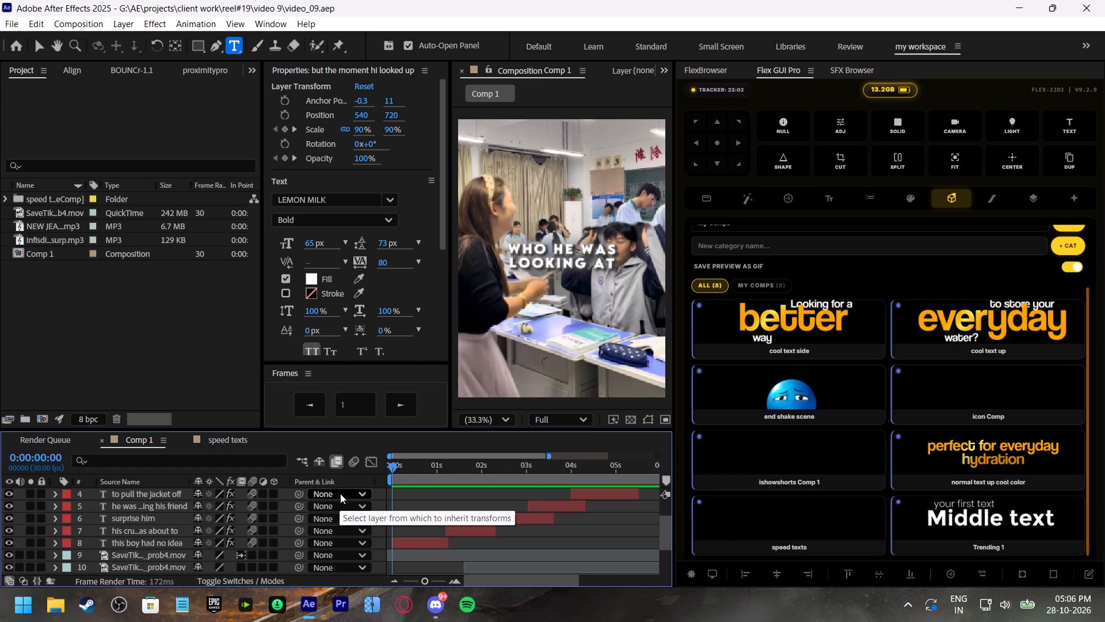
click(398, 466)
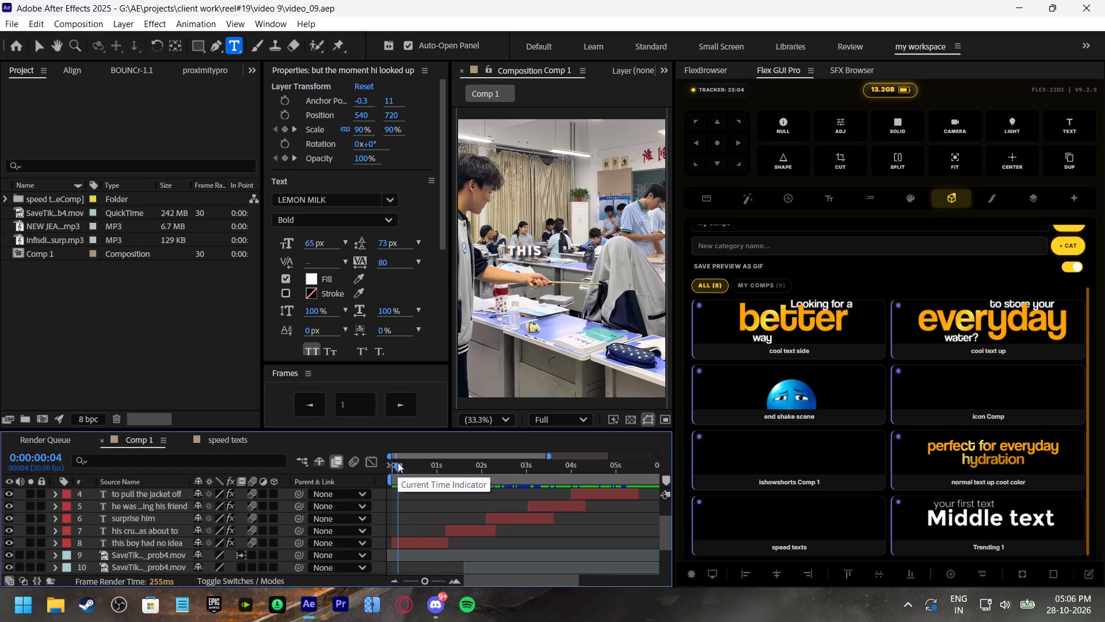
key(ctrl+s)
click(398, 460)
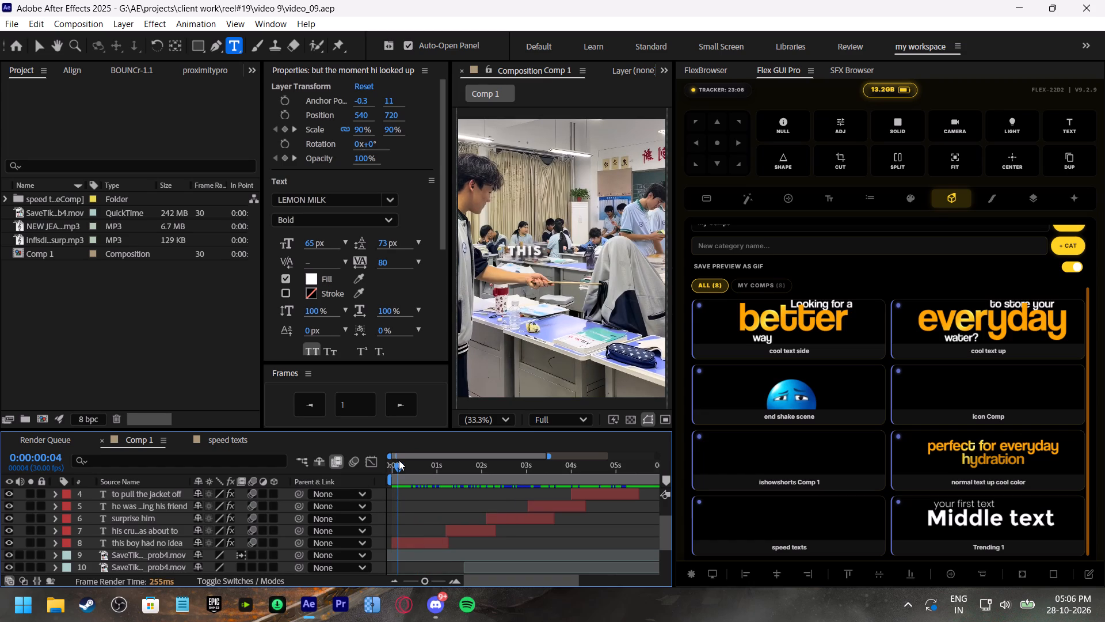
scroll(144, 504, up, 2)
key(space)
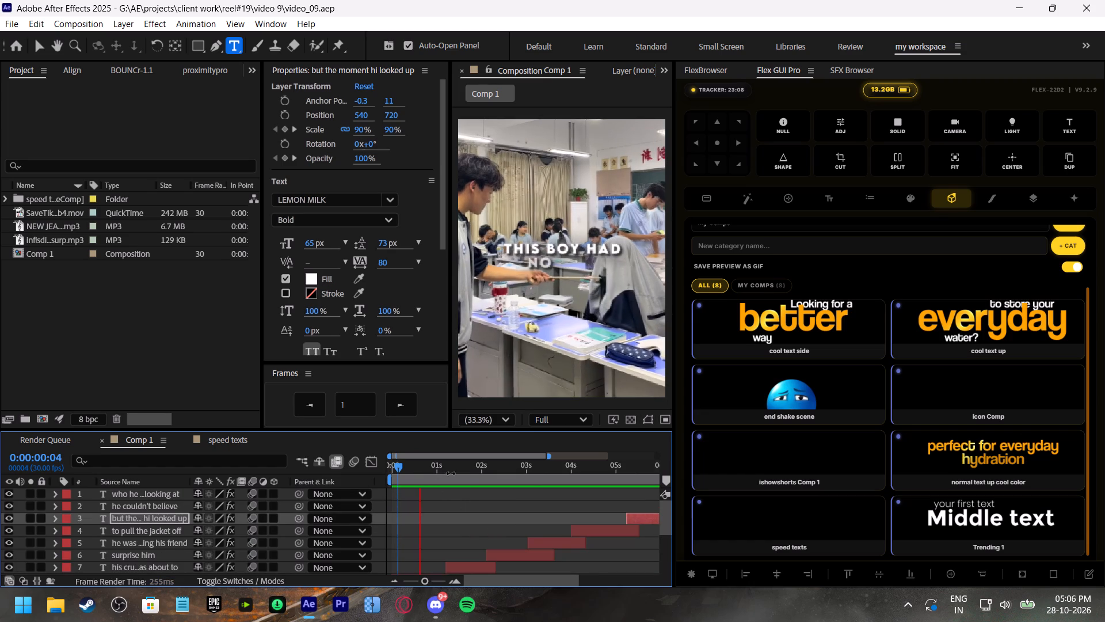
drag(421, 578, 407, 579)
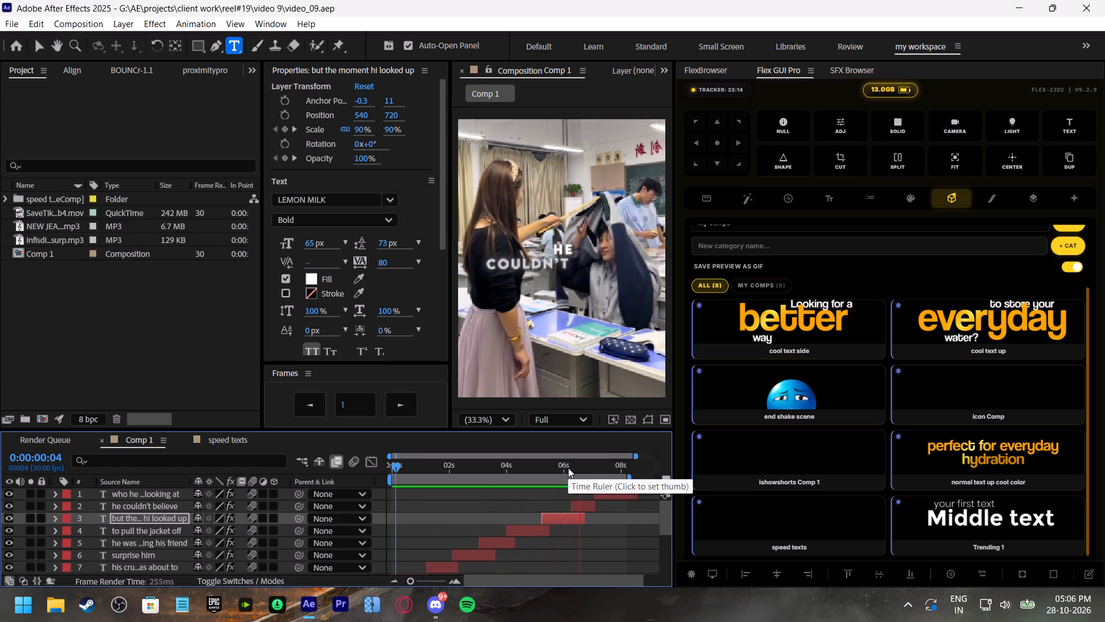
Examine the reel's final frames one by one between 0:00:08:02 and 0:00:08:04, stopping at 0:00:08:02.
drag(568, 468, 623, 503)
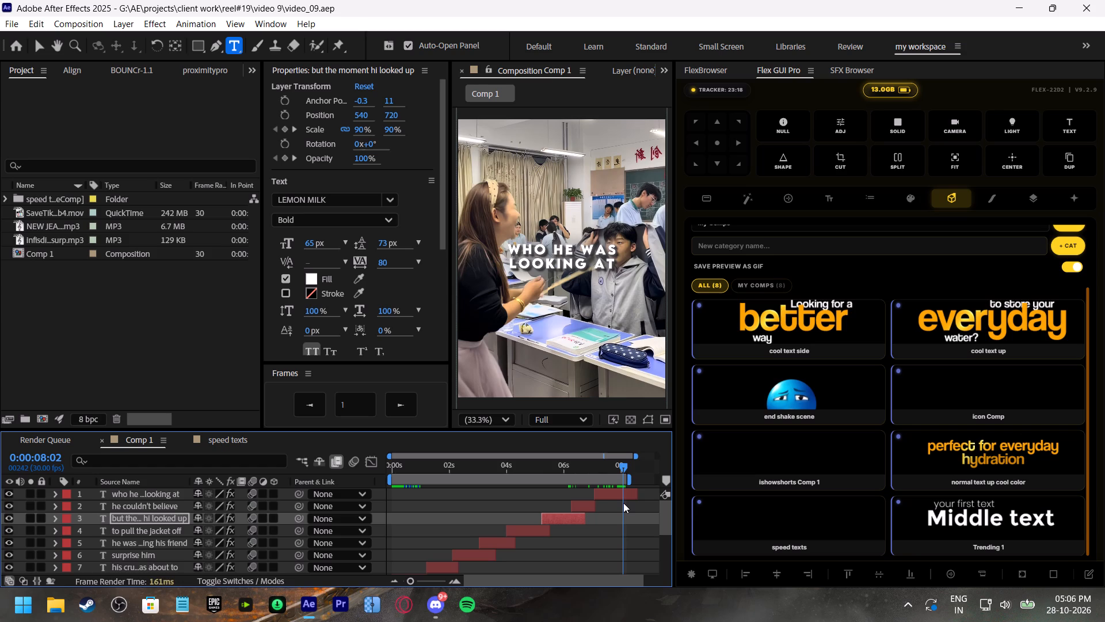
drag(623, 503, 624, 503)
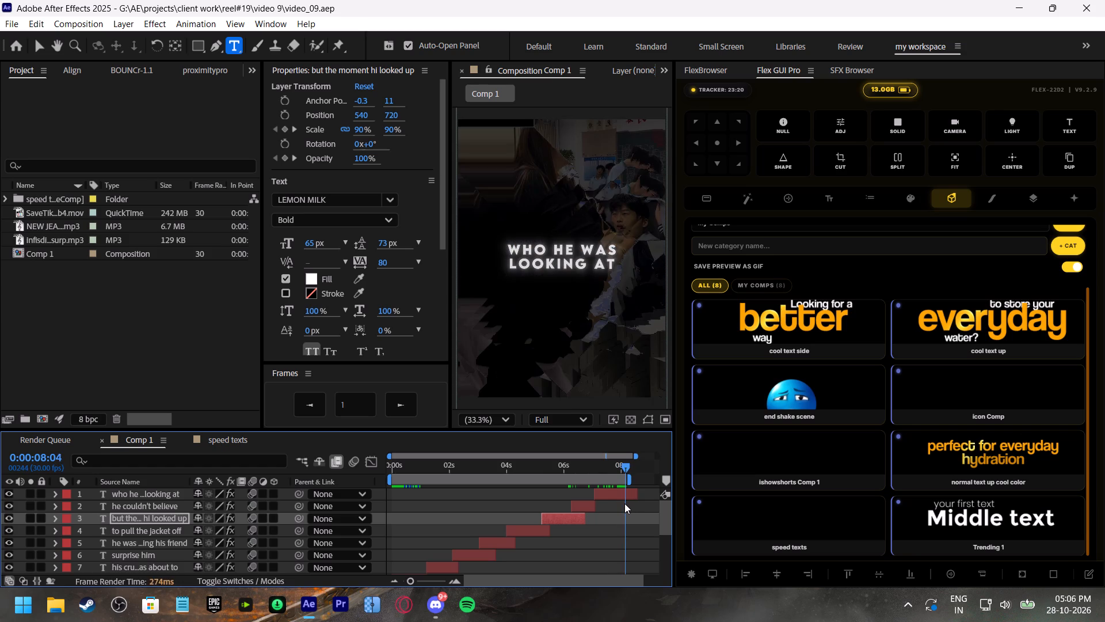
drag(624, 503, 624, 502)
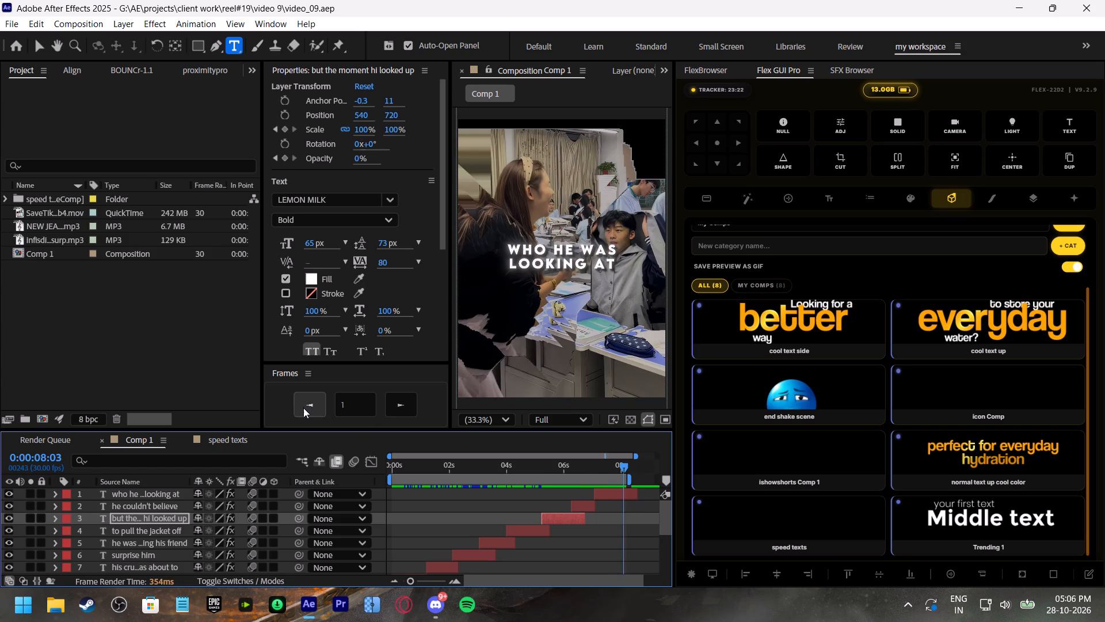
click(303, 404)
click(391, 409)
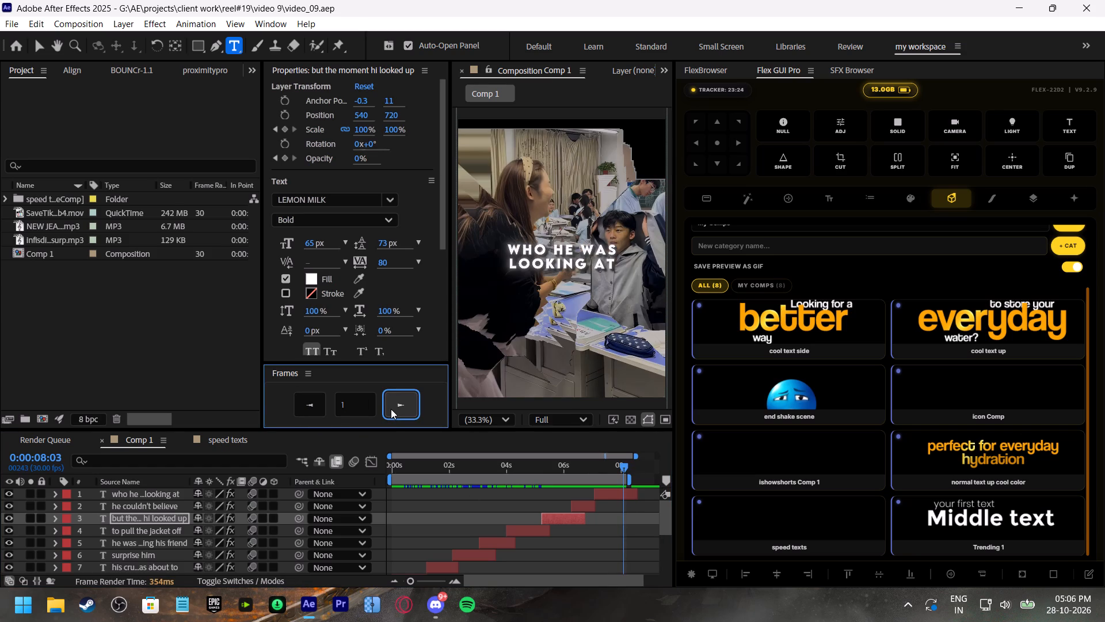
click(314, 405)
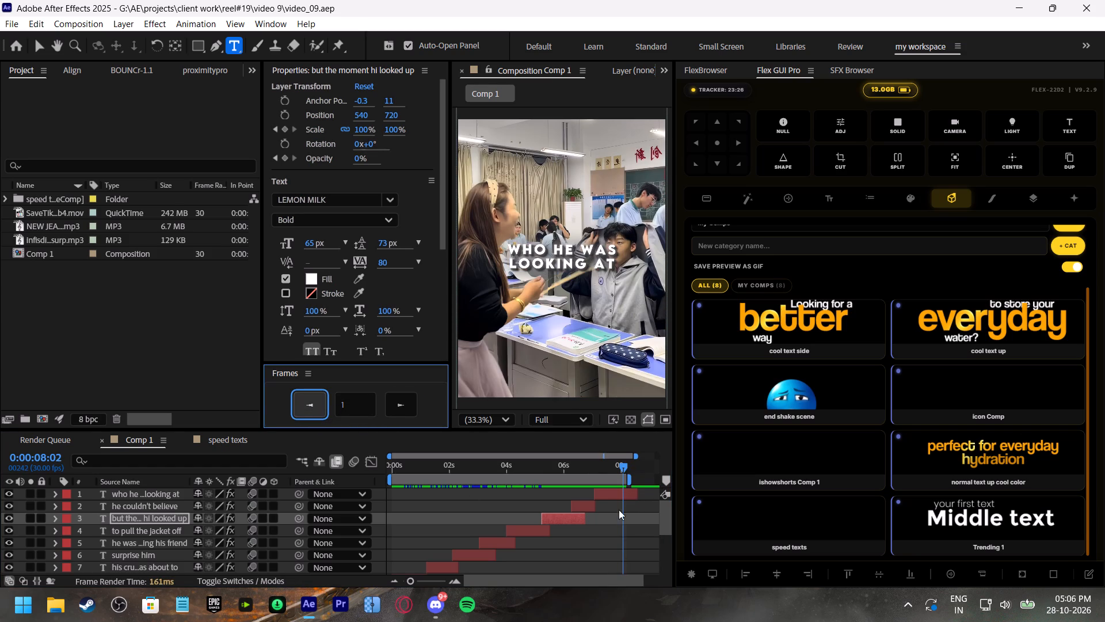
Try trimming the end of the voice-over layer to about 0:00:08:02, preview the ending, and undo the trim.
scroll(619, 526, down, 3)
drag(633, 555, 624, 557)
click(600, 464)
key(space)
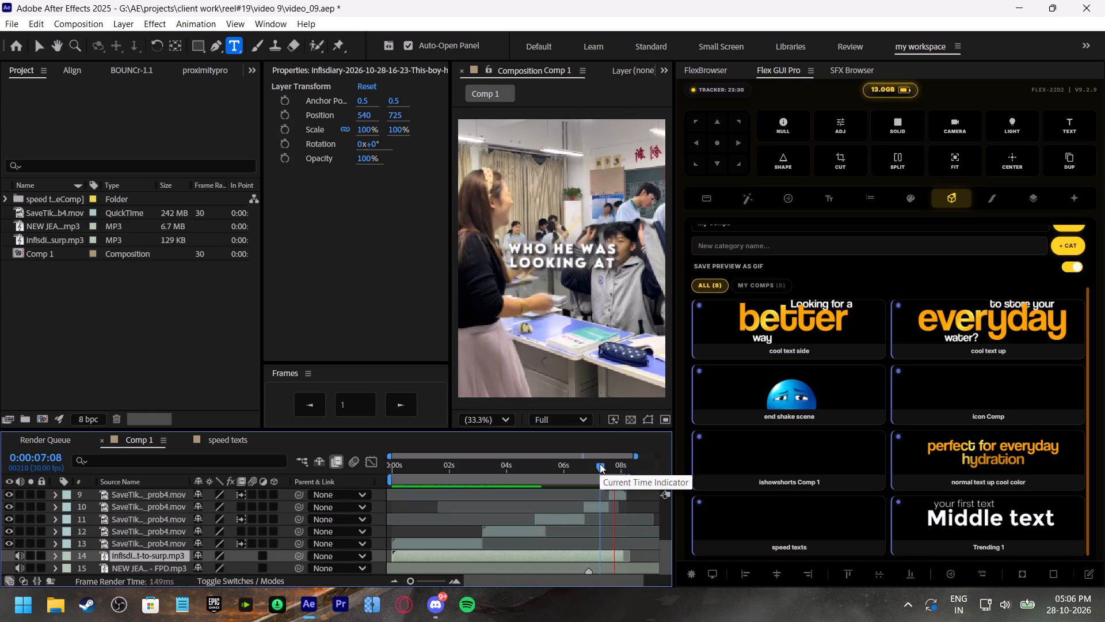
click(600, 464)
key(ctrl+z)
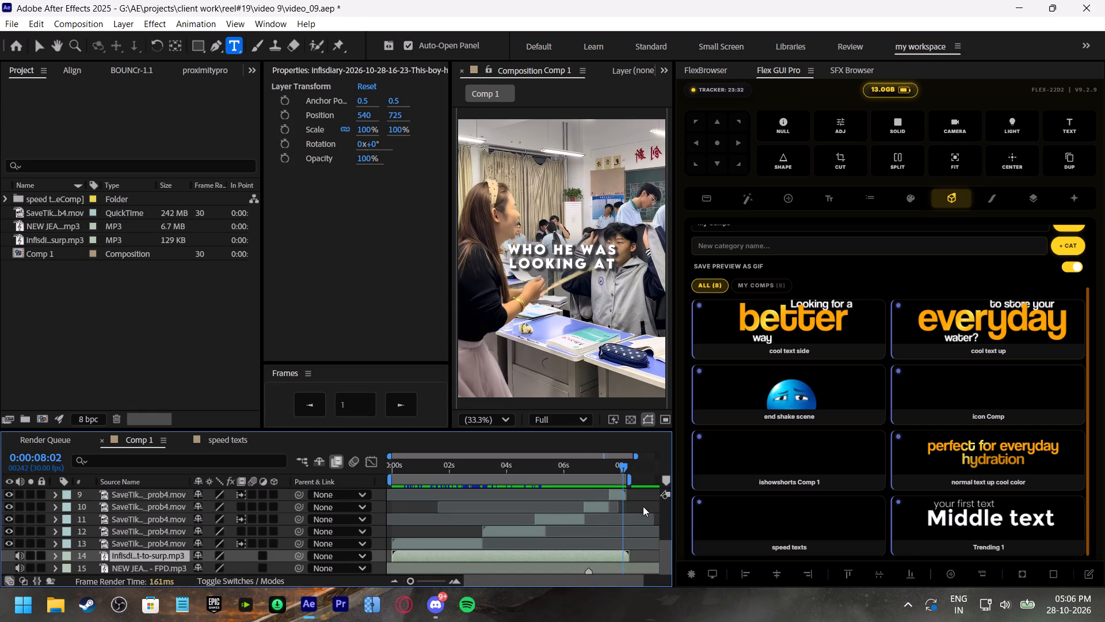
Preview the last clip from 0:00:07:03 and set the work area to end at 0:00:08:02.
click(627, 500)
click(595, 466)
key(space)
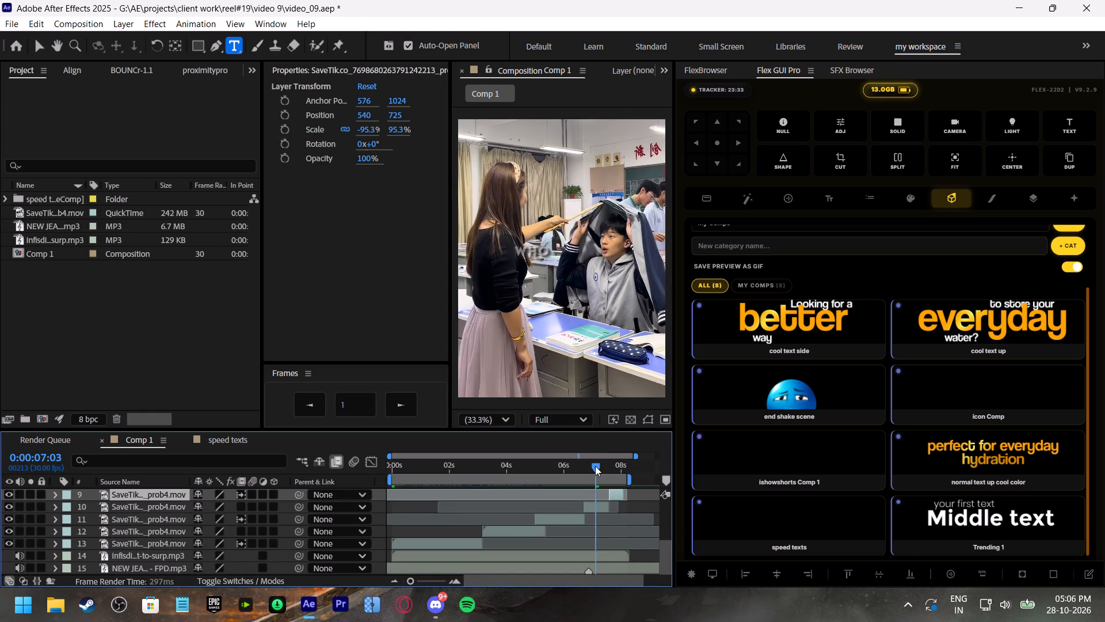
drag(595, 466, 621, 487)
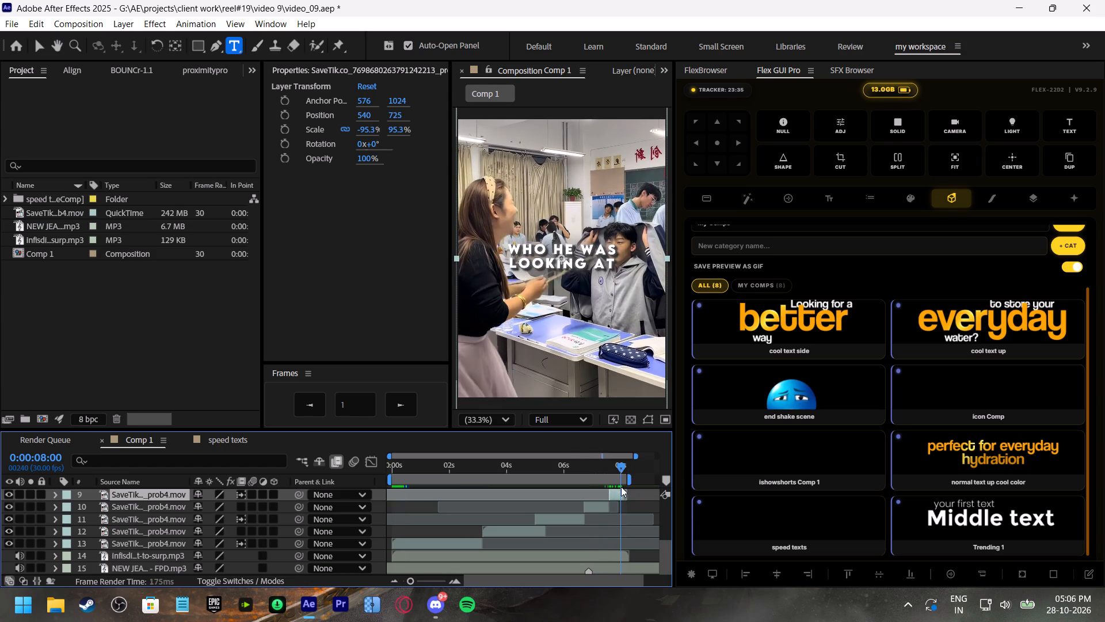
drag(621, 487, 621, 490)
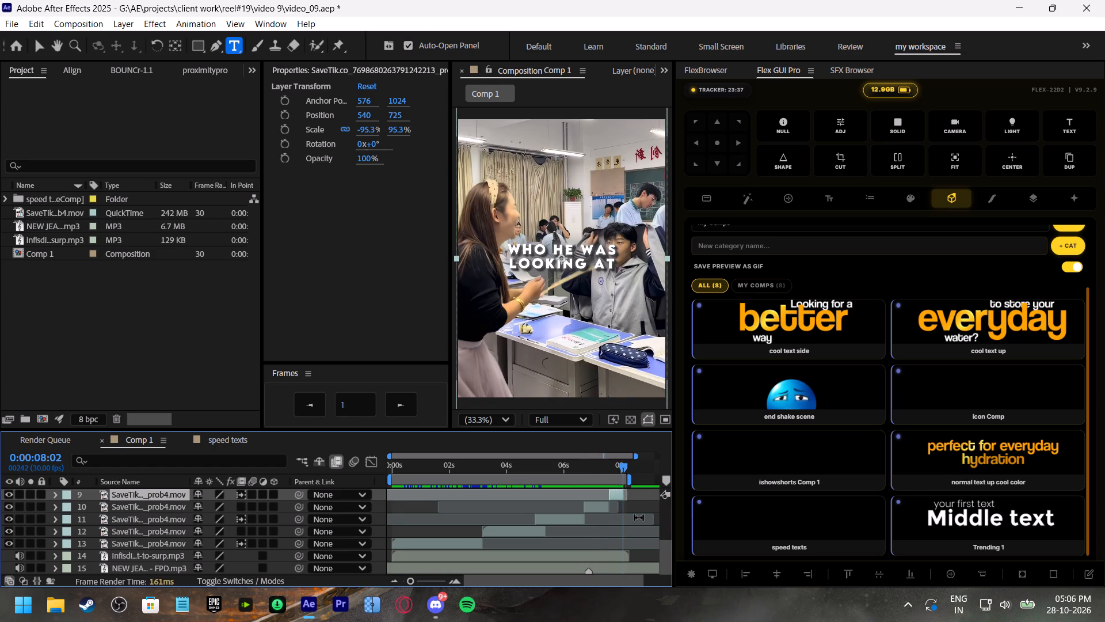
key(n)
Return to 0:00:00:00, save the project, and play the opening of the reel.
drag(576, 466, 358, 489)
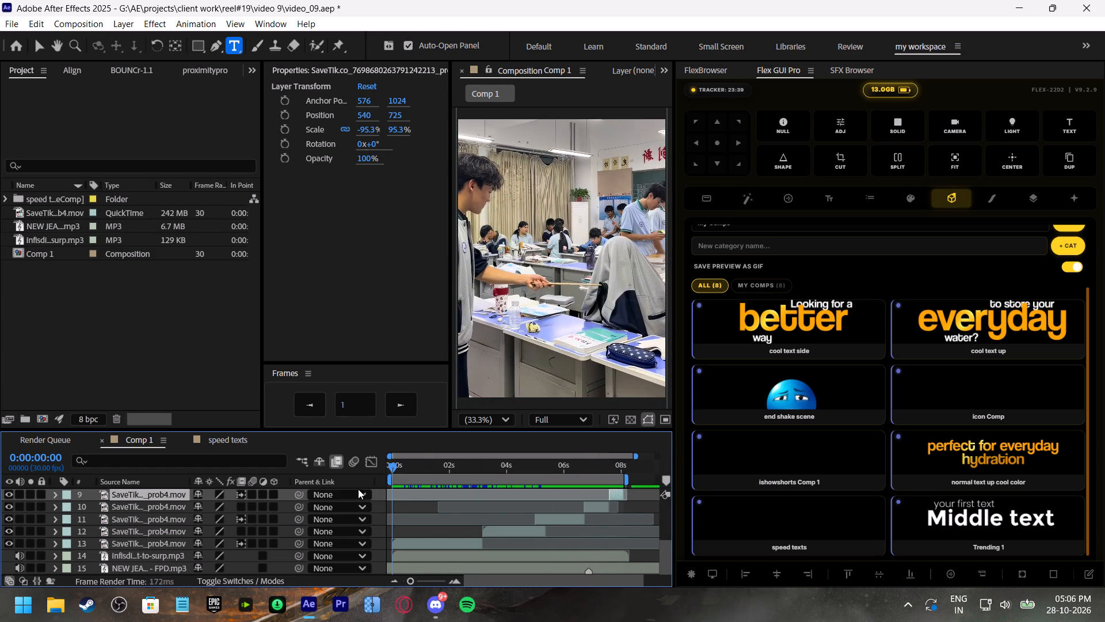
drag(358, 489, 357, 489)
key(space)
drag(412, 471, 380, 473)
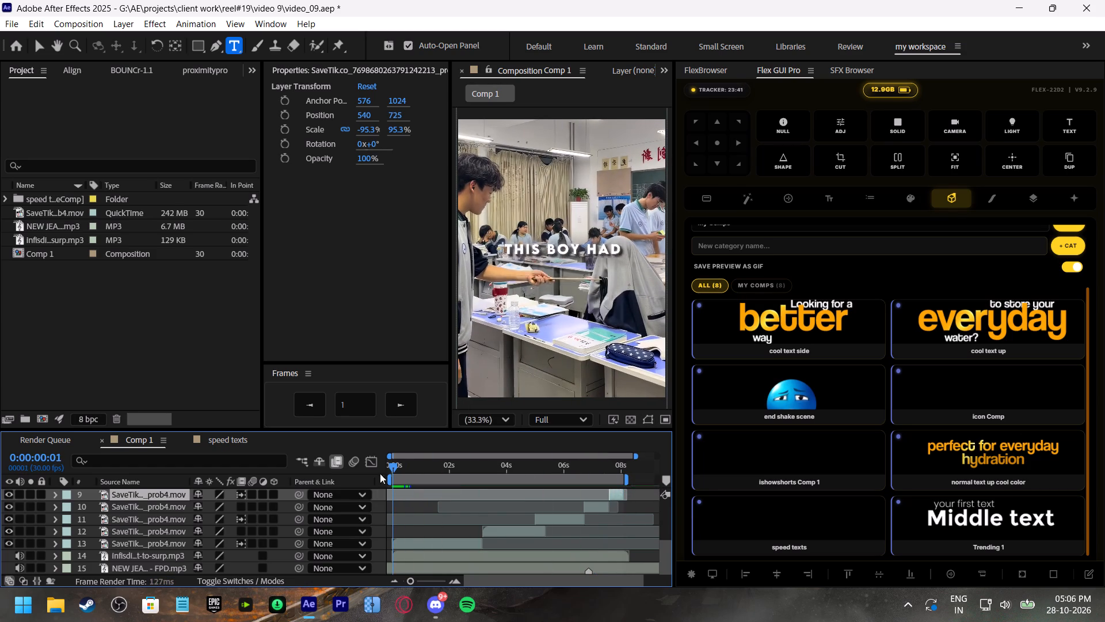
drag(380, 473, 355, 477)
key(ctrl+s)
key(space)
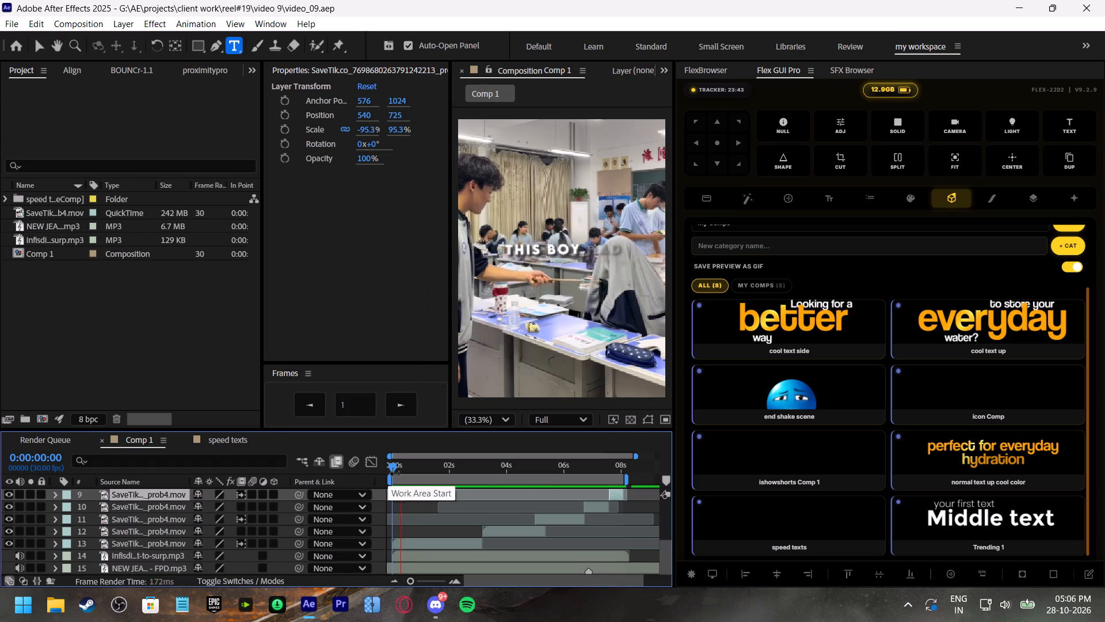
click(392, 471)
Select all eight caption layers, show rulers in the composition viewer, and place a horizontal guide across the lower part of the frame.
scroll(477, 543, up, 3)
scroll(469, 543, down, 1)
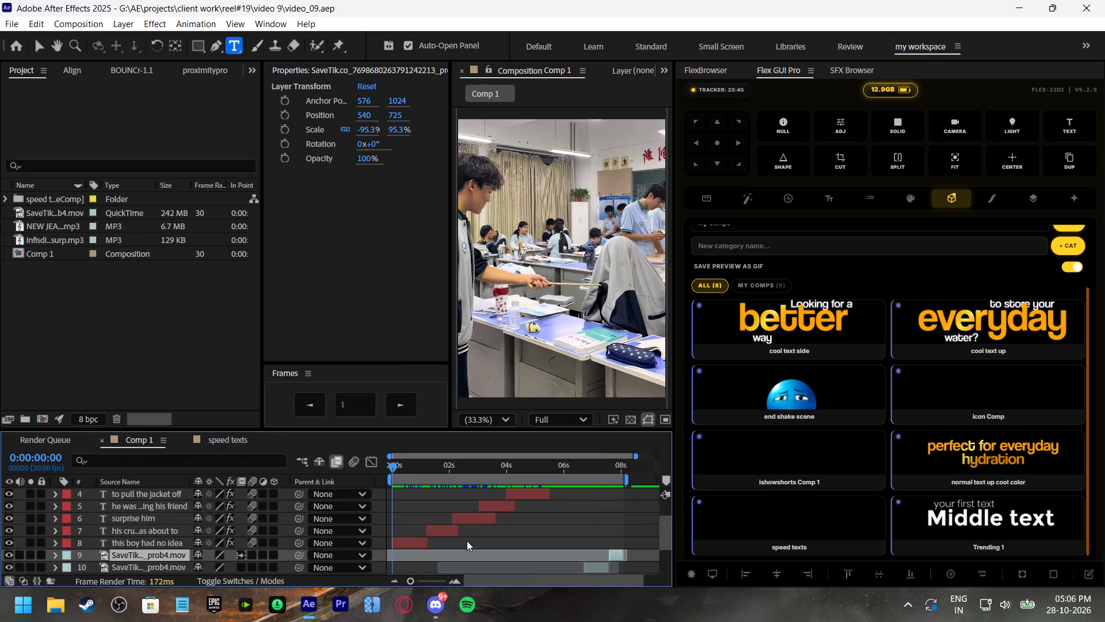
click(404, 540)
scroll(584, 535, up, 2)
shift+click(611, 492)
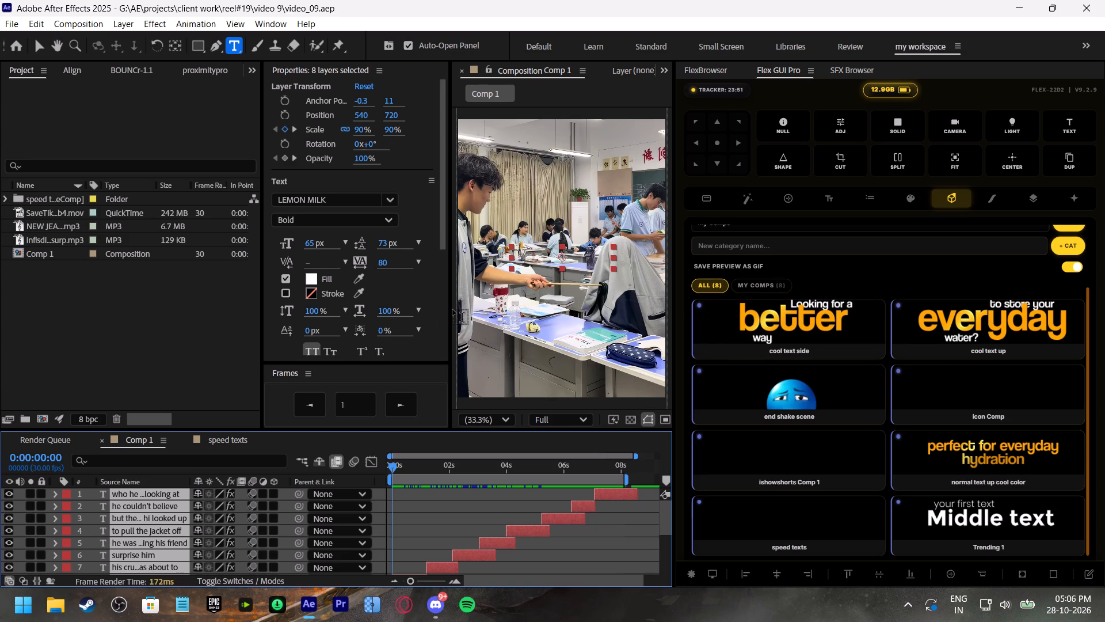
drag(448, 308, 430, 327)
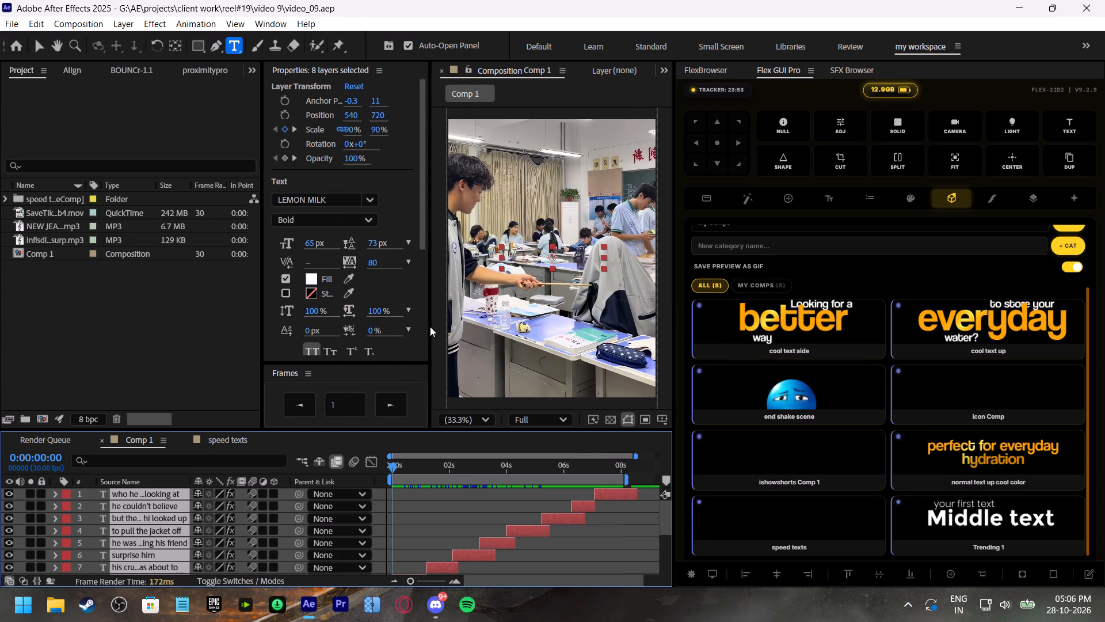
drag(430, 327, 429, 327)
click(657, 417)
key(v)
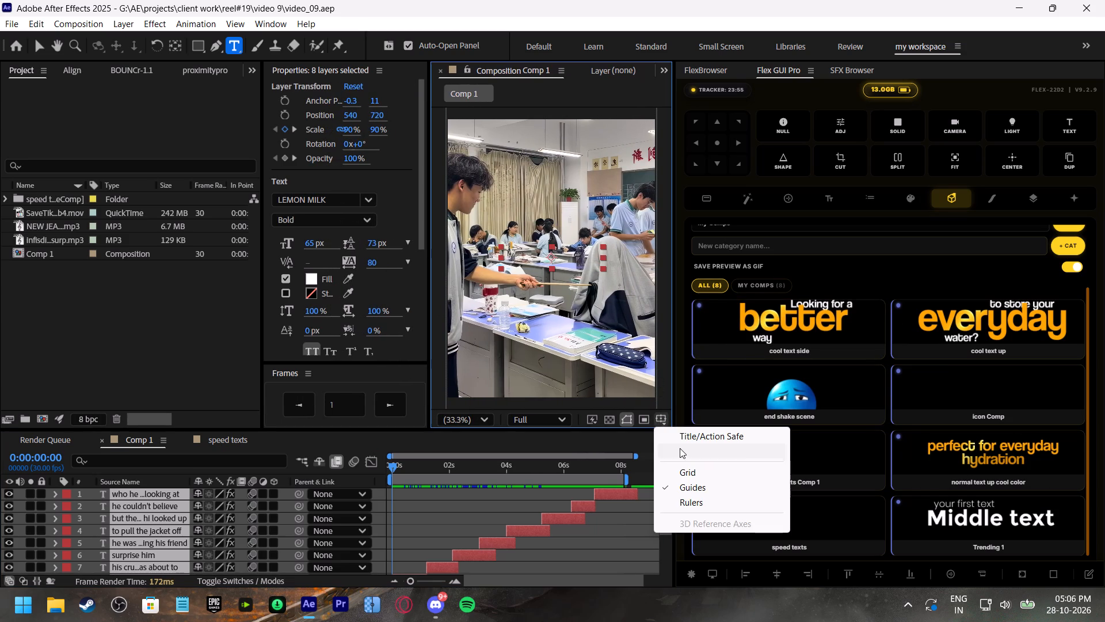
click(695, 505)
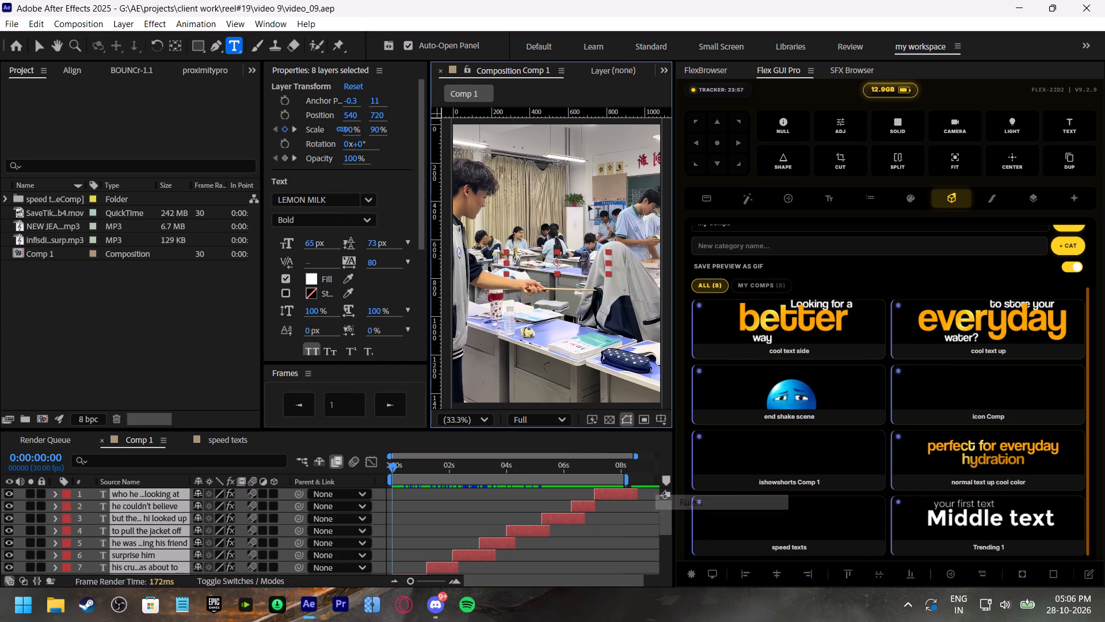
drag(545, 117, 618, 331)
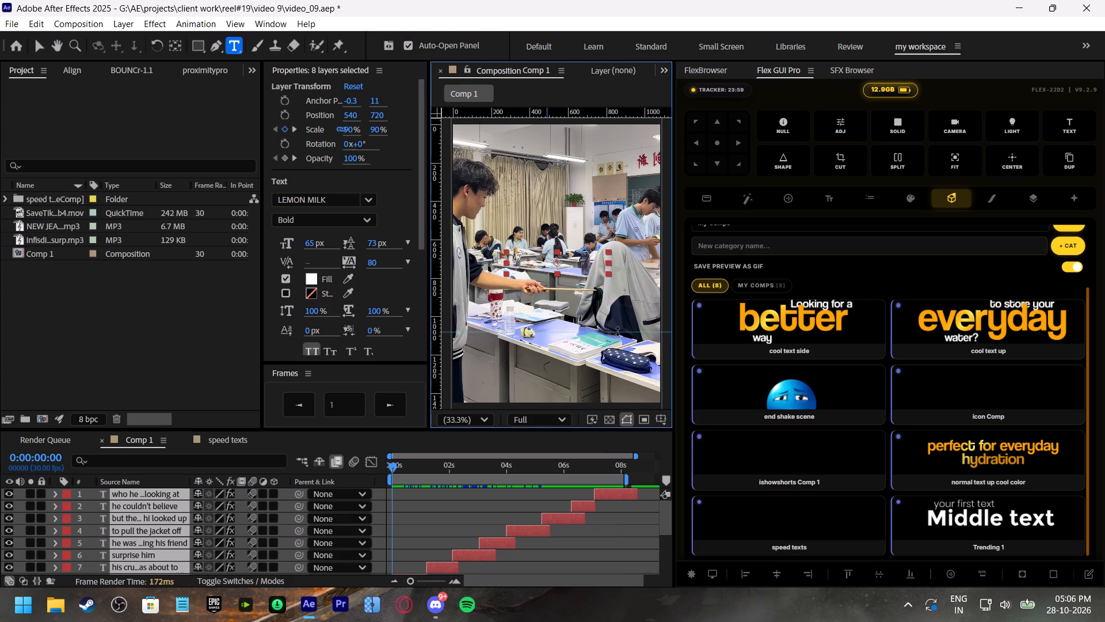
drag(618, 331, 622, 337)
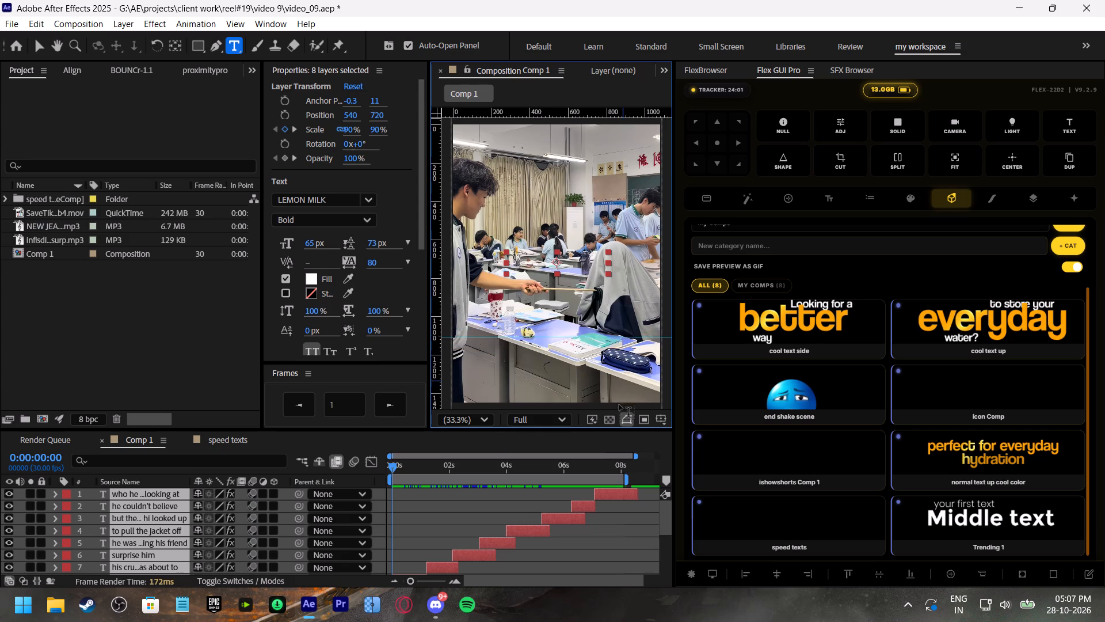
Centre the anchor points of the eight captions, move them down to the guide, centre them horizontally, and preview.
drag(518, 473, 483, 475)
click(518, 465)
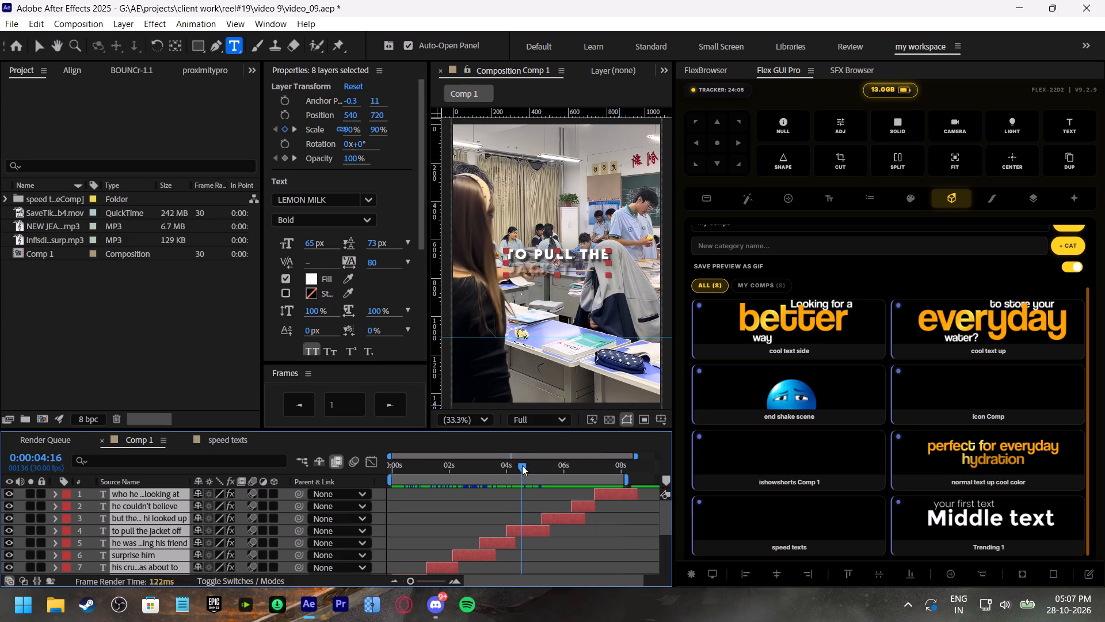
key(v)
click(717, 145)
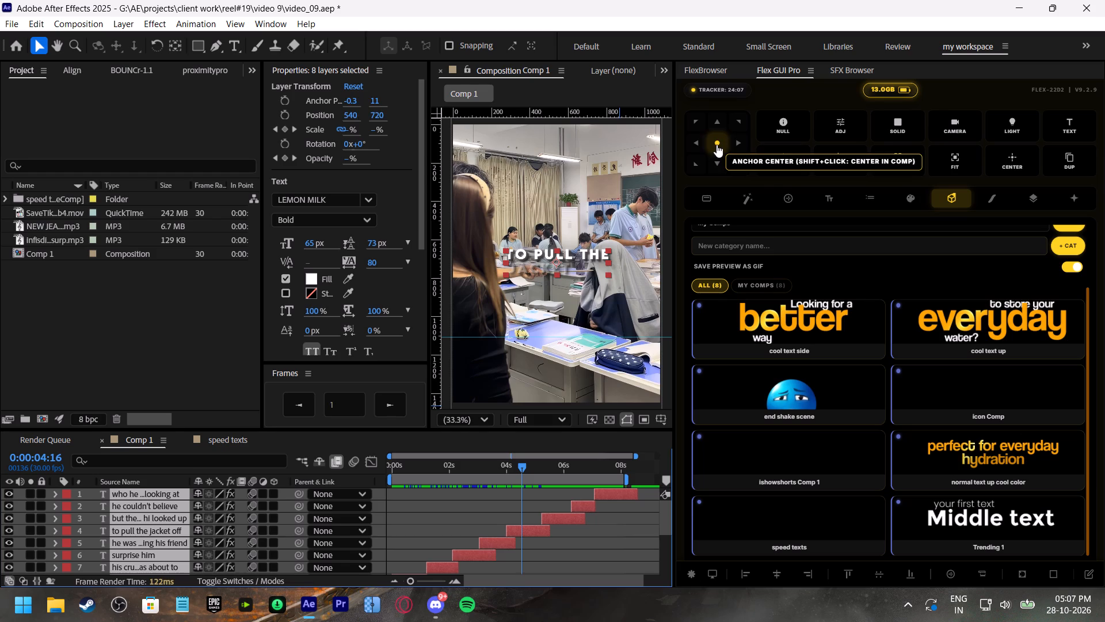
drag(576, 259, 576, 339)
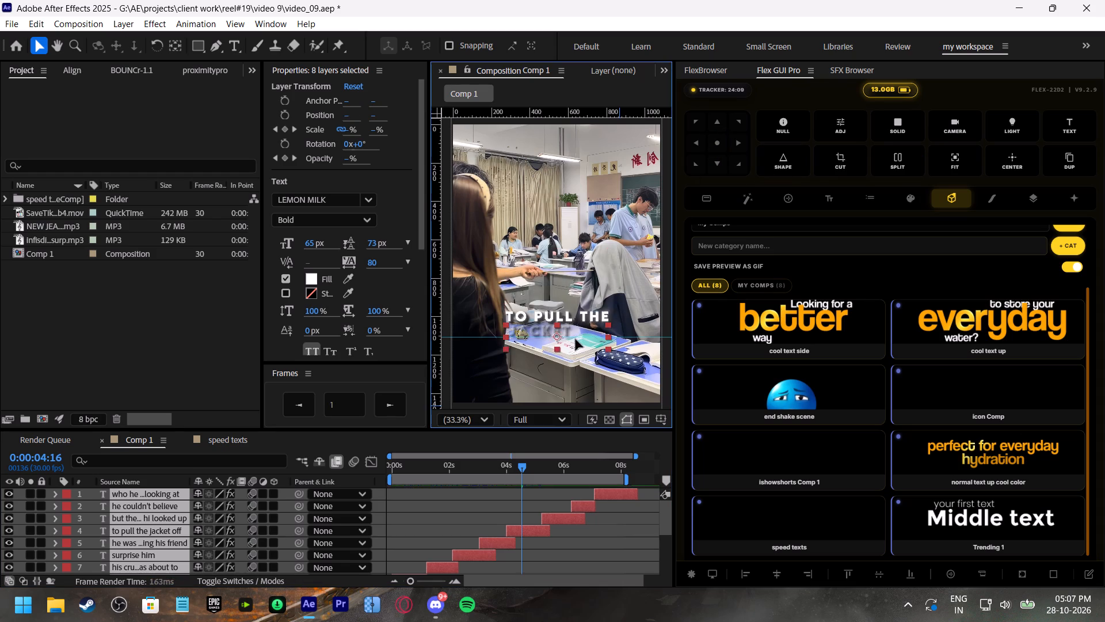
drag(576, 339, 576, 333)
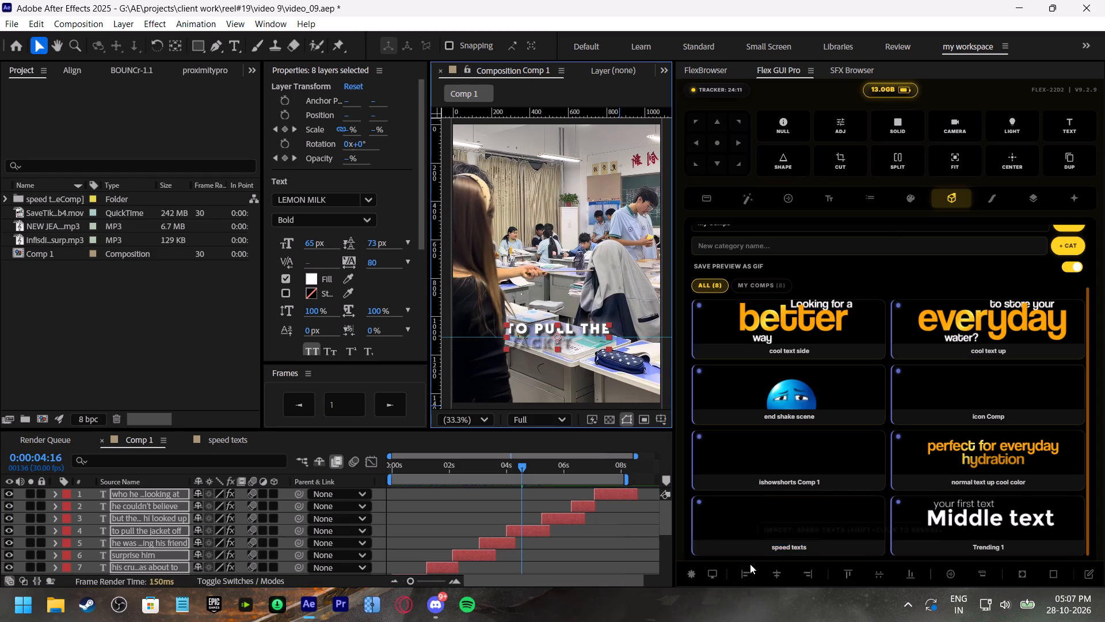
click(775, 568)
drag(468, 463, 326, 477)
key(space)
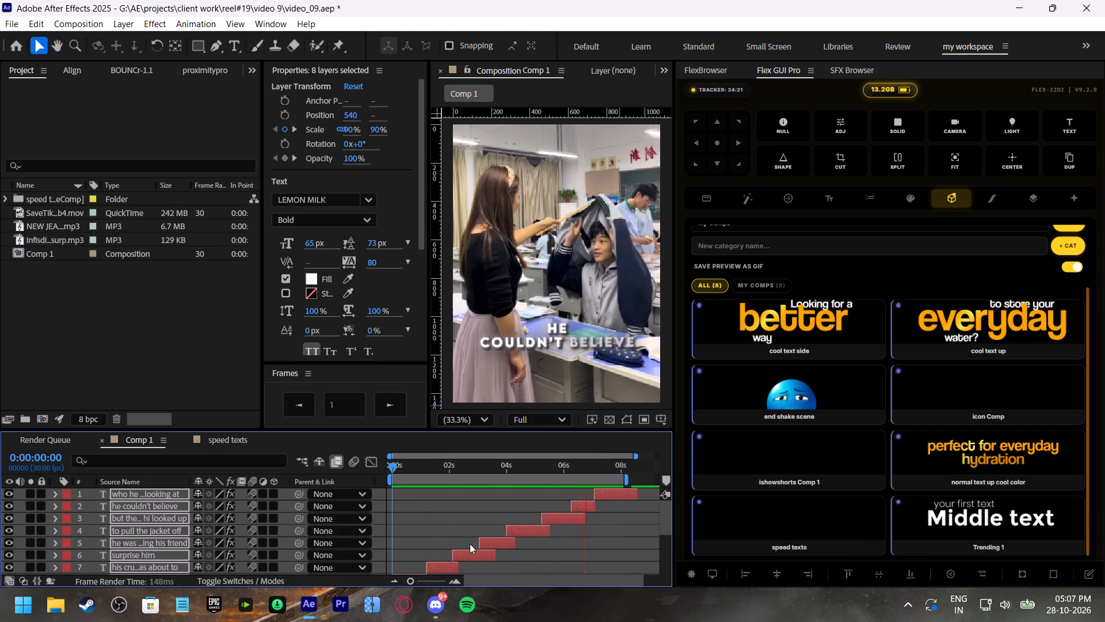
At 0:00:03:28, raise the guide and all eight captions to about vertical position 1068, and centre the captions horizontally again.
click(505, 465)
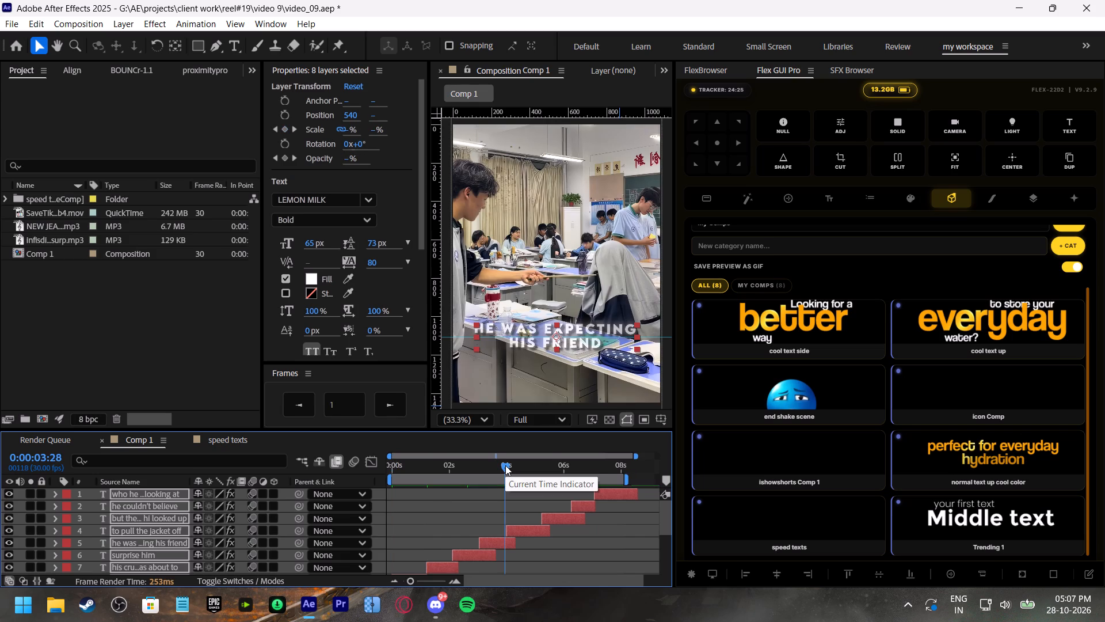
drag(575, 336, 573, 327)
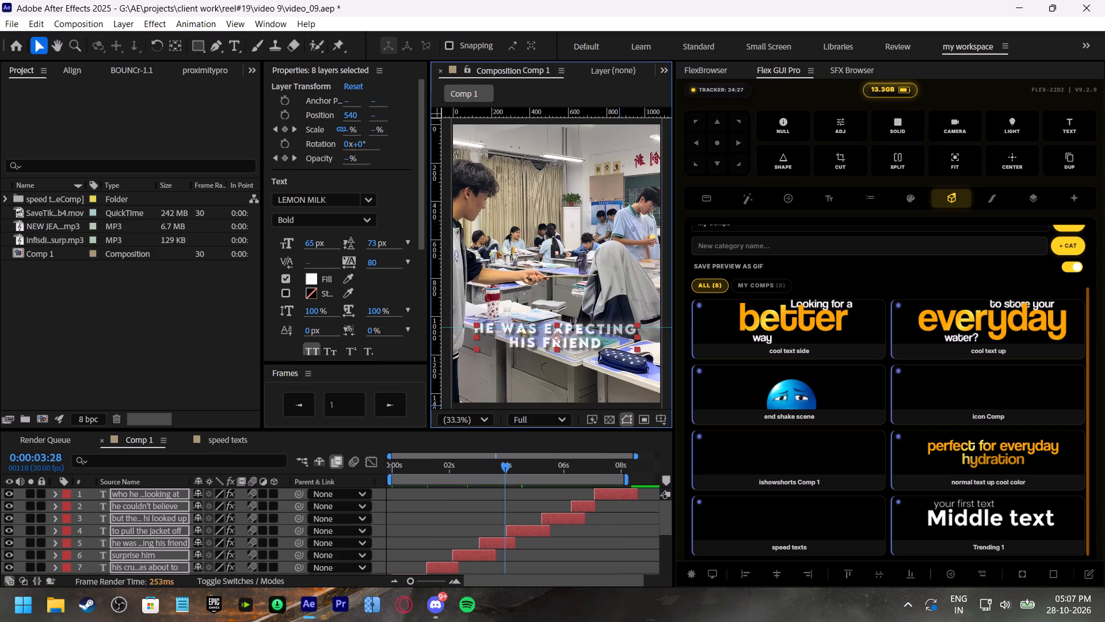
drag(573, 327, 575, 329)
drag(580, 339, 580, 331)
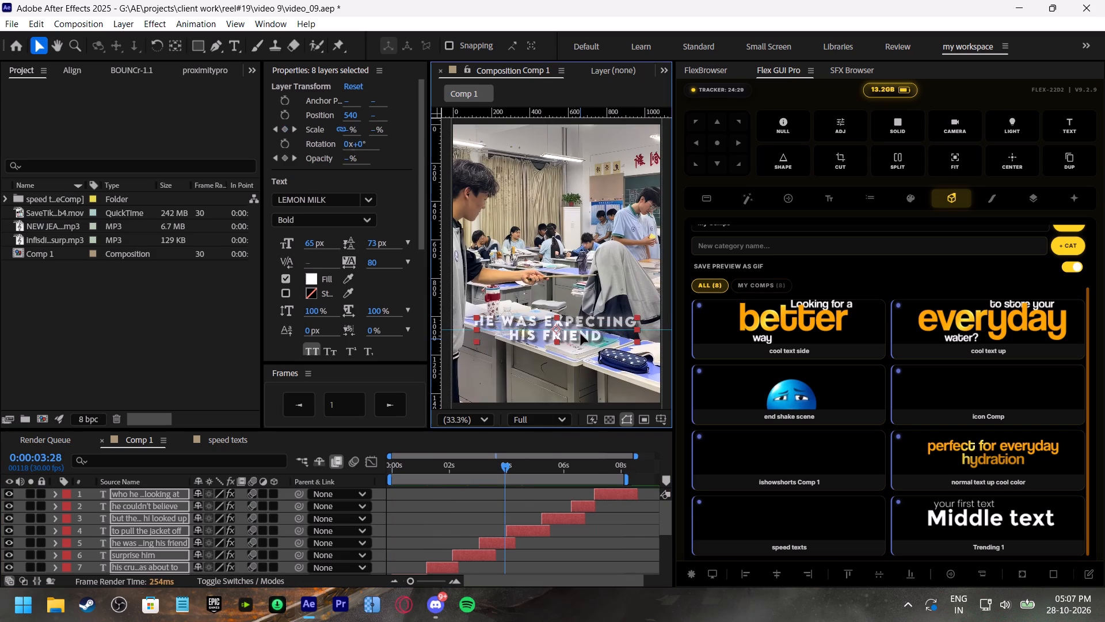
click(777, 572)
Preview the reel from 0:00:00:00 with nothing selected and examine the caption changeover between 0:00:02:02 and 0:00:02:09.
drag(445, 465, 333, 488)
click(399, 525)
key(v)
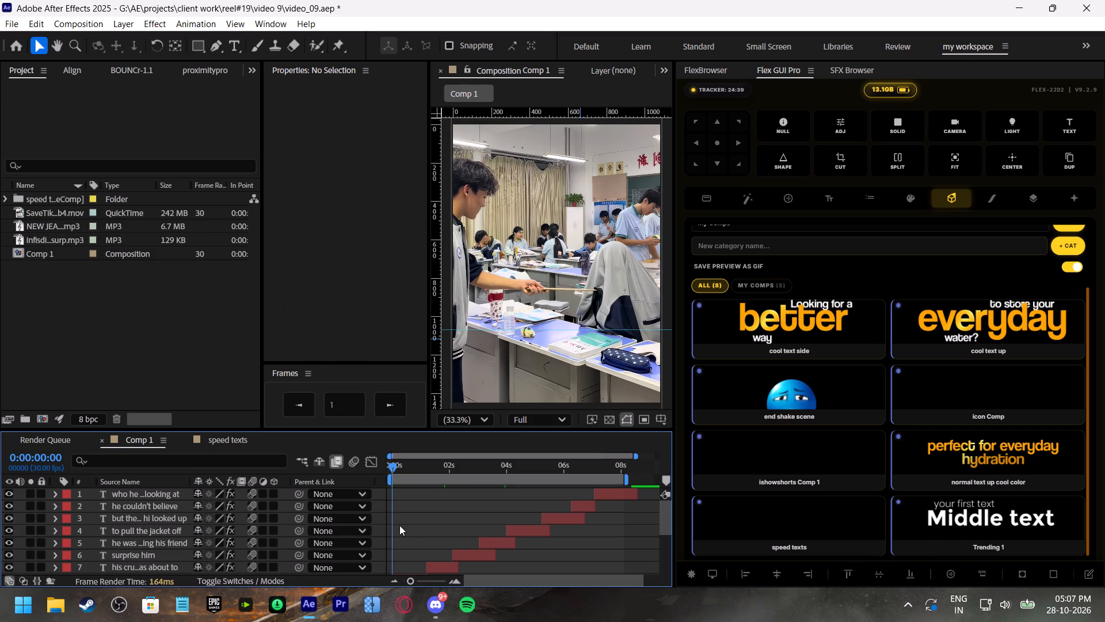
key(space)
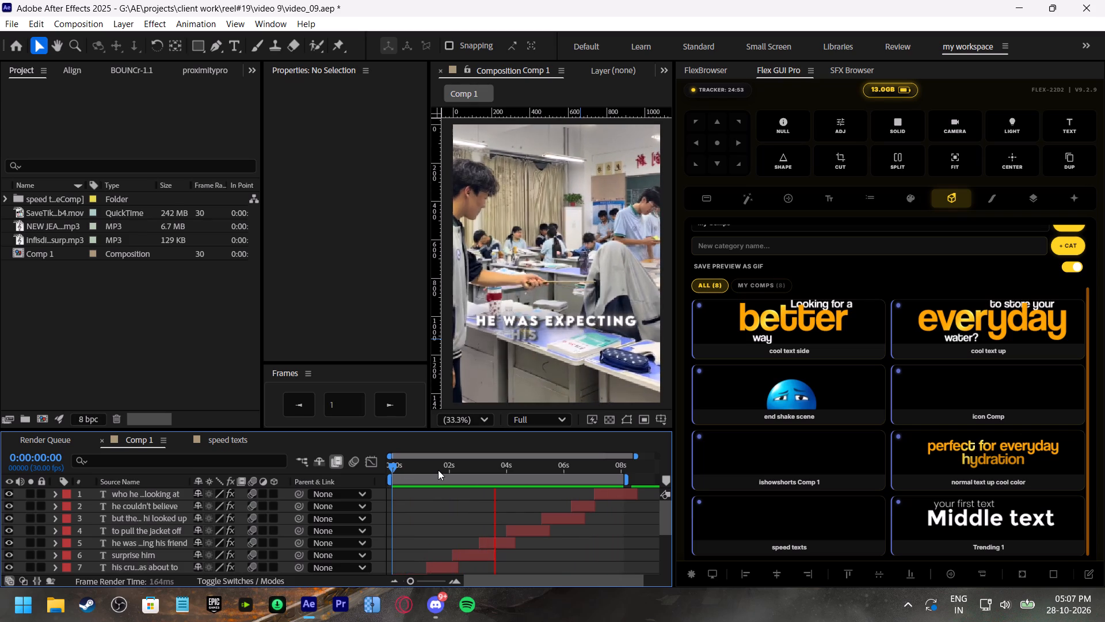
drag(438, 470, 451, 476)
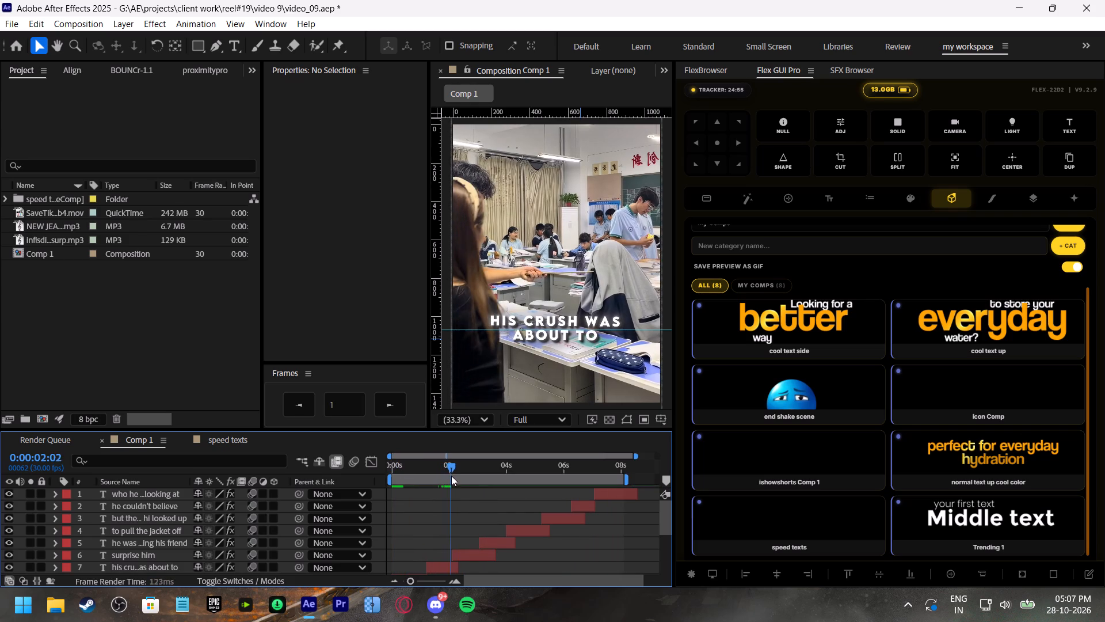
drag(451, 476, 458, 480)
scroll(480, 521, down, 1)
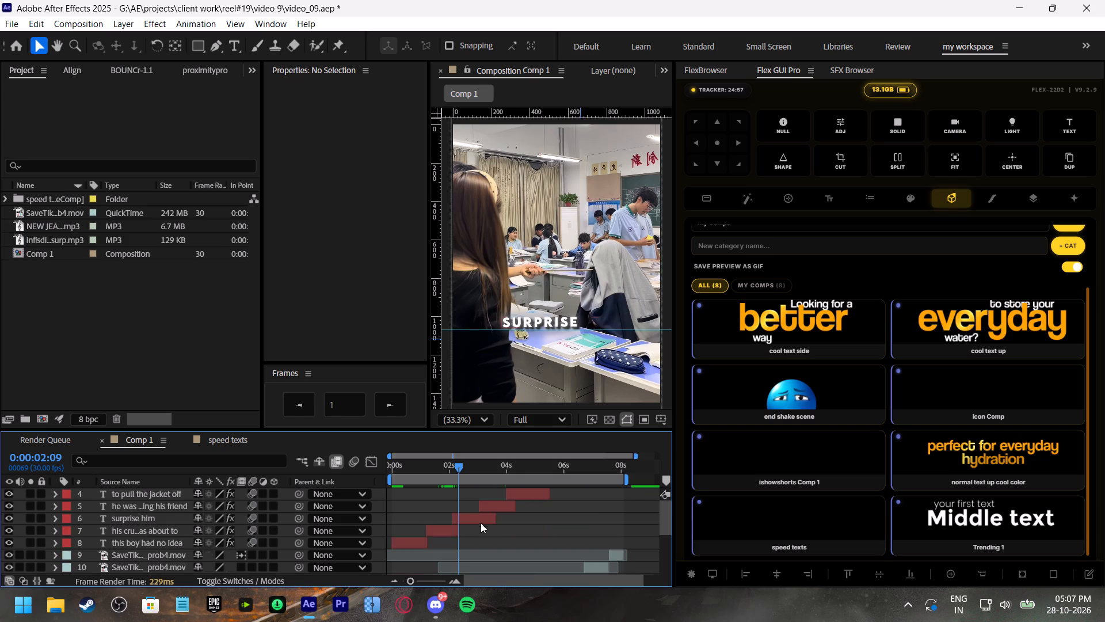
Slightly adjust the timing of the fade-out opacity keyframes on the "his crush was about to" caption, and play from 0:00:01:09.
click(455, 530)
text(yt)
drag(468, 548, 439, 543)
click(448, 544)
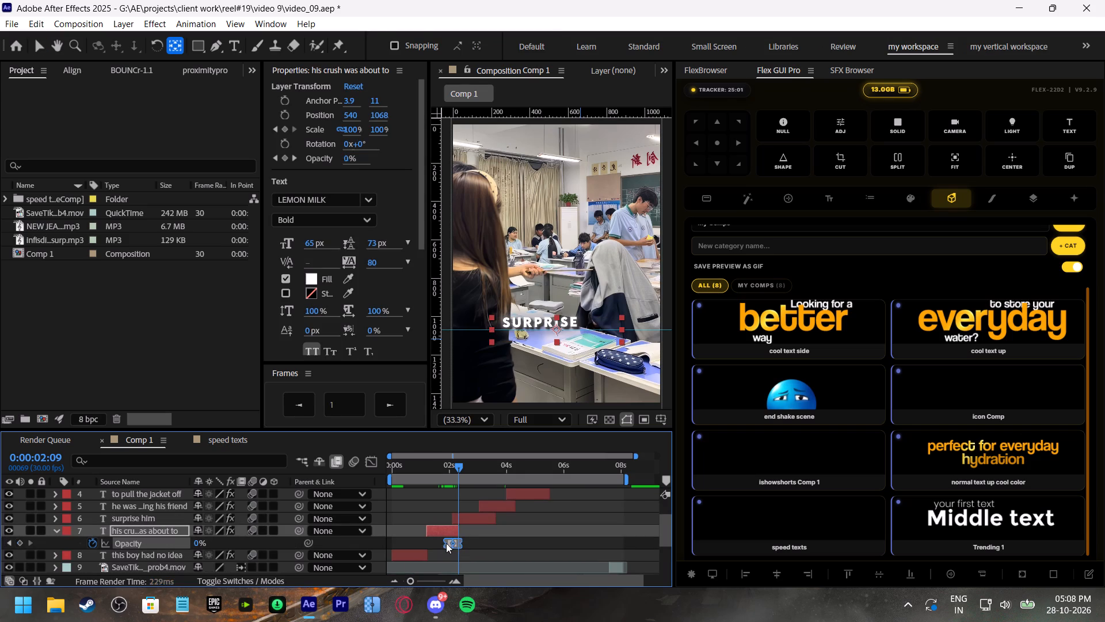
click(438, 477)
click(429, 464)
key(space)
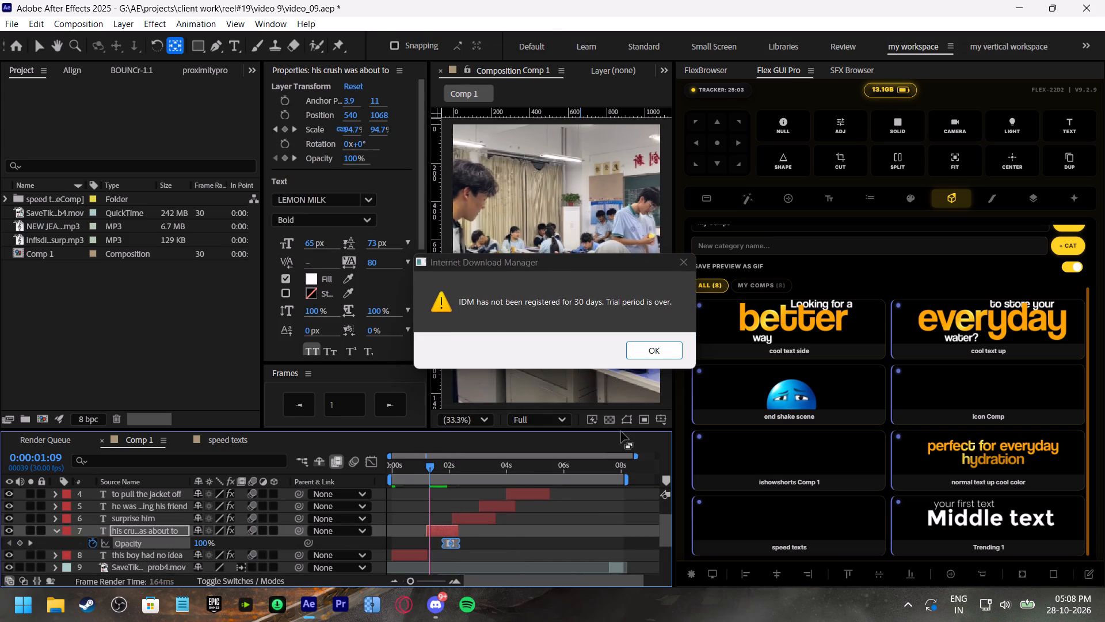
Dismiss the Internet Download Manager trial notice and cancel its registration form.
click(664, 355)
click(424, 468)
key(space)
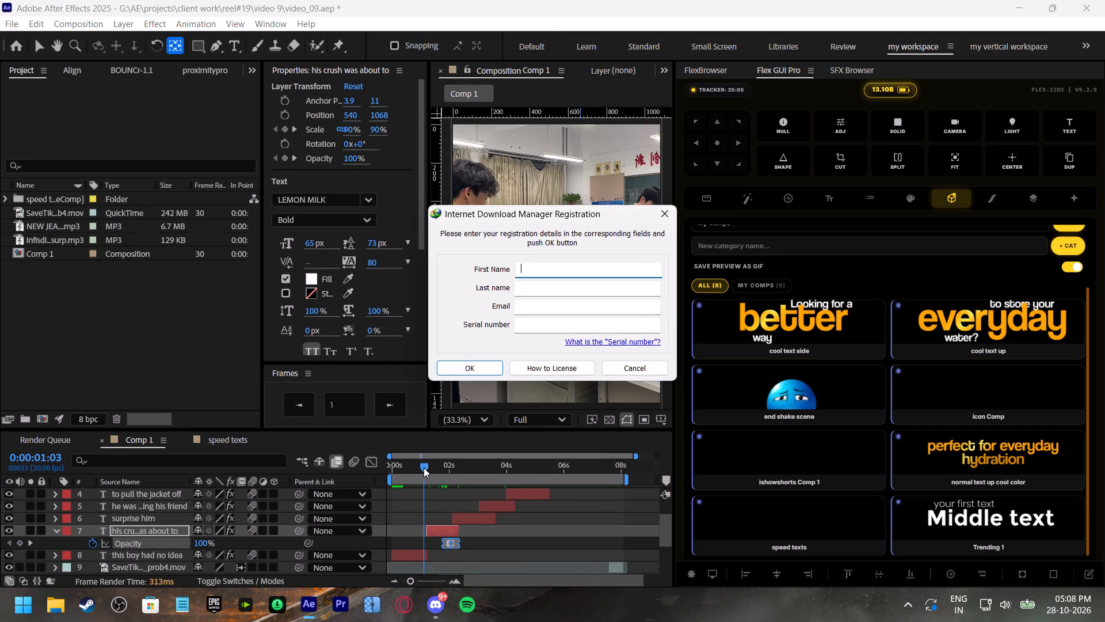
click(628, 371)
Preview the captions from 0:00:00:17, save the project, and collapse the caption layer's opacity property.
click(408, 466)
key(space)
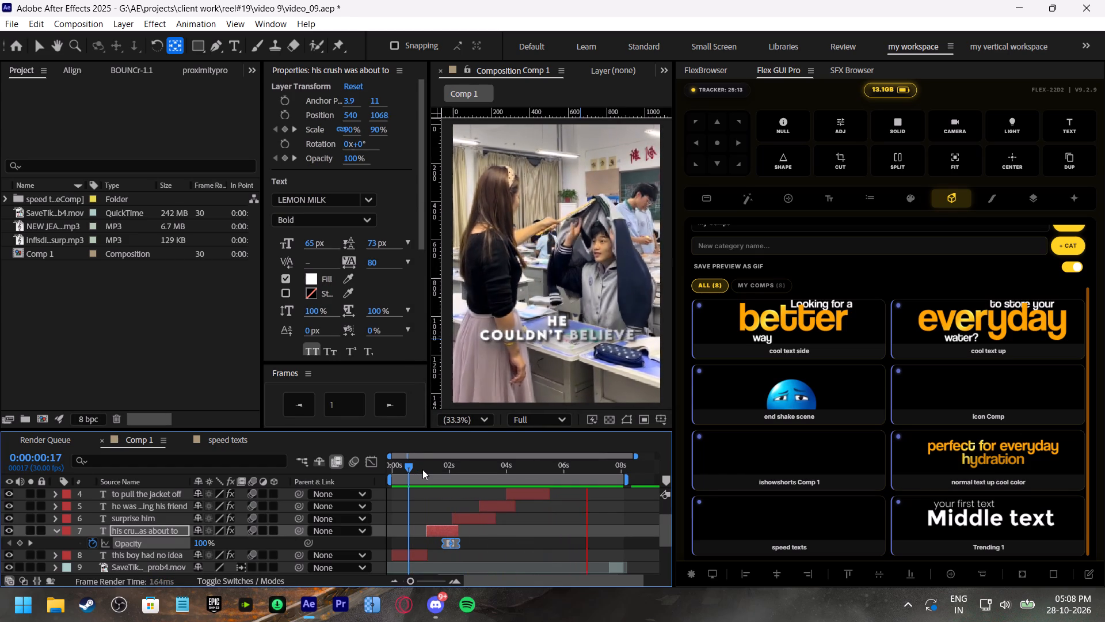
click(422, 469)
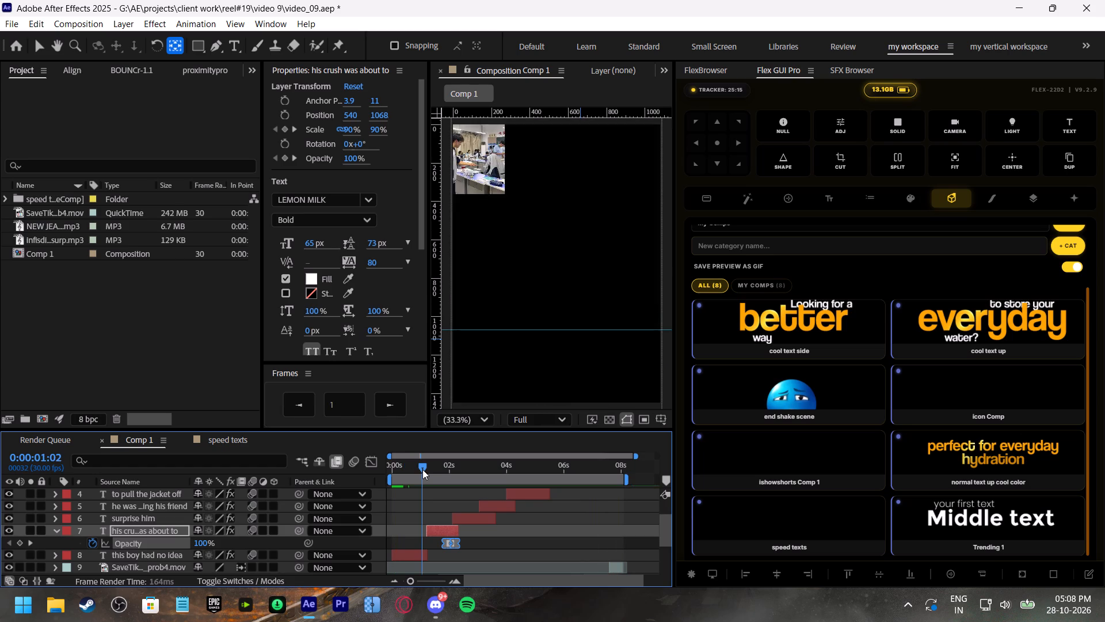
key(ctrl+s)
click(51, 535)
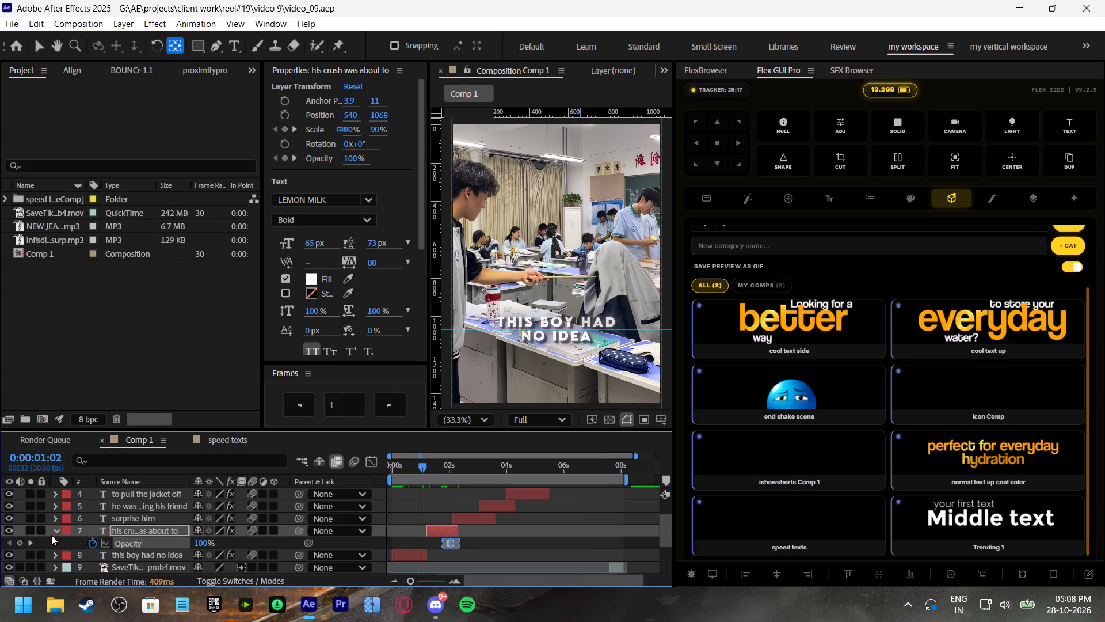
Play the reel's opening from 0:00:00:00 and return to the first frame.
click(421, 580)
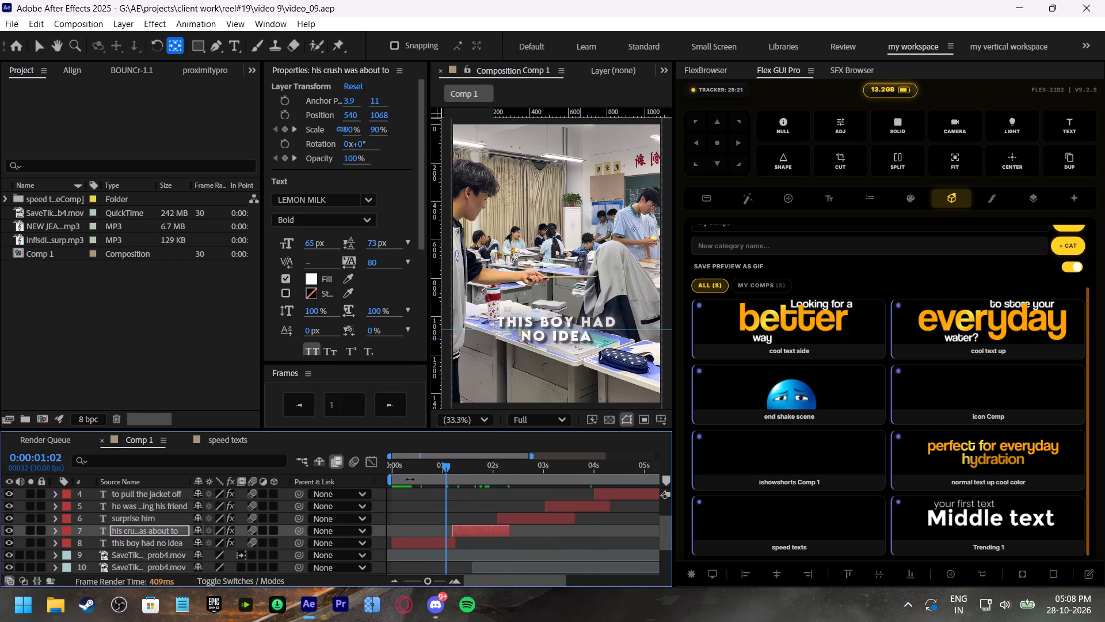
drag(421, 464, 377, 470)
key(space)
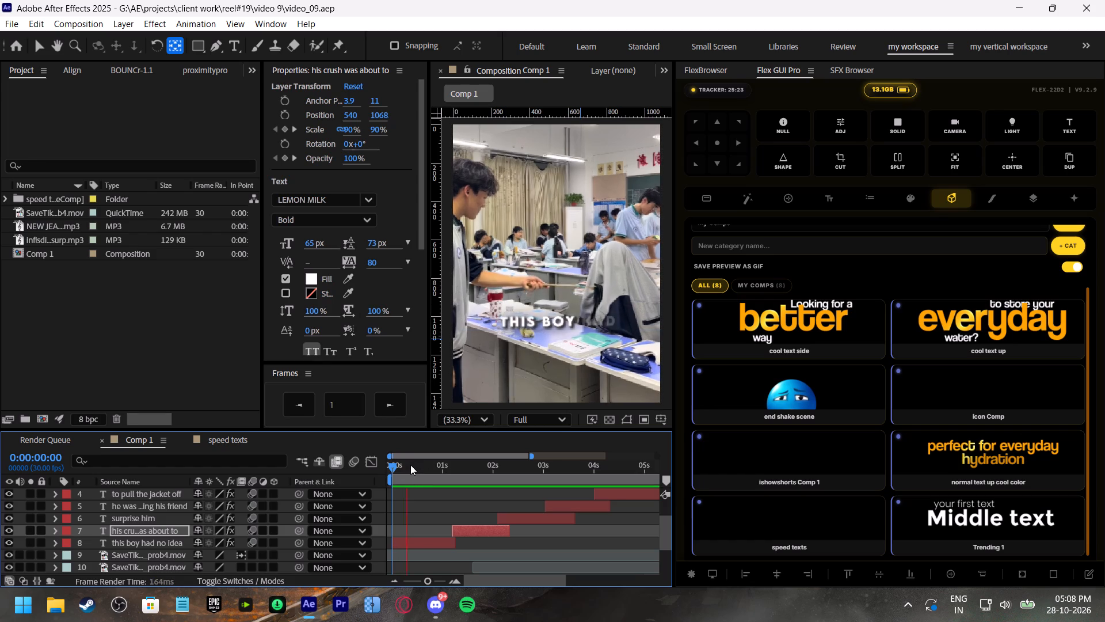
drag(414, 467, 395, 477)
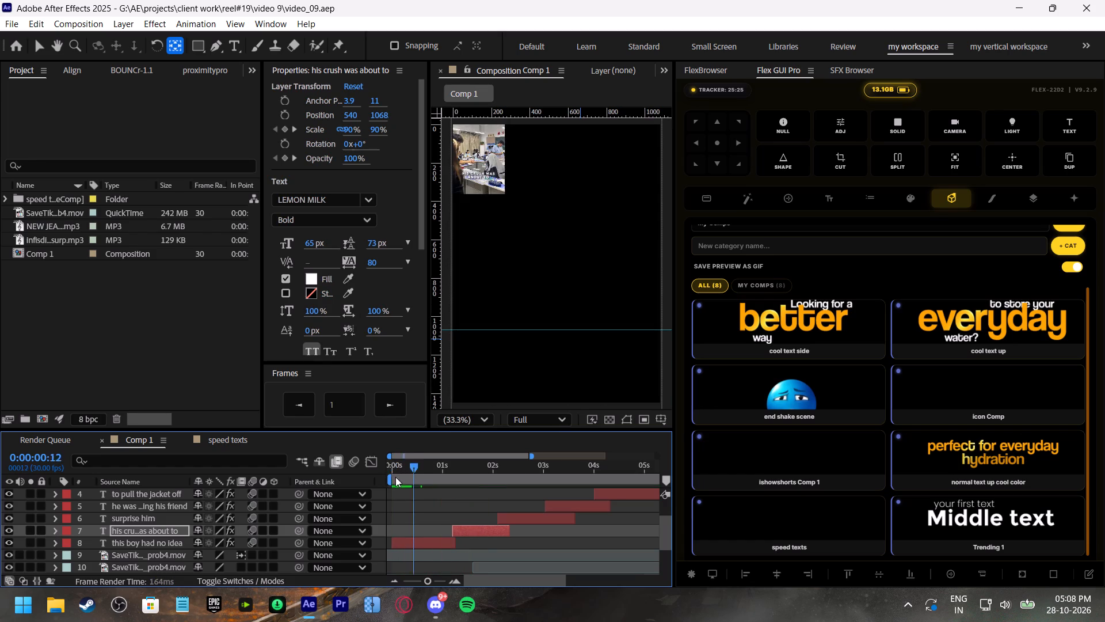
drag(395, 477, 372, 481)
Add a white solid directly above the "this boy had no idea" caption, spanning the same duration as that caption.
click(411, 540)
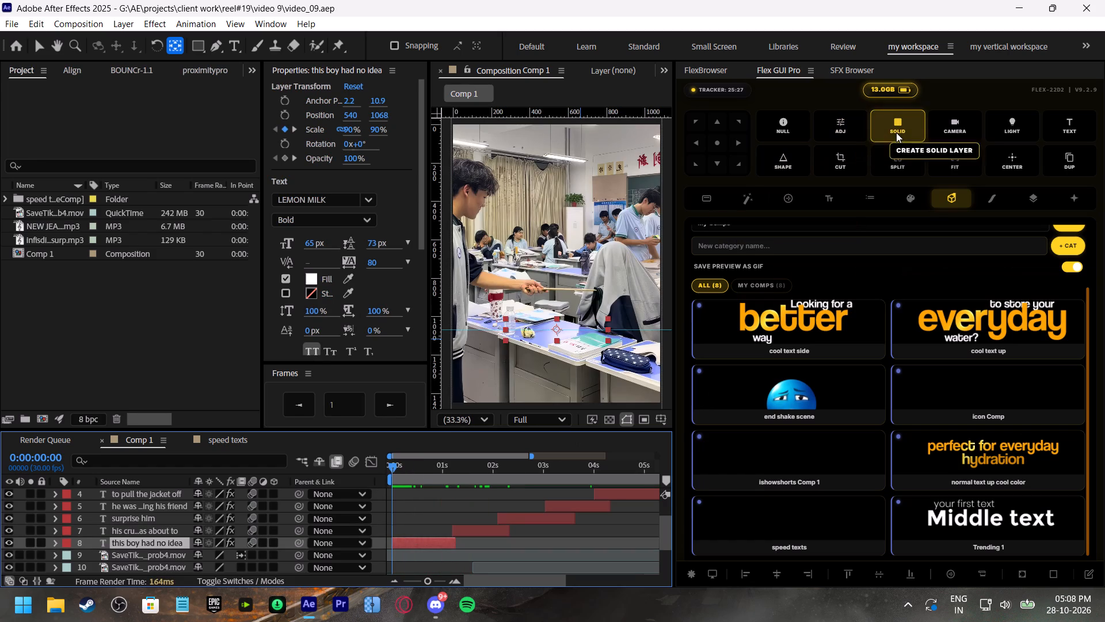
click(896, 132)
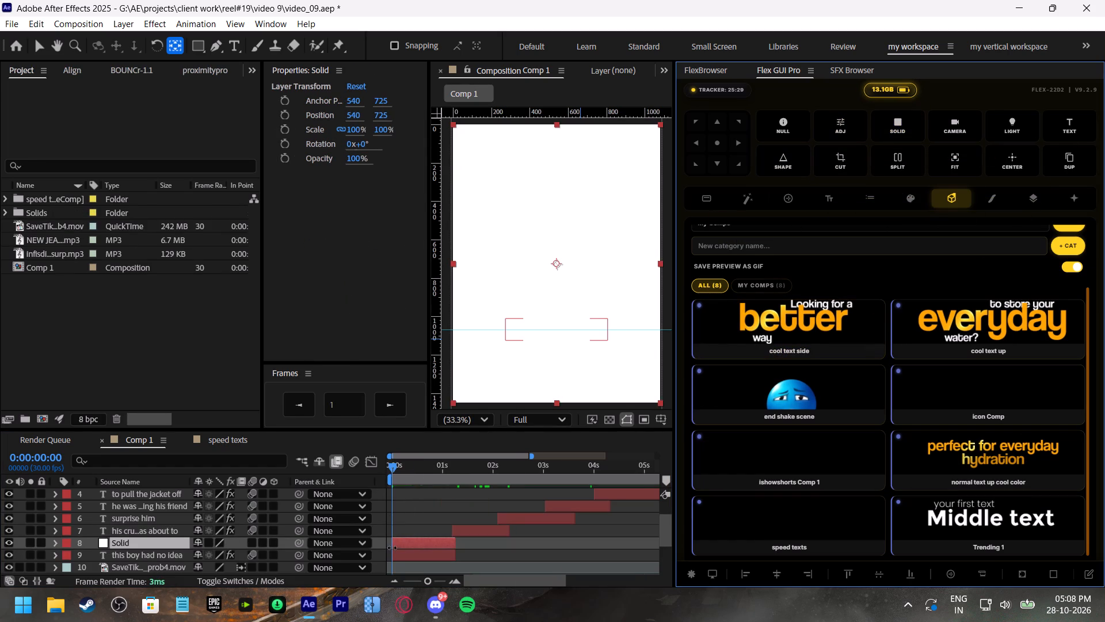
click(406, 553)
click(410, 540)
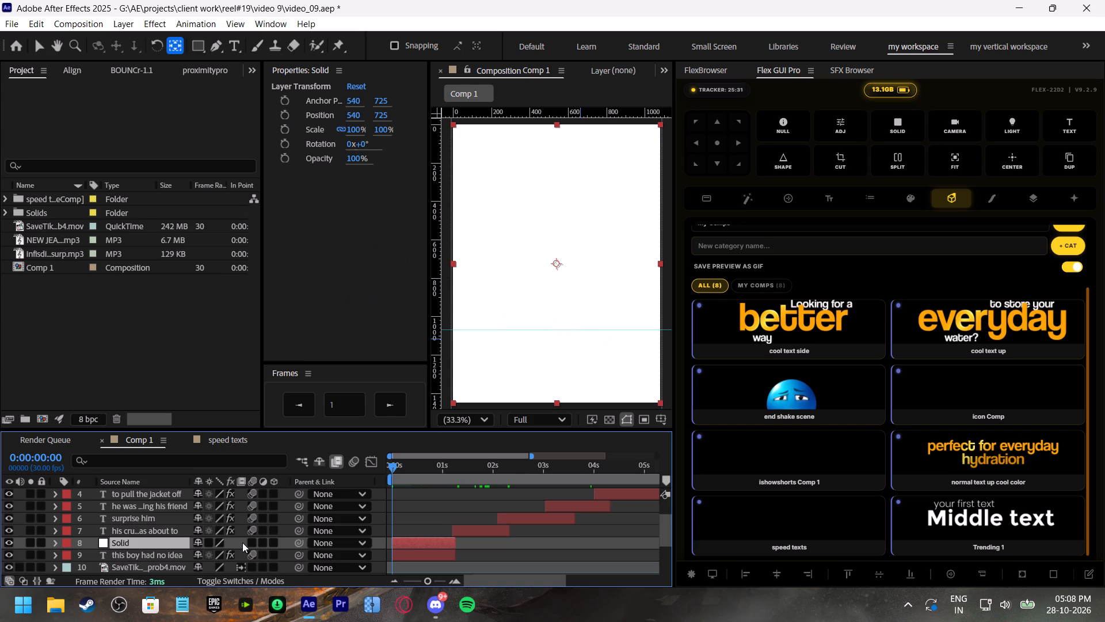
Keyframe the white solid's opacity from 72% at 0:00:00:00 to 0% at 0:00:00:21.
key(v)
key(t)
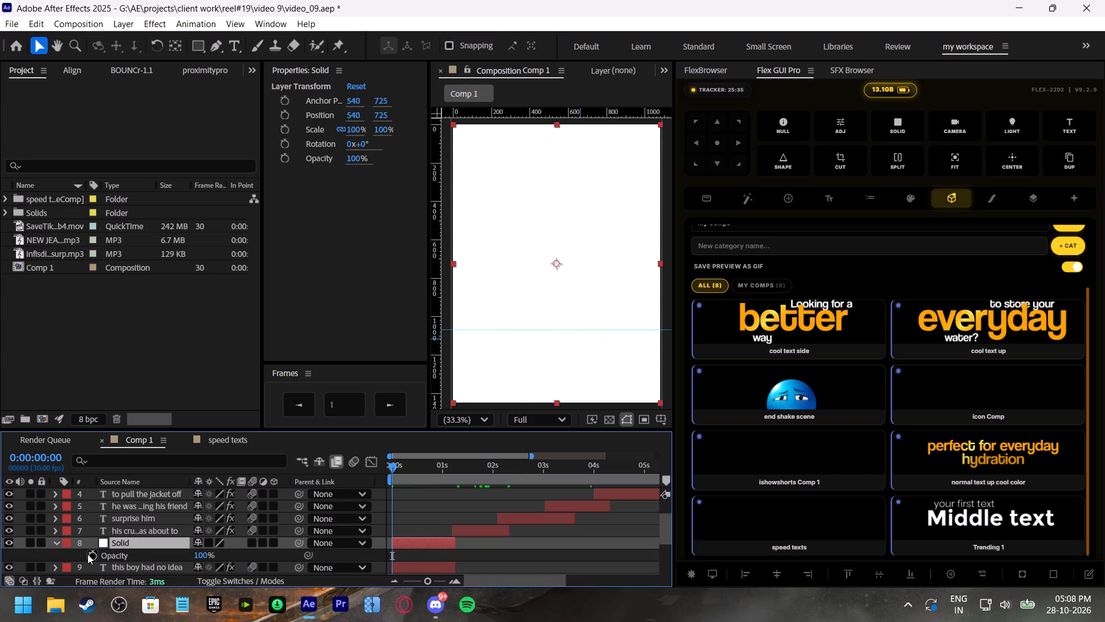
click(92, 556)
drag(198, 556, 177, 555)
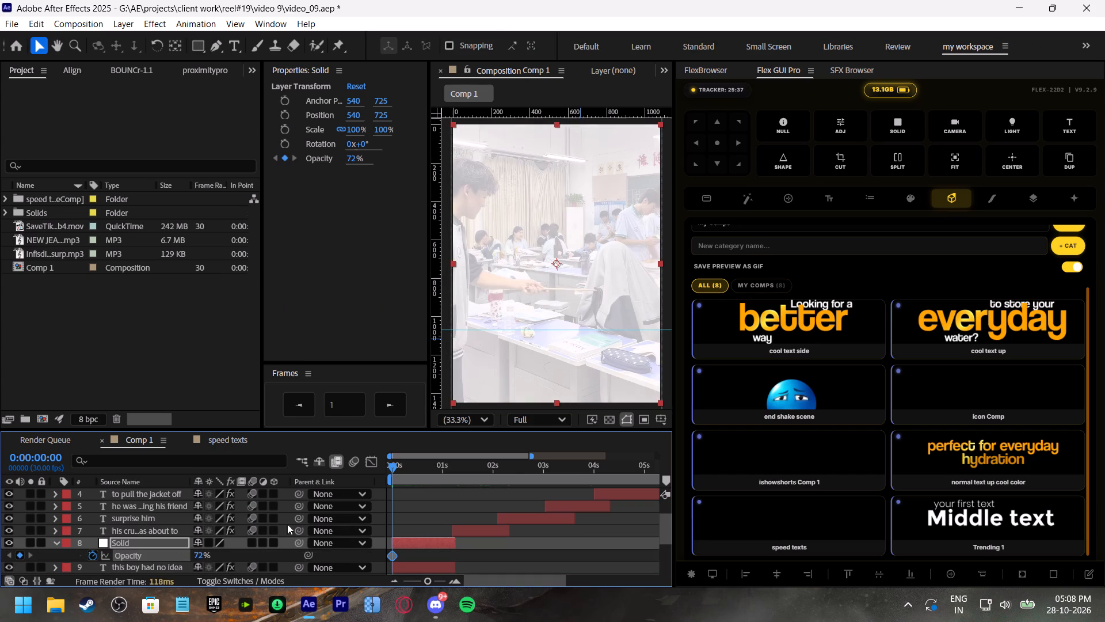
key(space)
drag(421, 468, 427, 470)
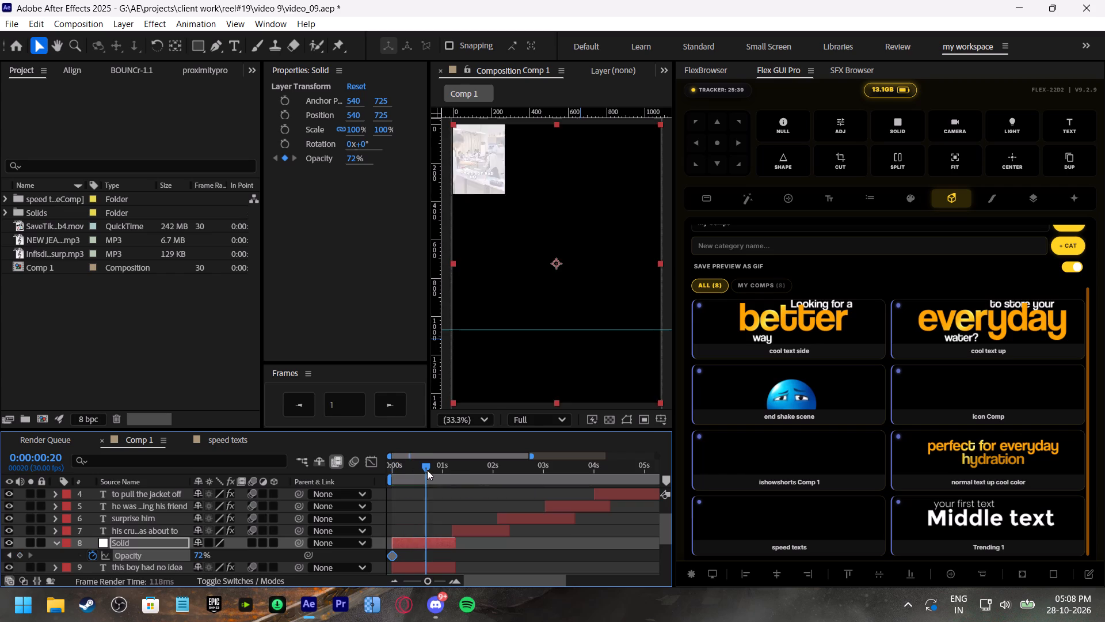
drag(427, 470, 427, 471)
drag(202, 553, 0, 560)
Apply a custom Flex Curve easing, steep at the start and flattening towards the end, to both opacity keyframes of the white solid.
drag(447, 553, 410, 554)
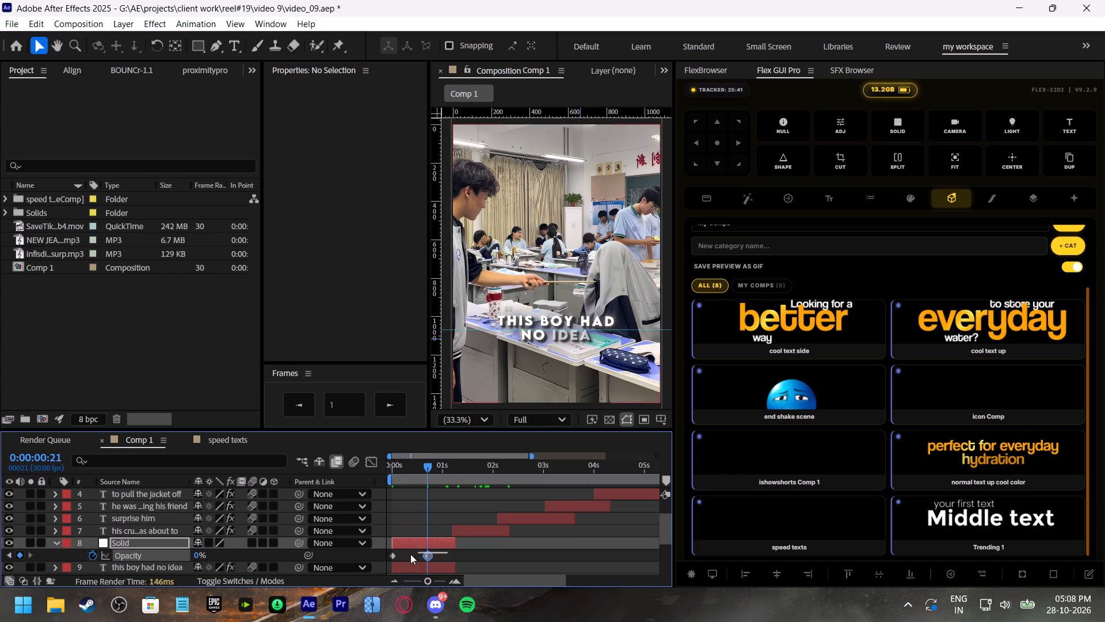
drag(410, 554, 319, 559)
click(995, 201)
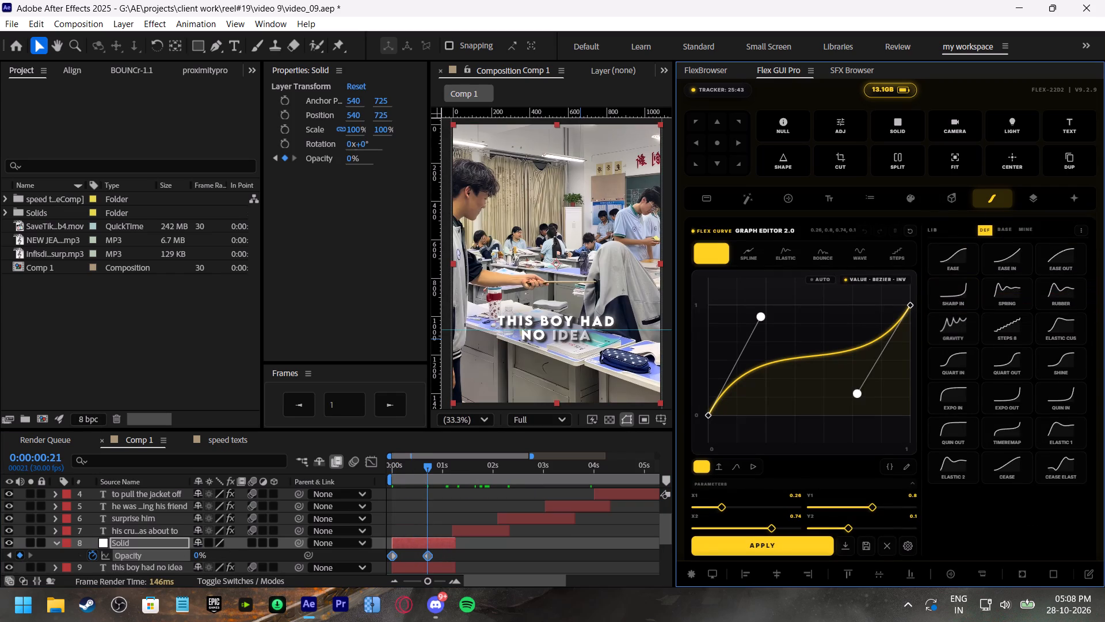
drag(861, 395, 760, 311)
drag(763, 319, 736, 334)
drag(759, 313, 767, 313)
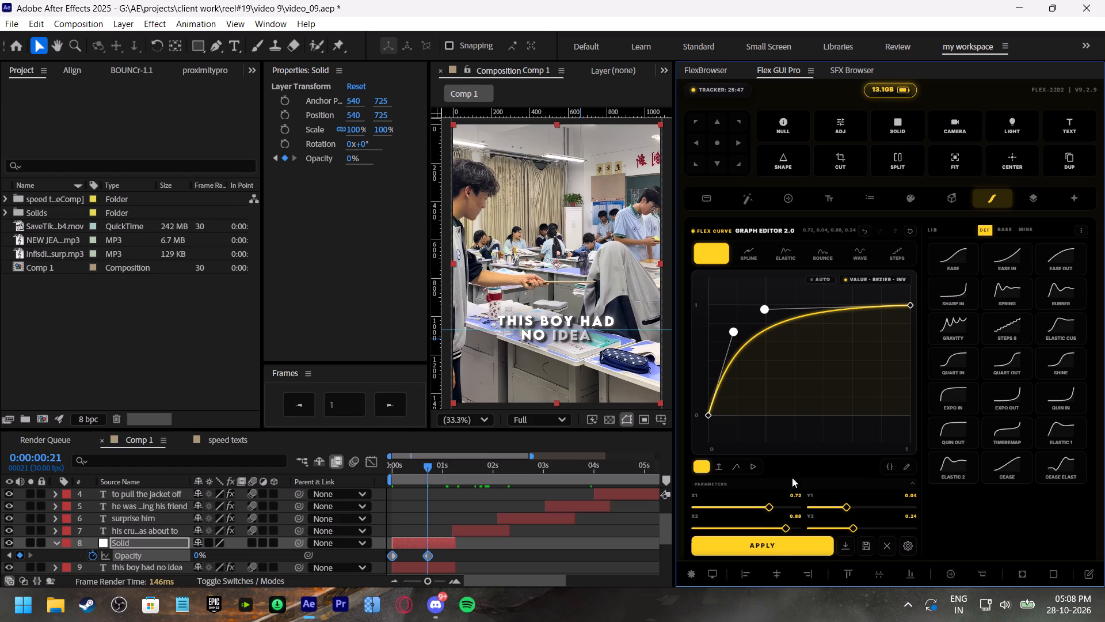
click(769, 544)
Preview the white solid's fade from 0:00:00:00 and check the frame at 0:00:00:16.
drag(435, 468, 338, 484)
key(space)
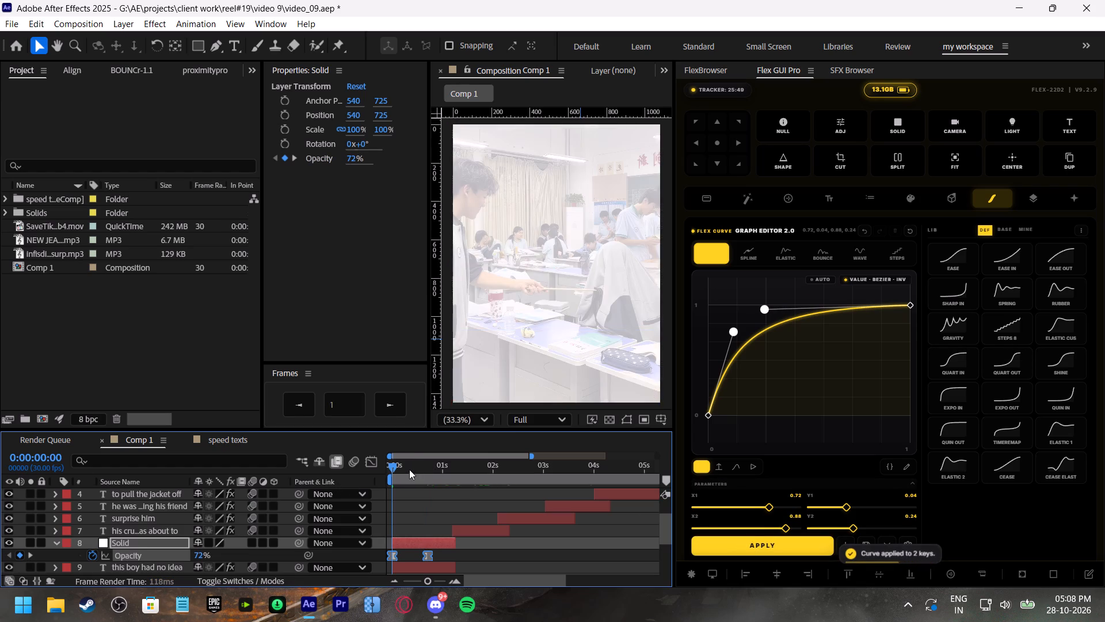
click(428, 455)
click(418, 466)
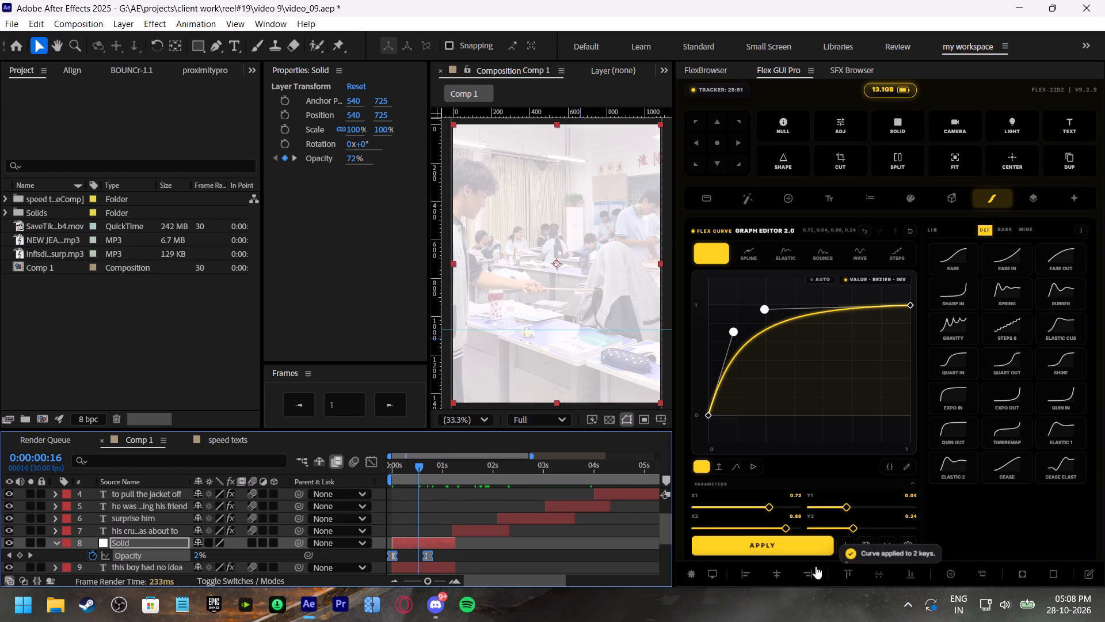
Show the hidden apps in the system tray.
click(912, 602)
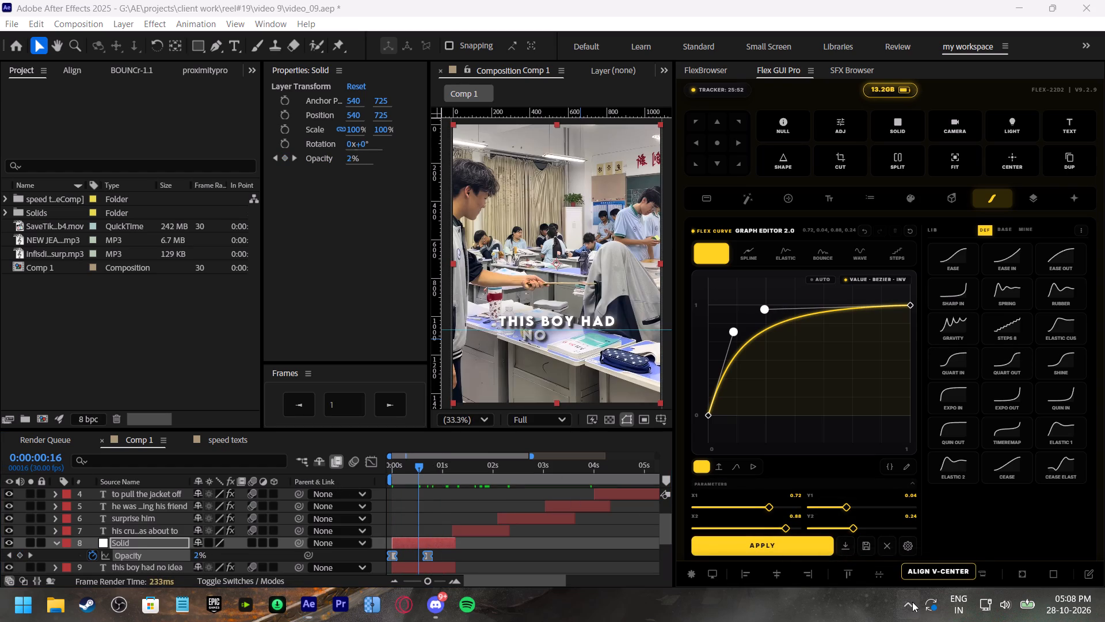
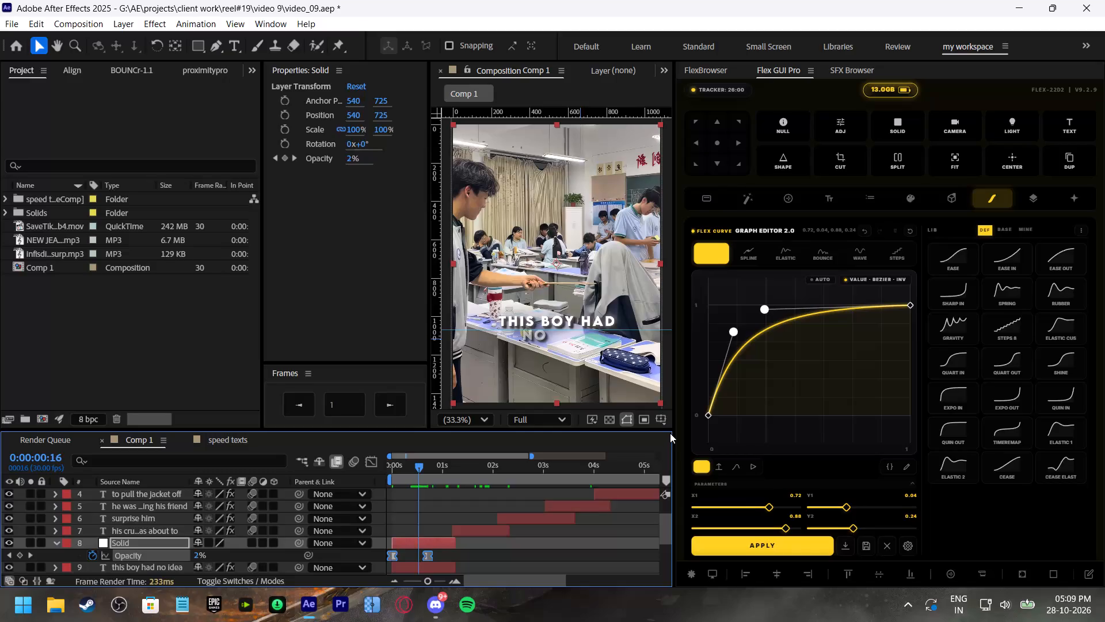
Preview the white solid's fade from 0:00:00:00.
drag(444, 464, 384, 477)
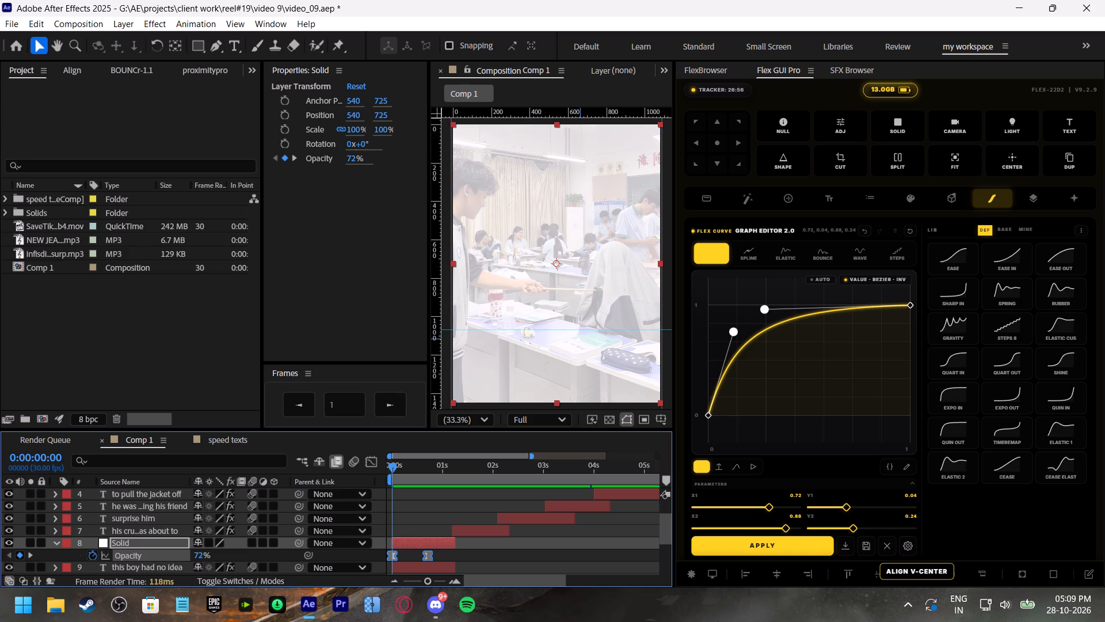
drag(457, 461, 364, 486)
key(space)
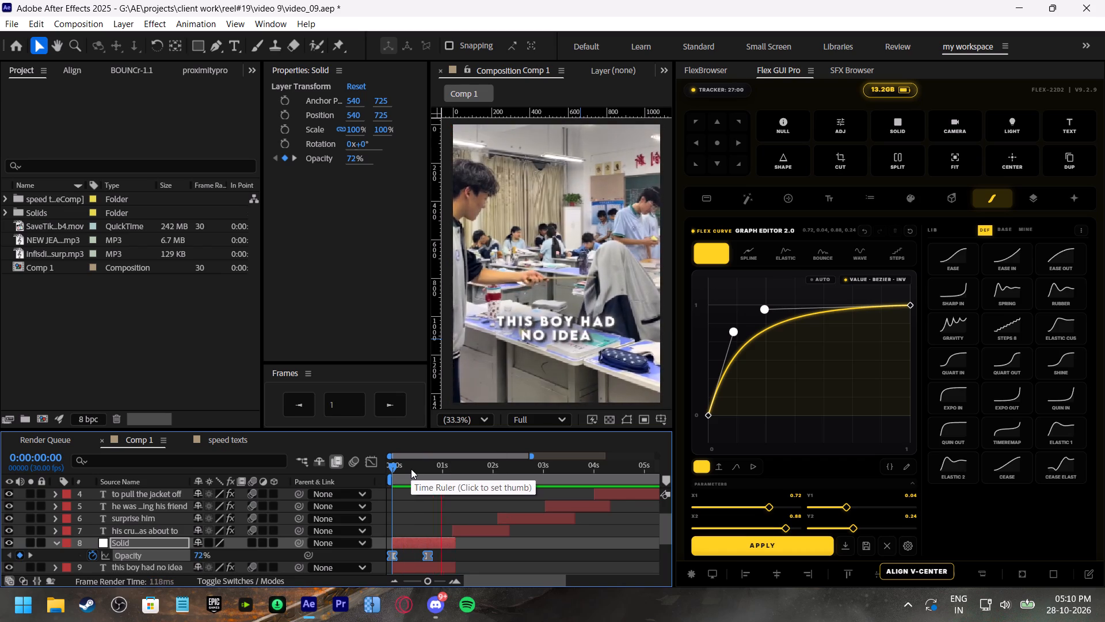
drag(411, 469, 376, 476)
Import red_arrow_PNG85.png from the Speed folder inside AE's projects folder.
double_click(83, 327)
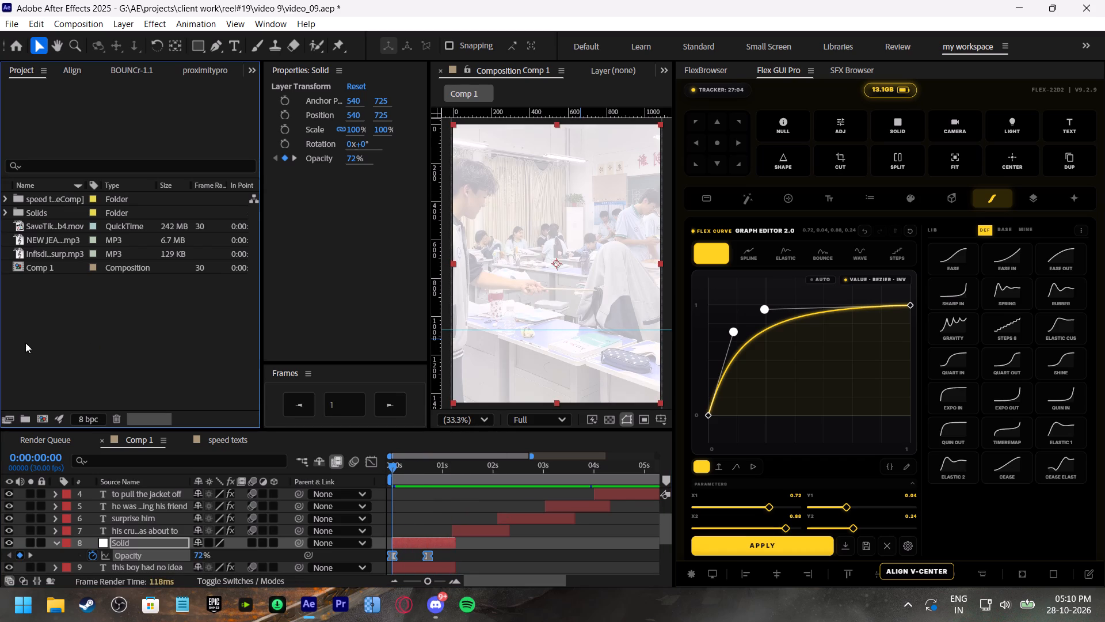
double_click(45, 297)
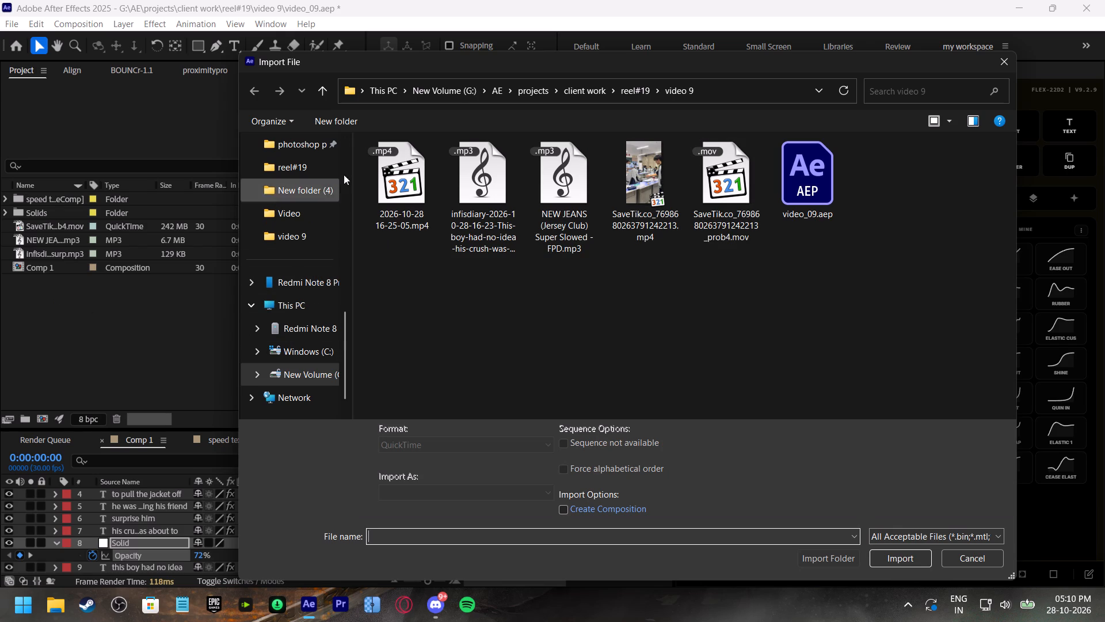
click(540, 93)
scroll(463, 262, down, 1)
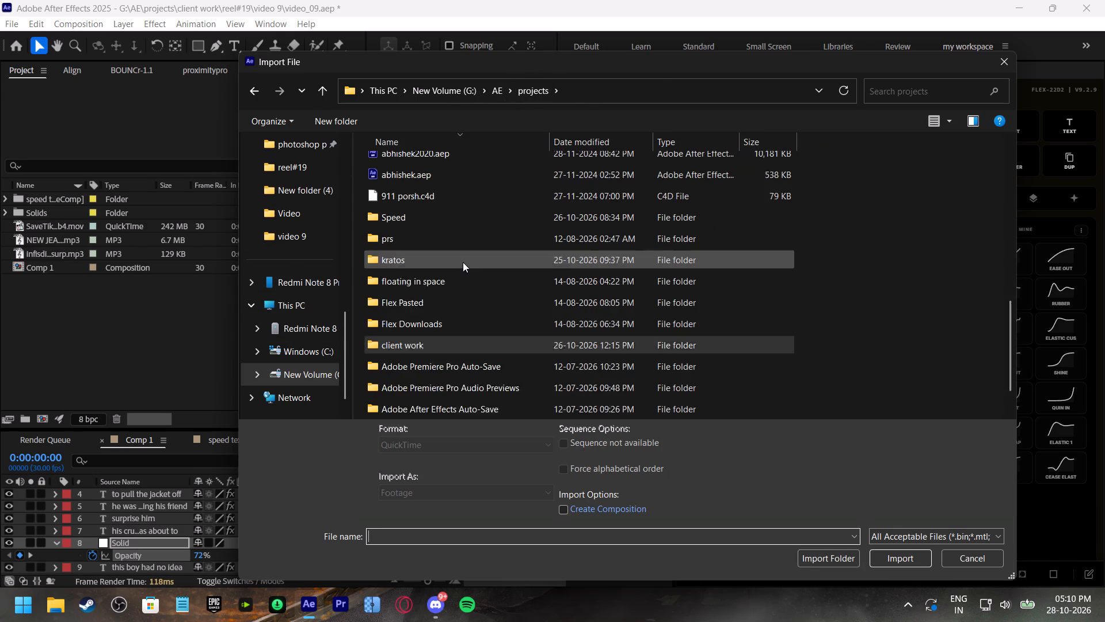
scroll(463, 262, down, 2)
double_click(455, 179)
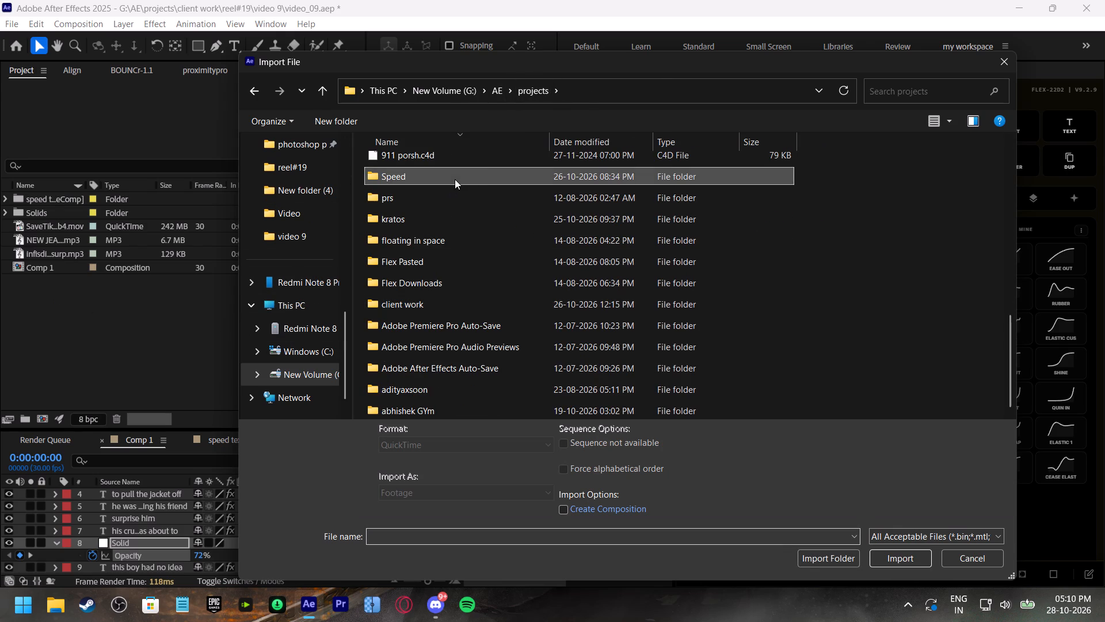
scroll(831, 365, down, 1)
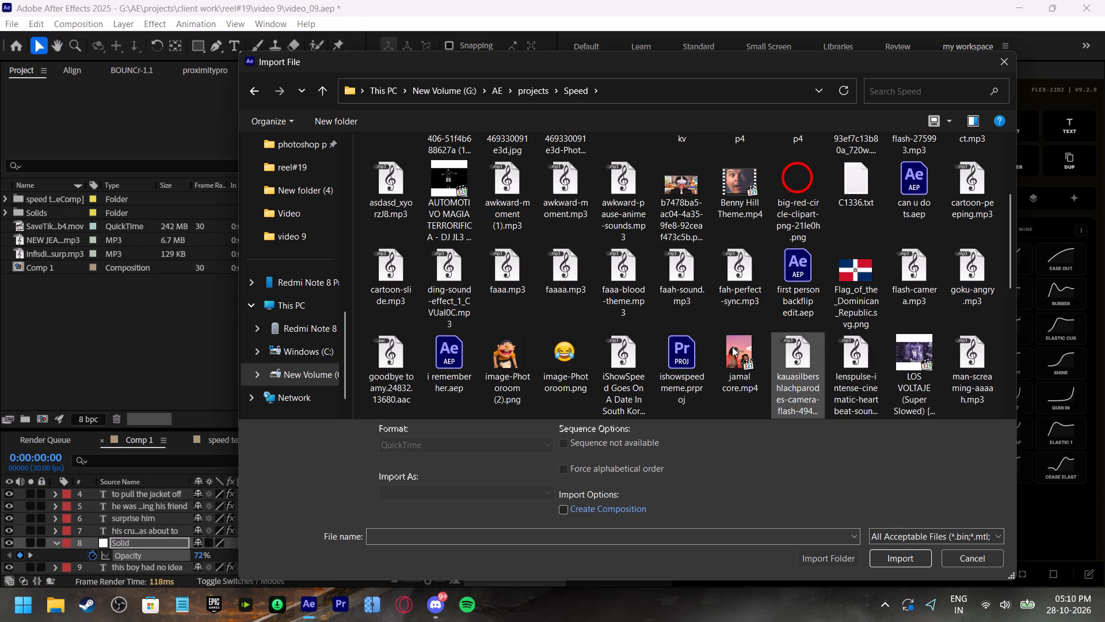
scroll(728, 350, down, 1)
click(851, 278)
click(919, 551)
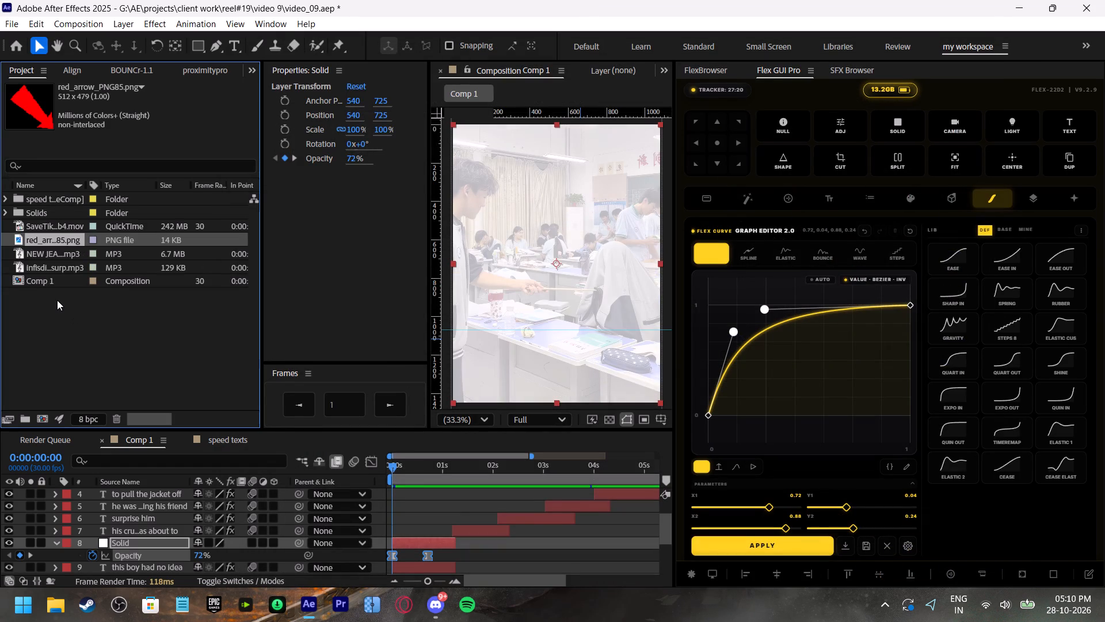
Place the red arrow image in Comp 1 as the topmost layer, above all the captions.
click(57, 300)
drag(62, 236, 406, 491)
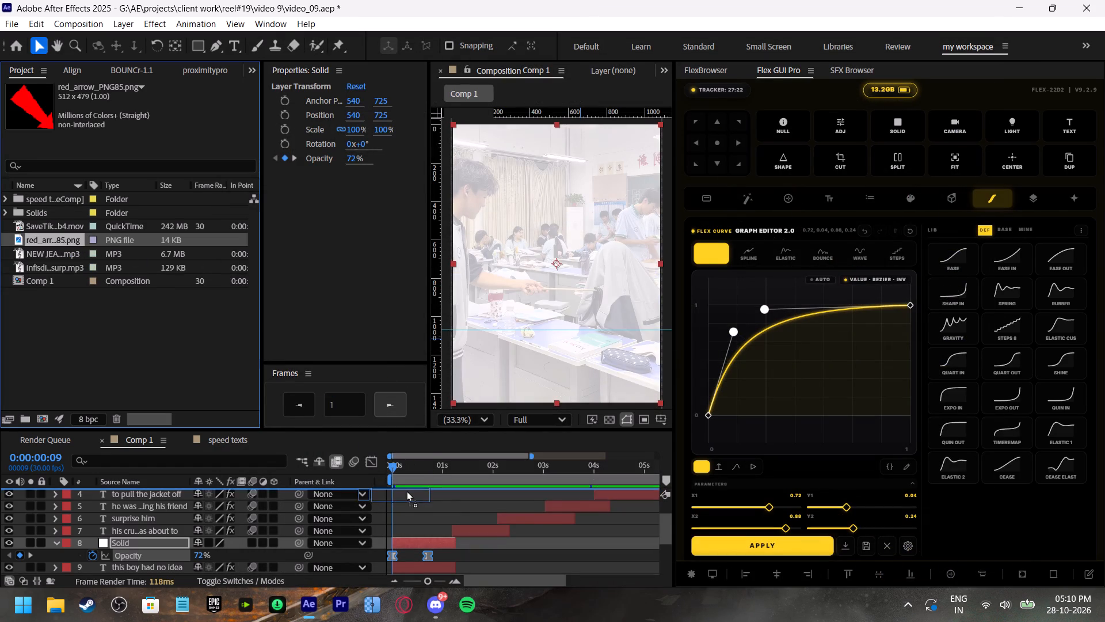
drag(406, 491, 406, 491)
drag(431, 496, 414, 496)
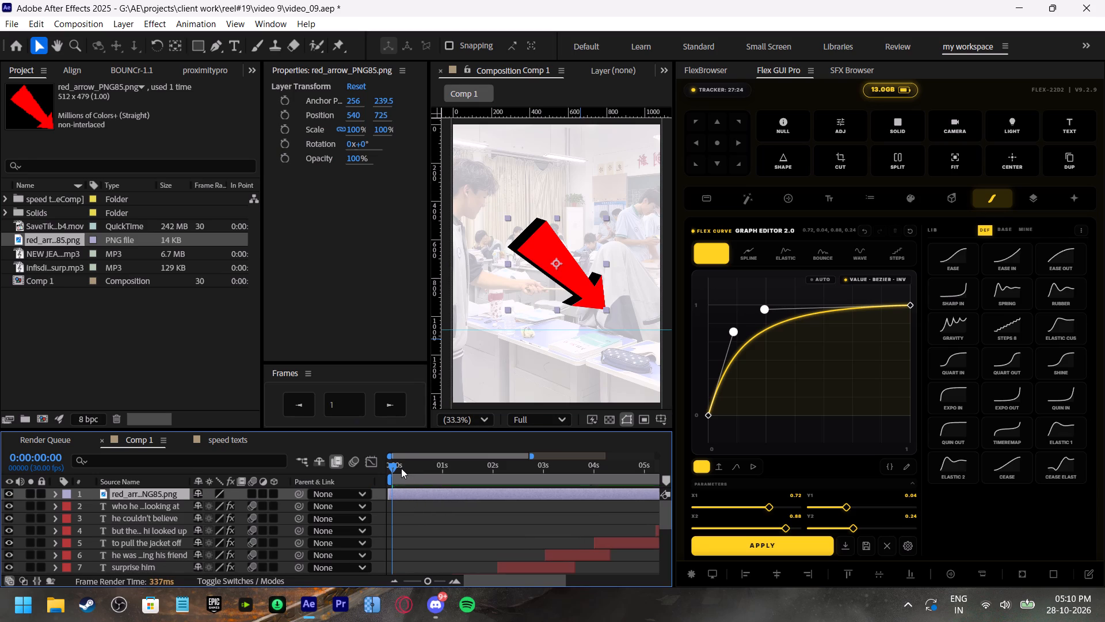
Rotate the red arrow to about 34° so it points mostly downward, working at 0:00:00:09.
drag(401, 468, 408, 475)
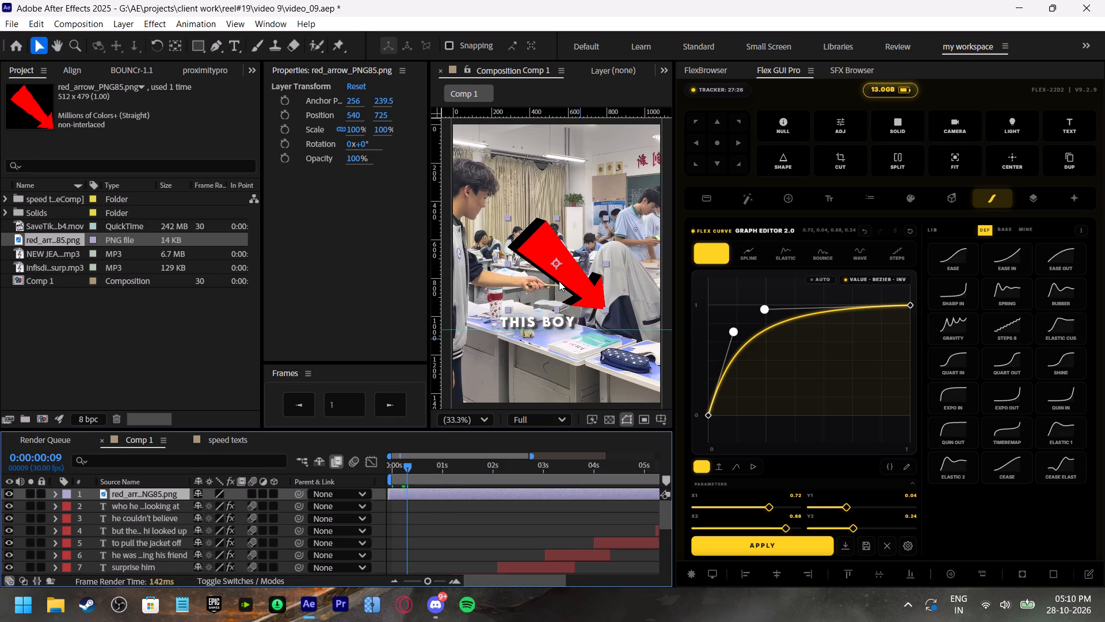
key(v)
key(w)
drag(535, 229, 549, 227)
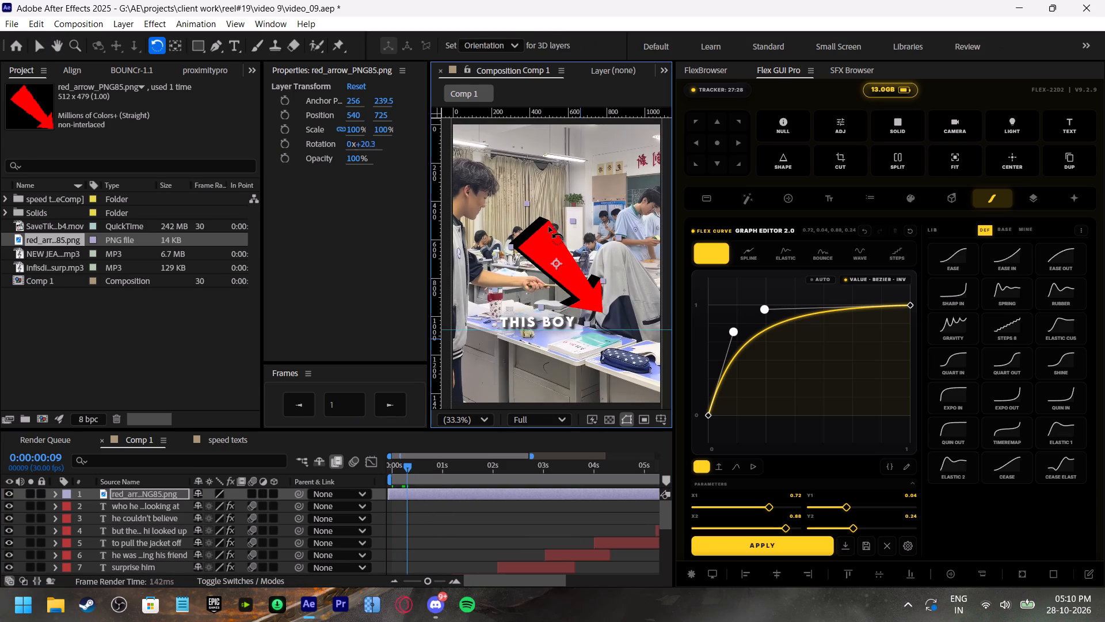
drag(549, 227, 558, 227)
key(v)
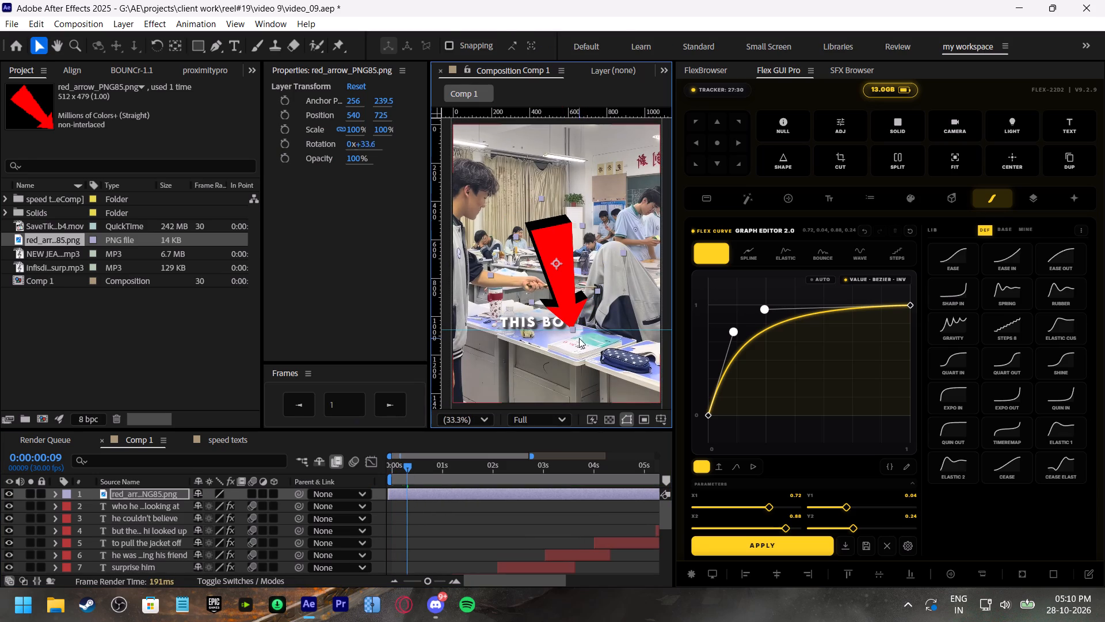
Scale the red arrow down to about 42% and move it above the jacket-covered student, at about 825, 368.
drag(623, 254, 582, 244)
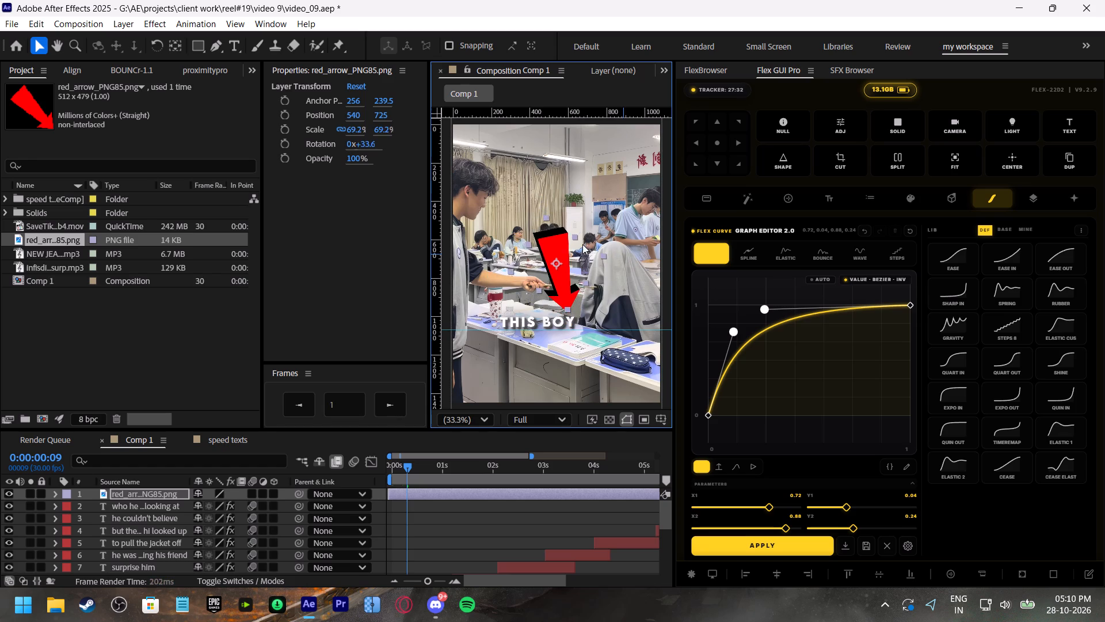
drag(582, 244, 573, 244)
drag(558, 261, 600, 200)
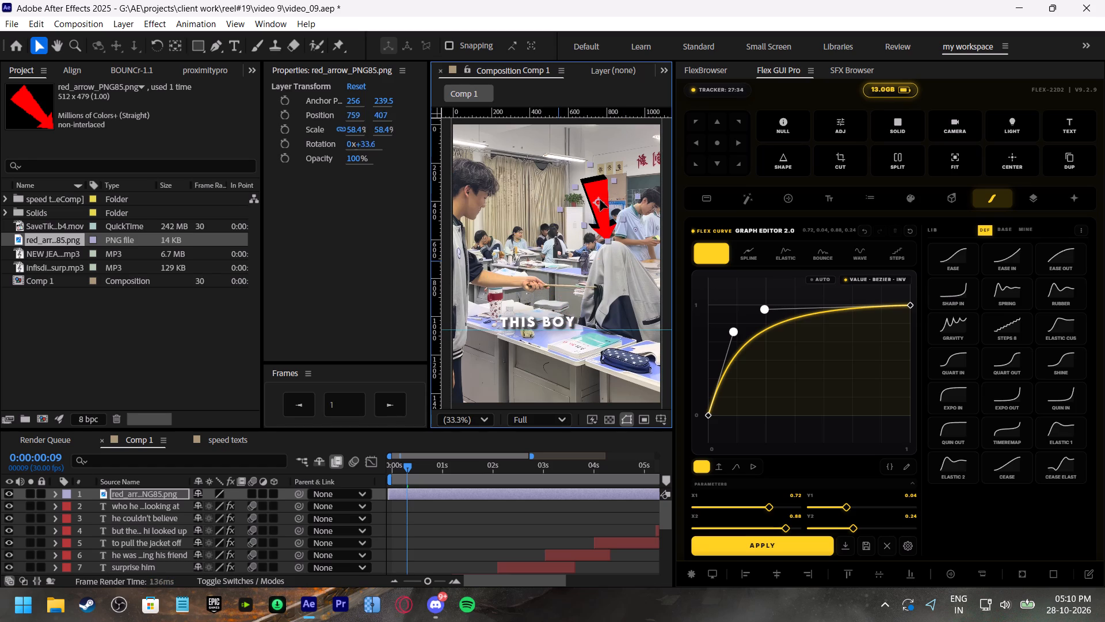
drag(600, 200, 603, 195)
drag(641, 192, 622, 188)
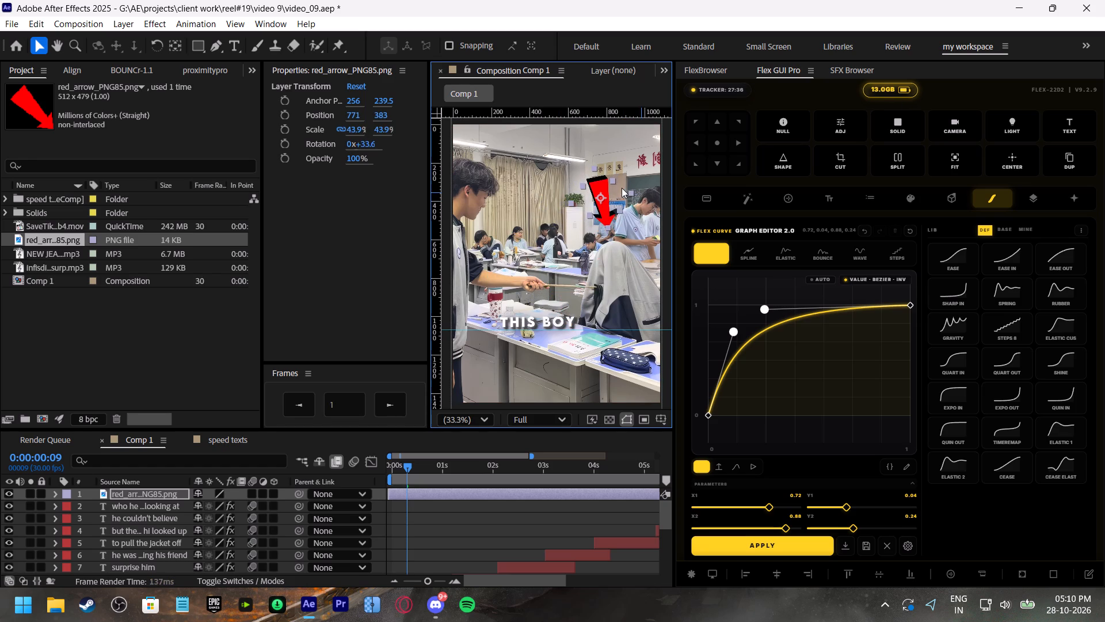
drag(622, 188, 620, 188)
drag(596, 201, 606, 202)
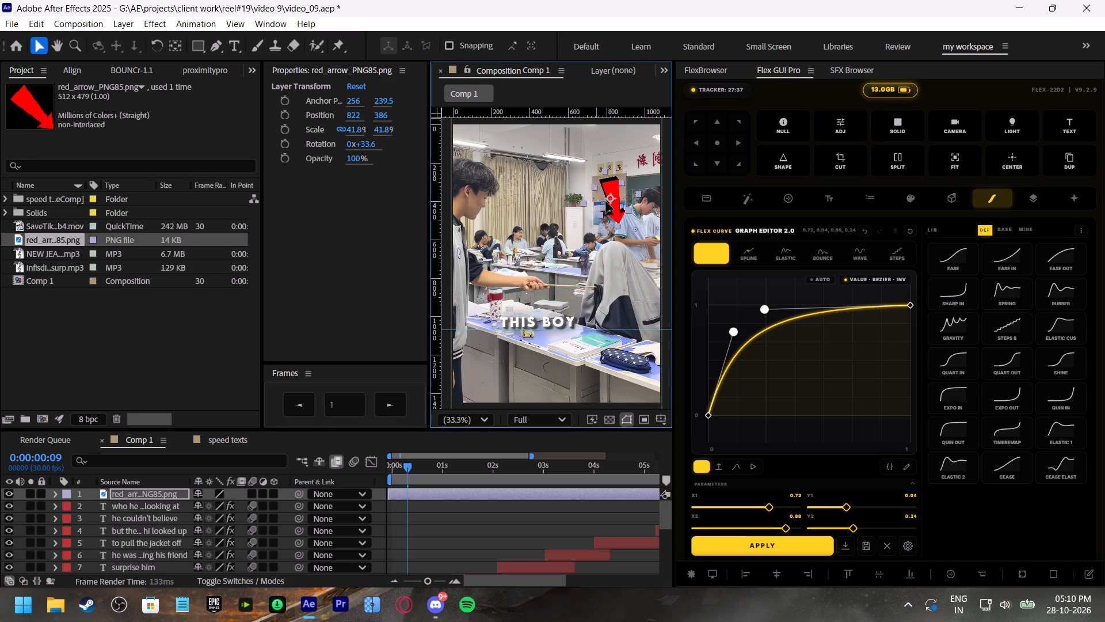
drag(606, 202, 605, 203)
drag(605, 203, 580, 210)
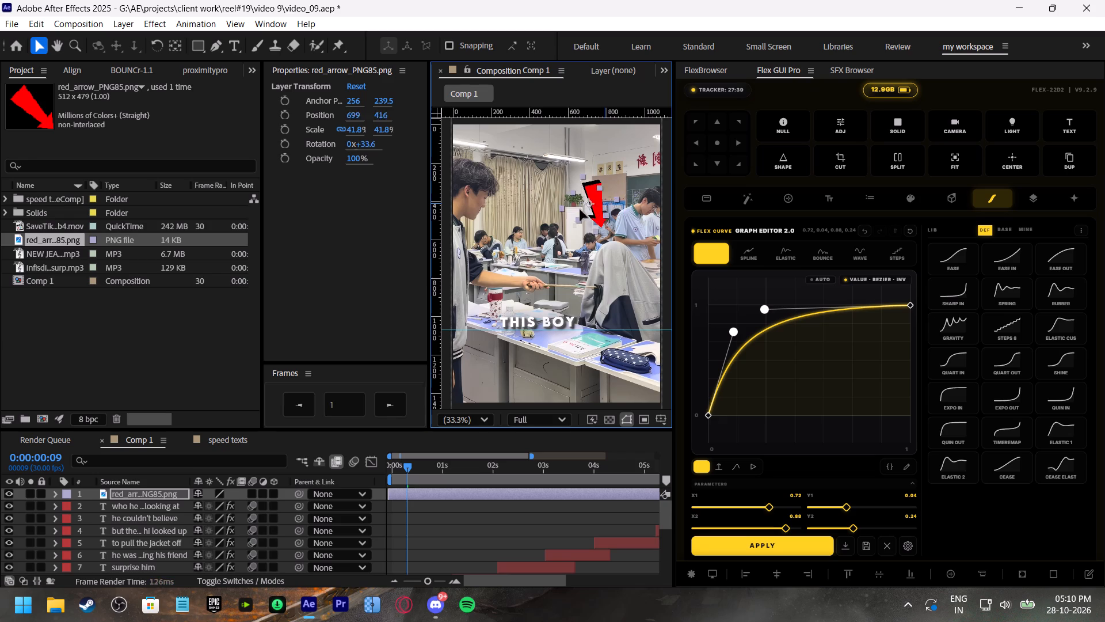
drag(580, 210, 607, 198)
Fine-tune the red arrow to about 41° rotation and a position of about 846, 380.
key(w)
click(611, 179)
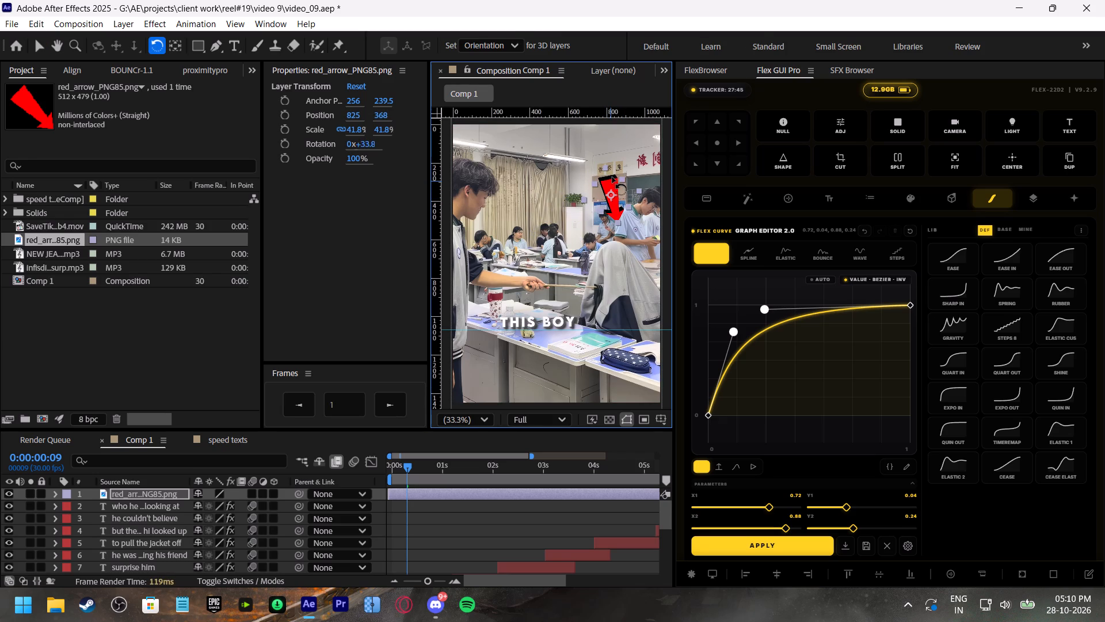
key(v)
click(614, 198)
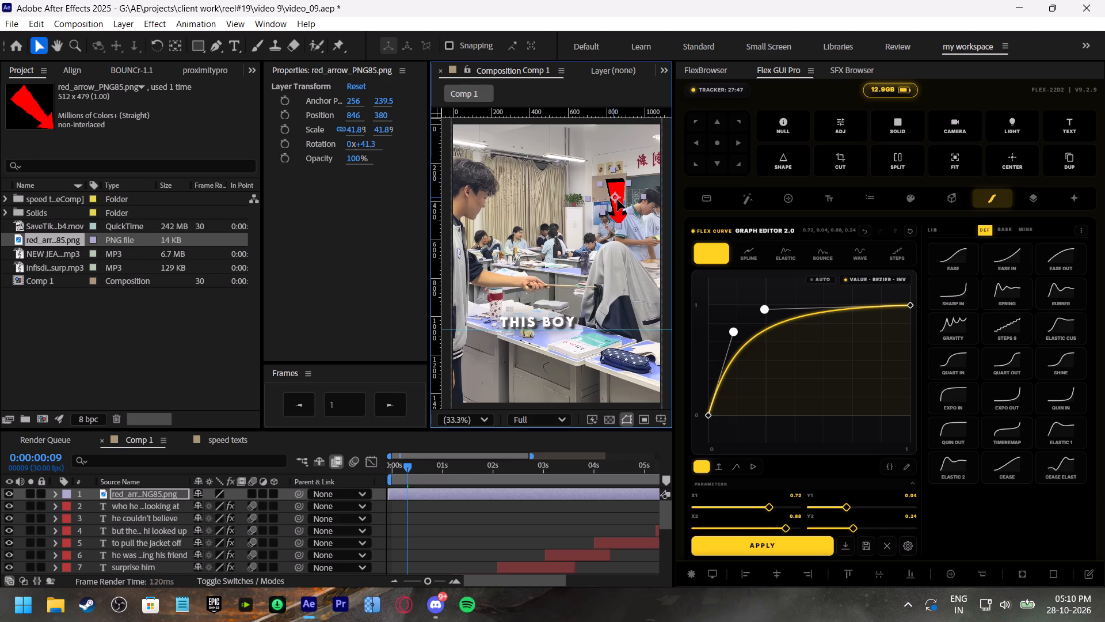
Set starting keyframes for the red arrow's position, opacity and rotation at 0:00:00:00.
drag(411, 471, 369, 477)
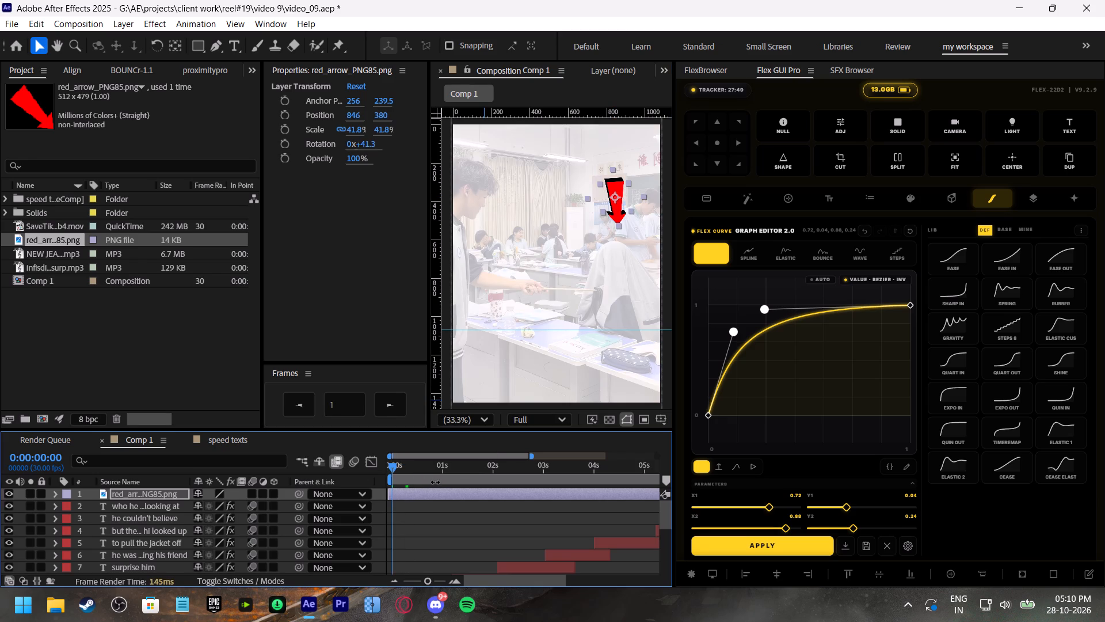
key(p)
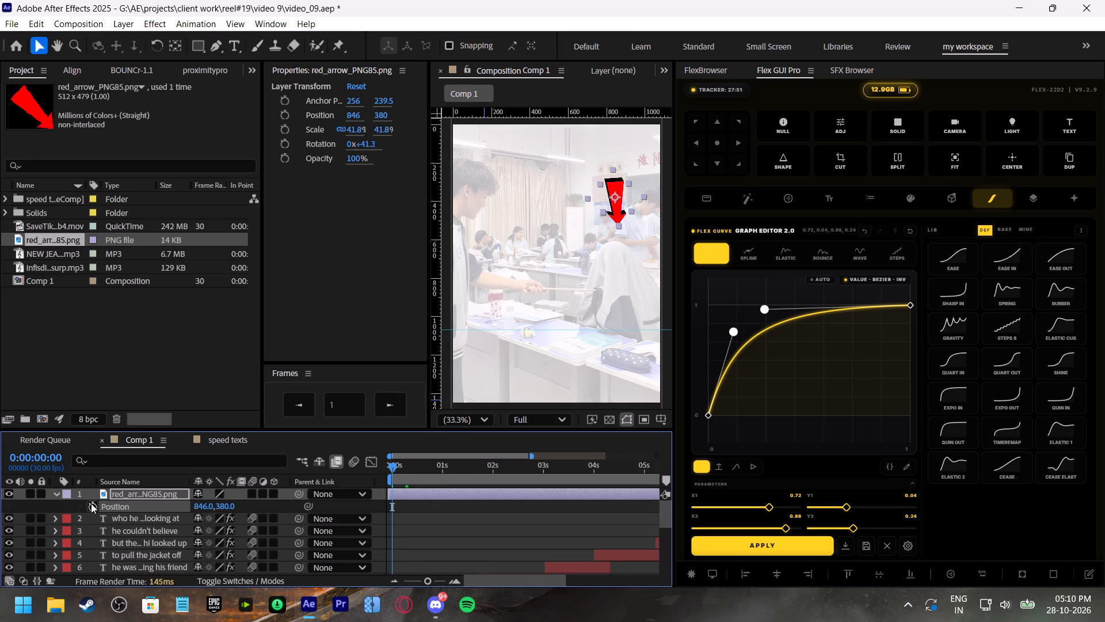
click(91, 504)
key(t)
click(91, 504)
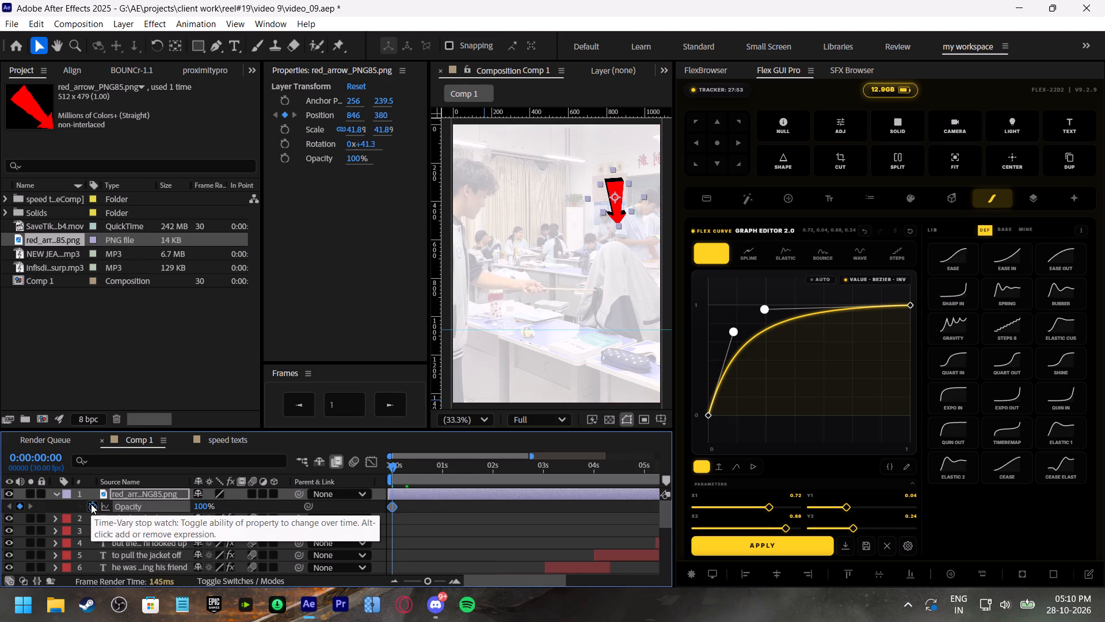
key(r)
click(91, 504)
key(u)
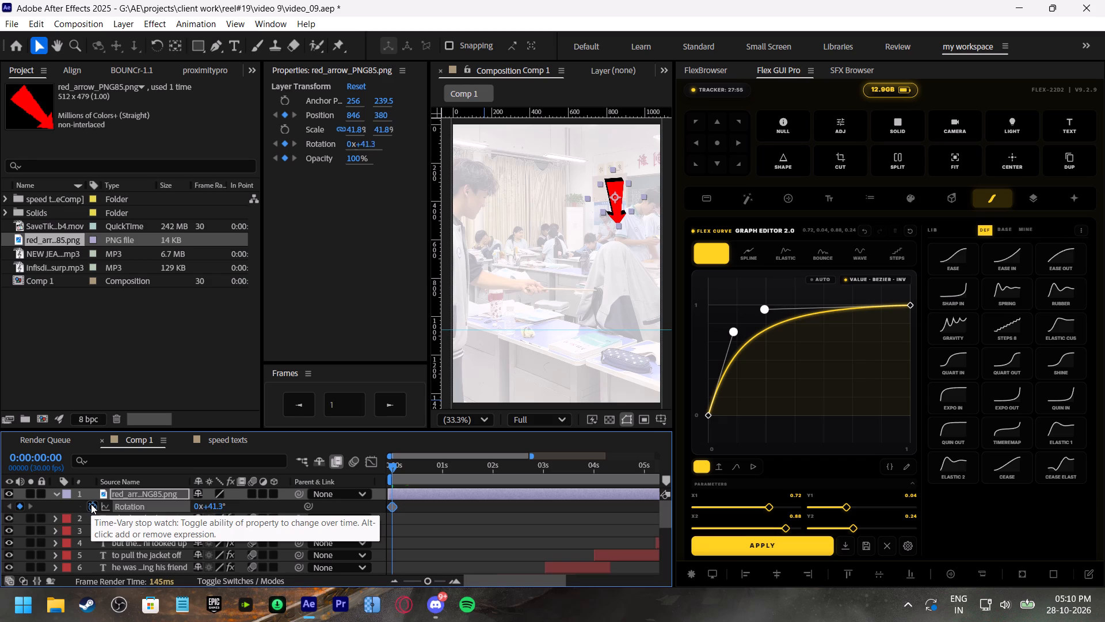
At 0:00:01:01, keyframe the red arrow's position at about 456, 887 and its rotation at about -37.7°.
key(space)
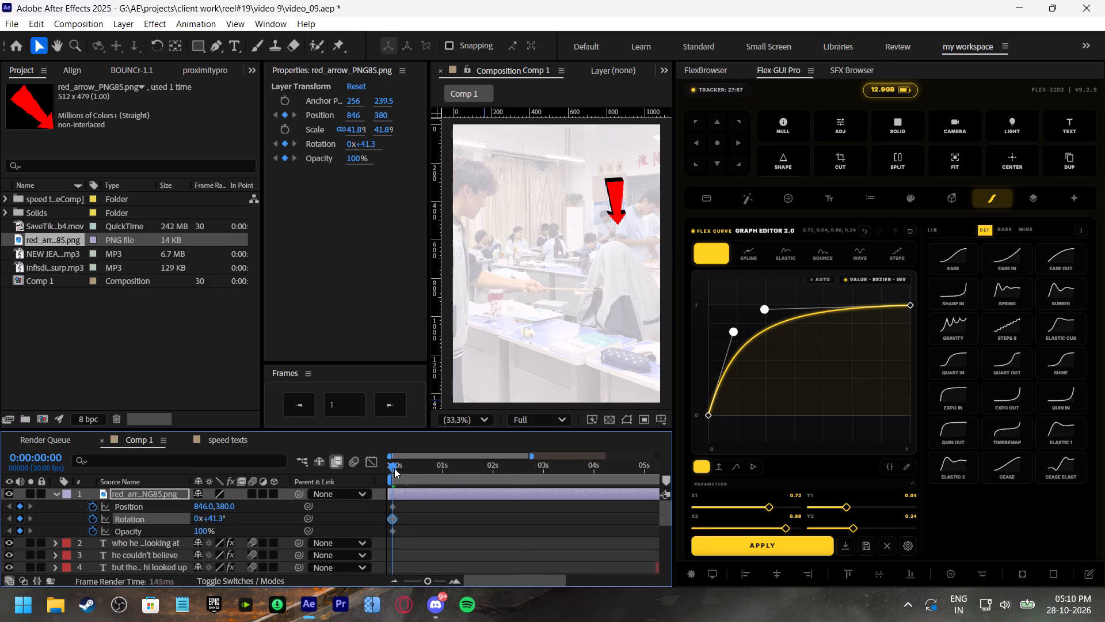
drag(431, 469, 379, 471)
key(space)
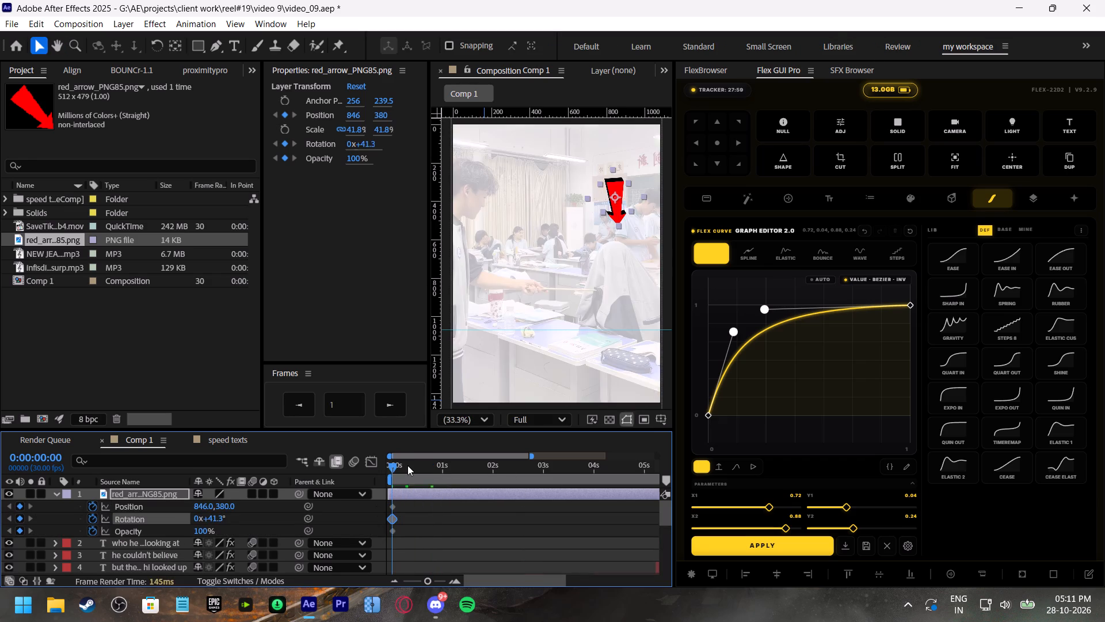
drag(439, 475, 411, 477)
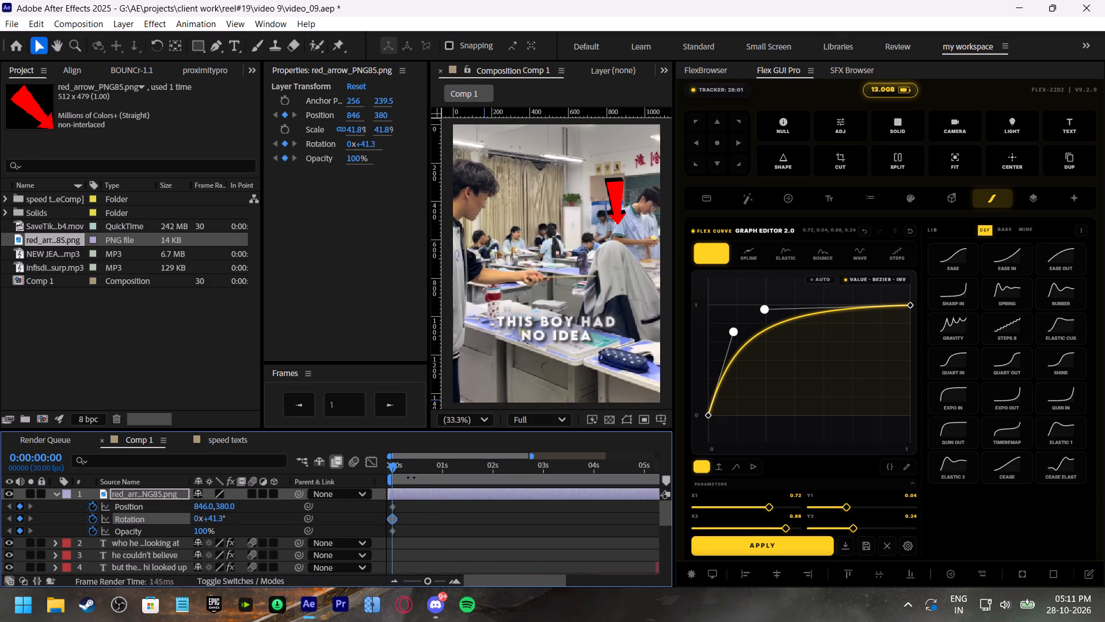
drag(411, 477, 410, 477)
drag(435, 465, 444, 471)
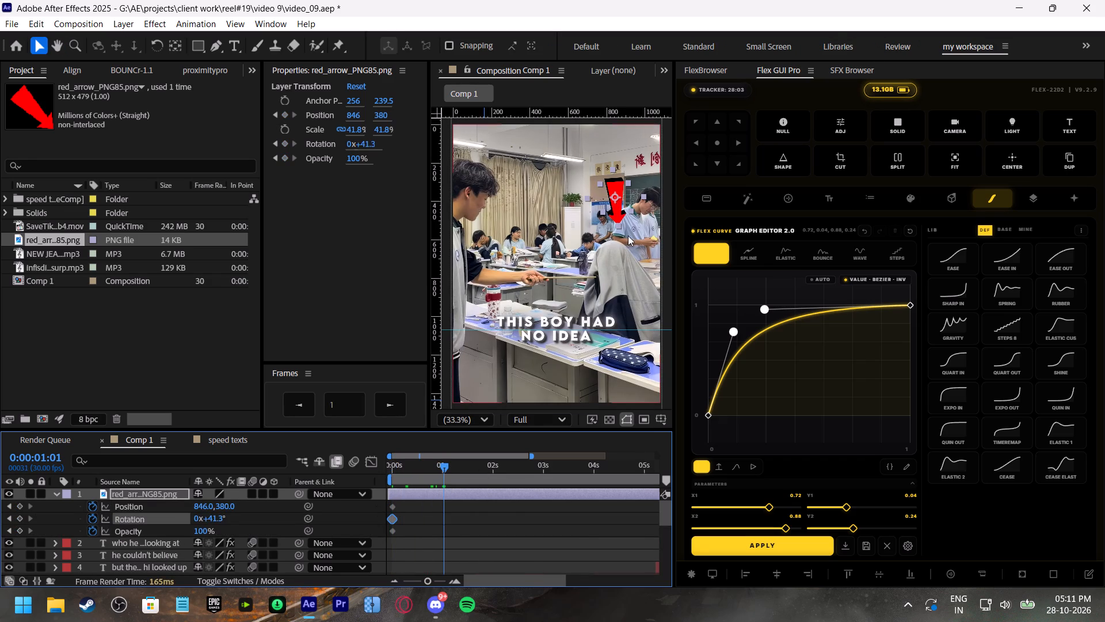
drag(612, 198, 551, 274)
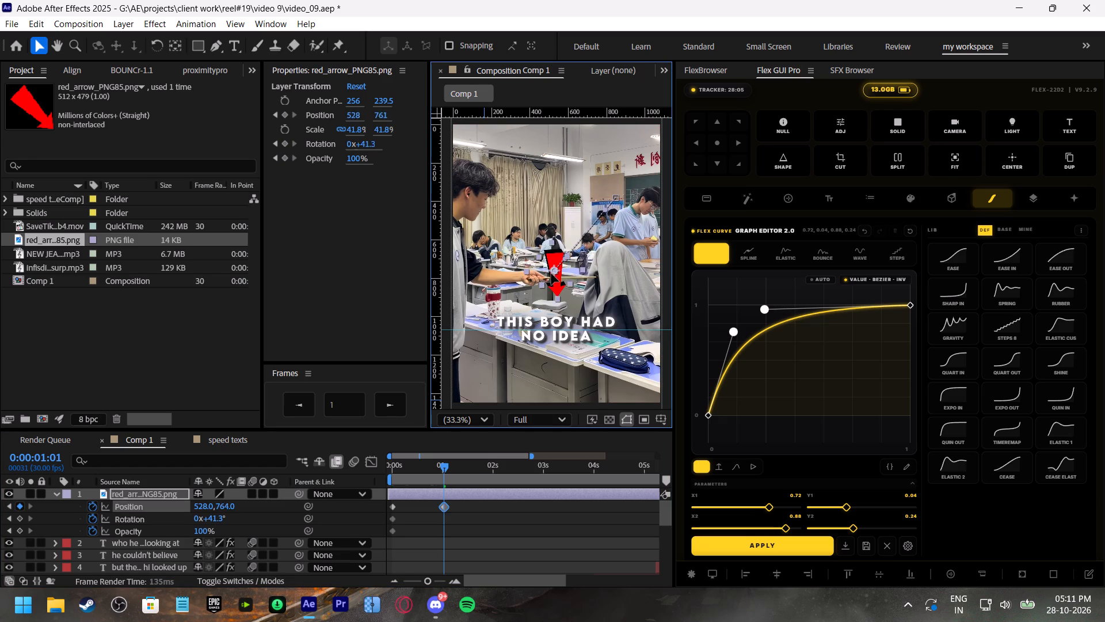
drag(551, 274, 554, 275)
drag(219, 516, 216, 516)
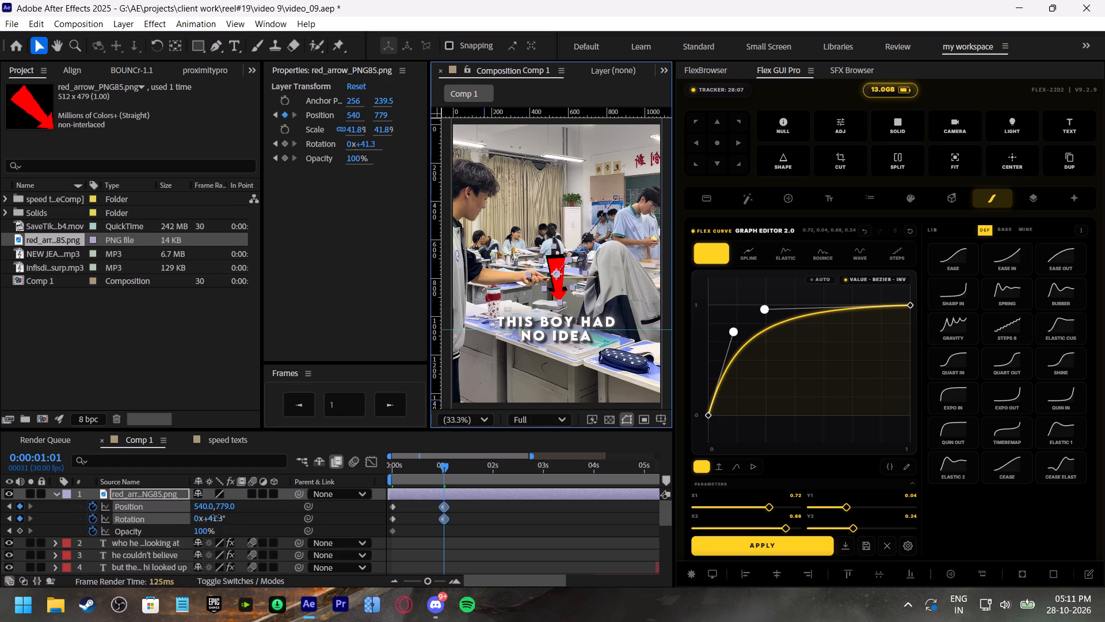
drag(216, 516, 154, 506)
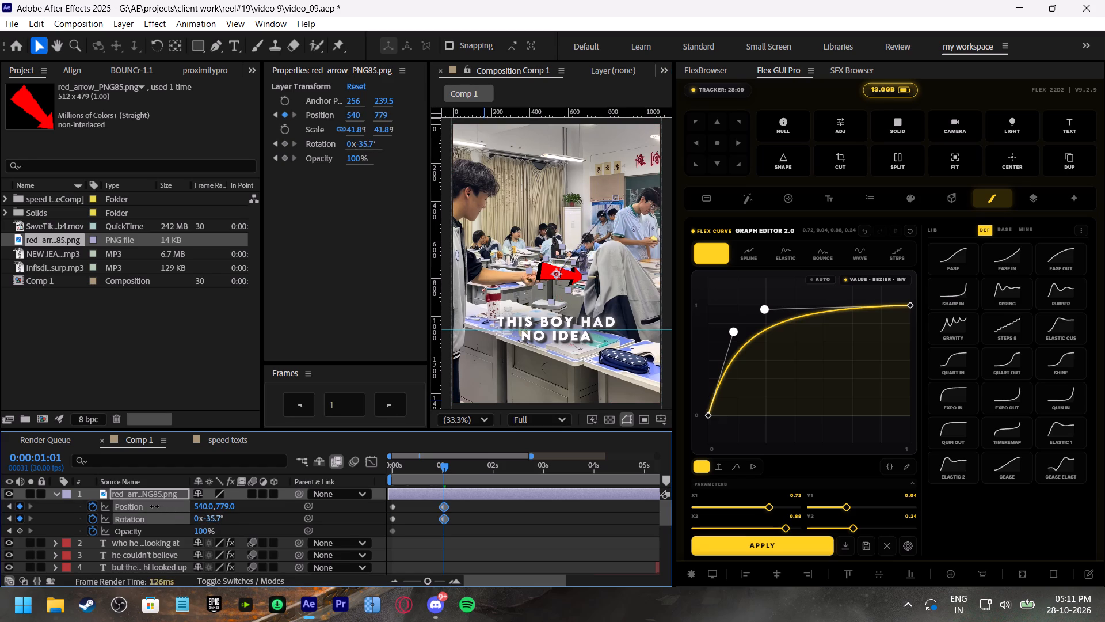
drag(154, 506, 153, 507)
drag(555, 276, 539, 293)
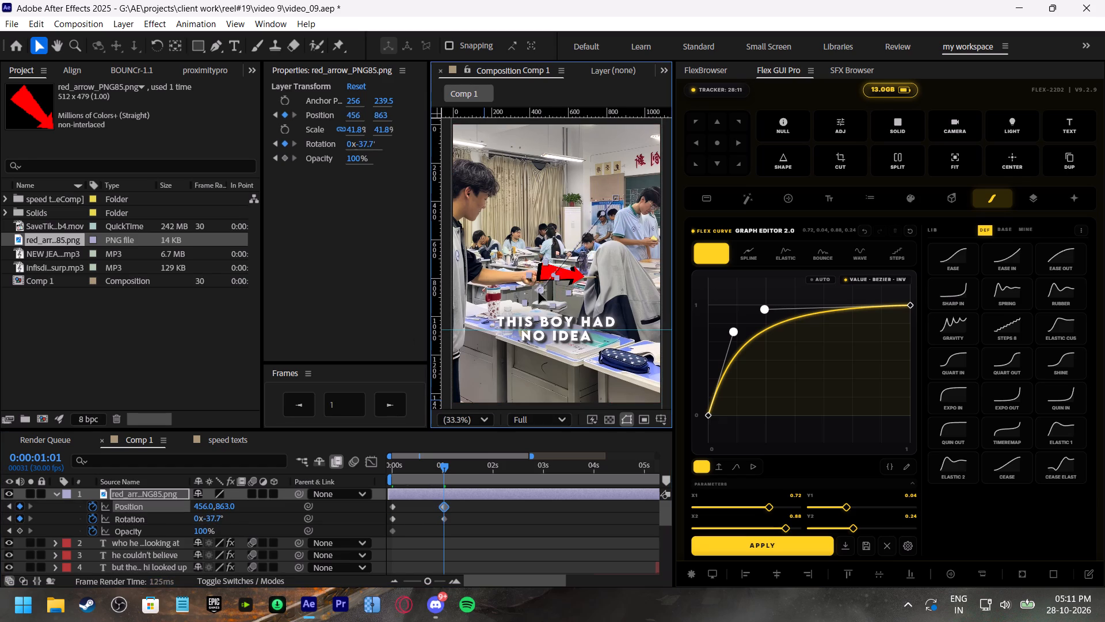
drag(539, 293, 539, 297)
Bend the red arrow's motion path into a curve at both position keyframes and check the frame at 0:00:00:14.
drag(552, 280, 541, 237)
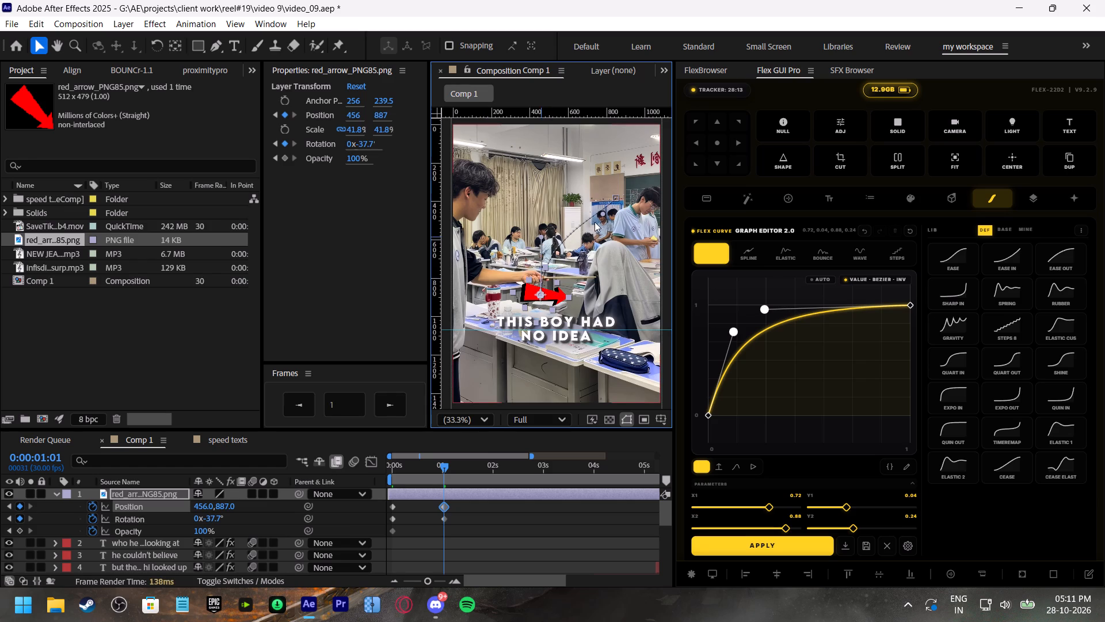
drag(603, 213, 587, 202)
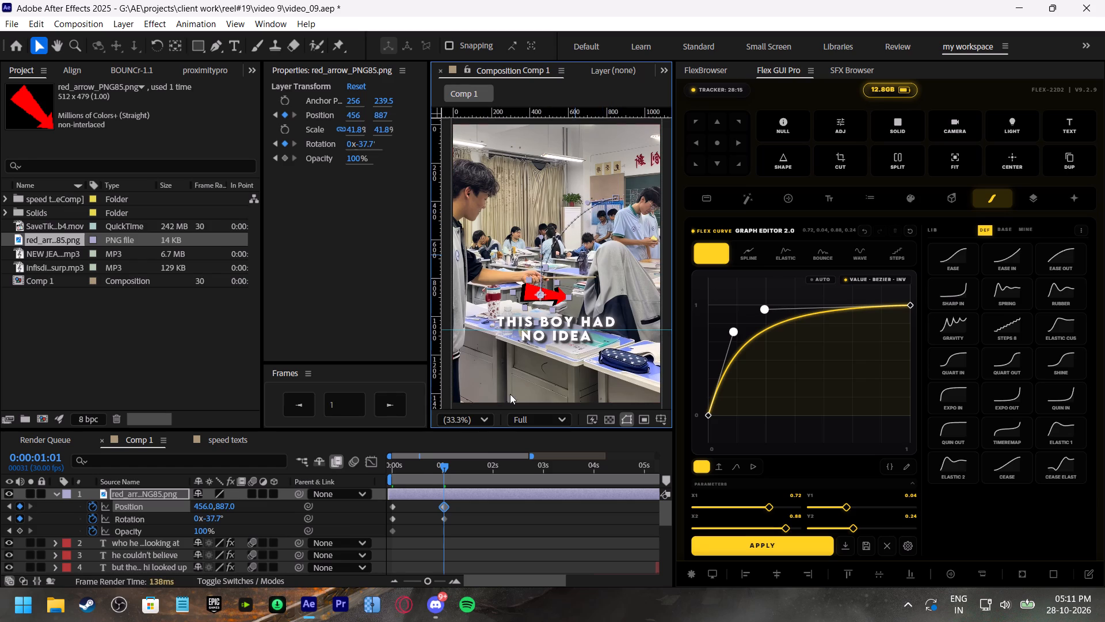
drag(445, 466, 417, 460)
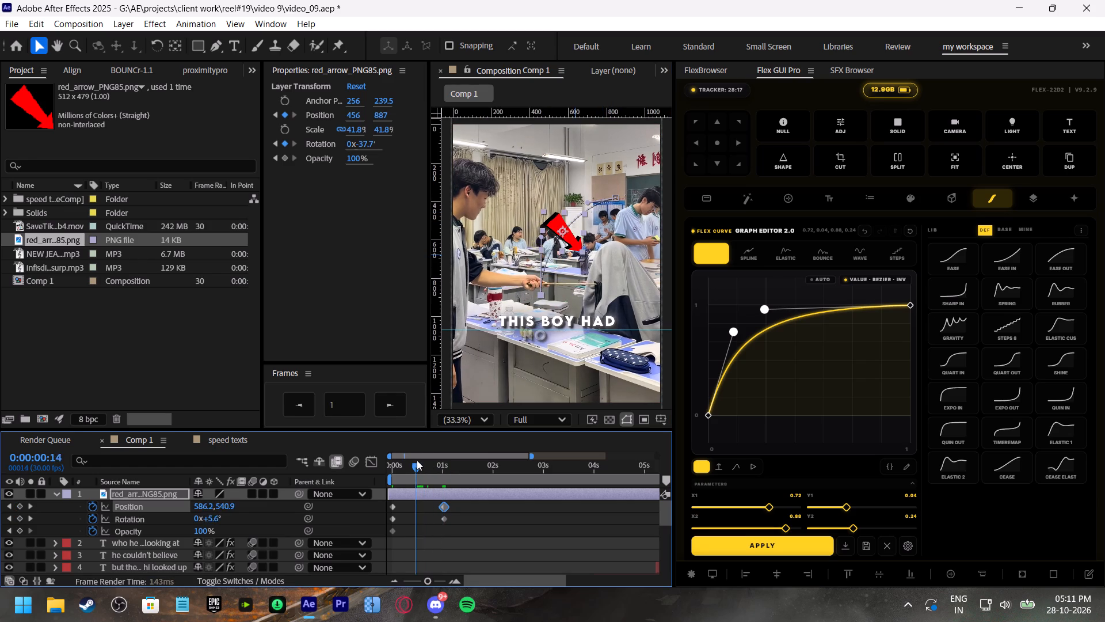
Fade out the red arrow by moving its opacity keyframe to 0:00:00:18 and keyframing opacity at 0% at 0:00:01:01.
drag(417, 460, 382, 452)
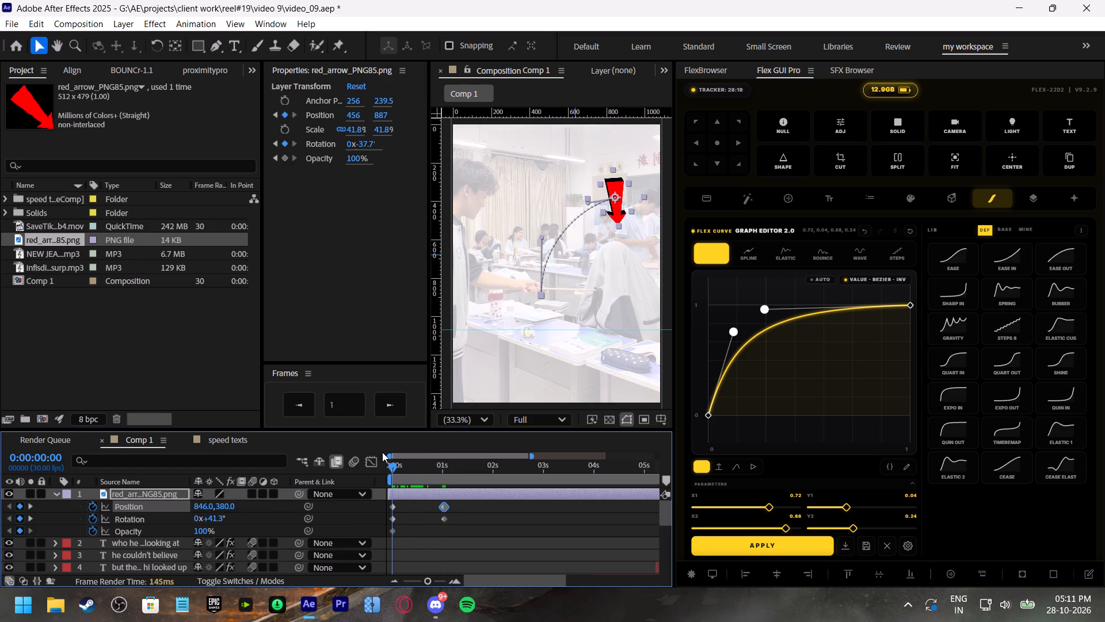
drag(382, 452, 384, 452)
drag(408, 466, 418, 476)
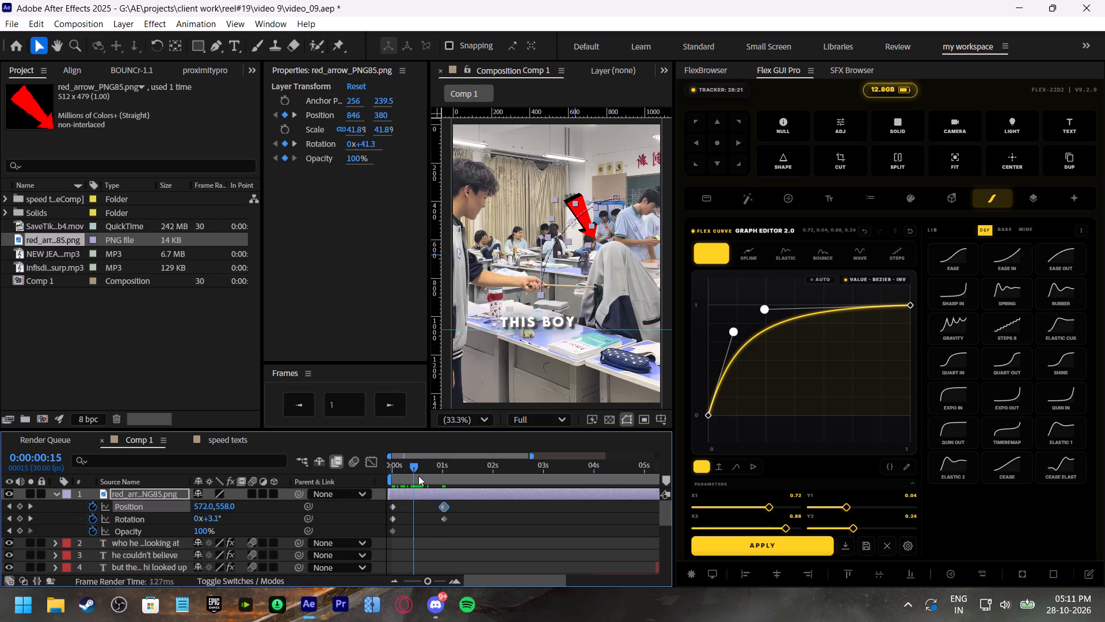
drag(418, 476, 422, 482)
click(419, 537)
click(395, 529)
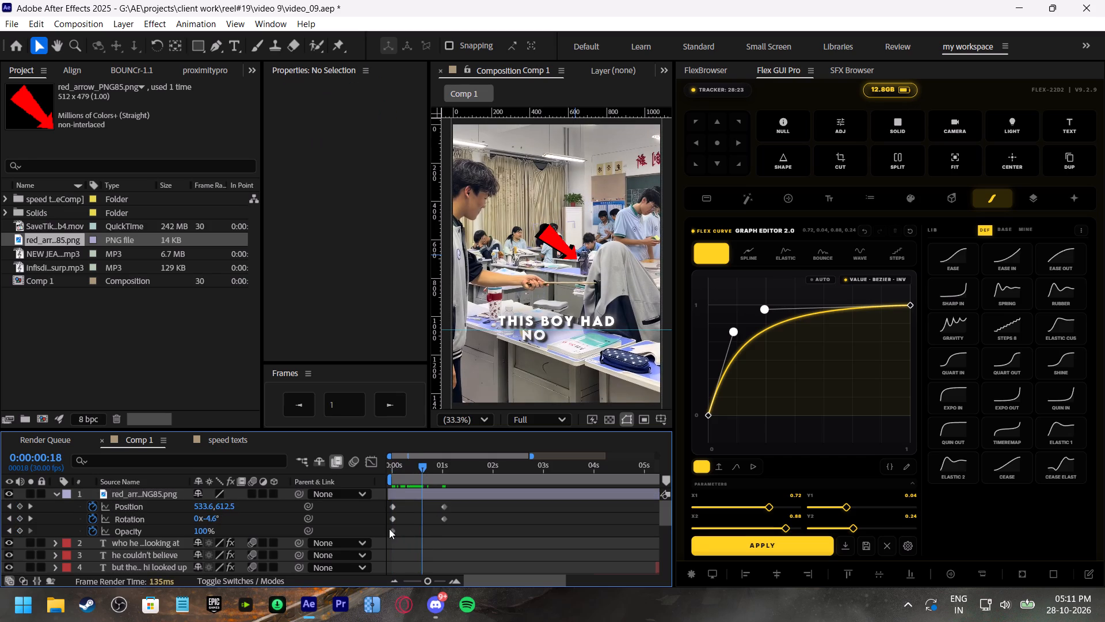
drag(389, 529, 422, 538)
drag(436, 469, 448, 484)
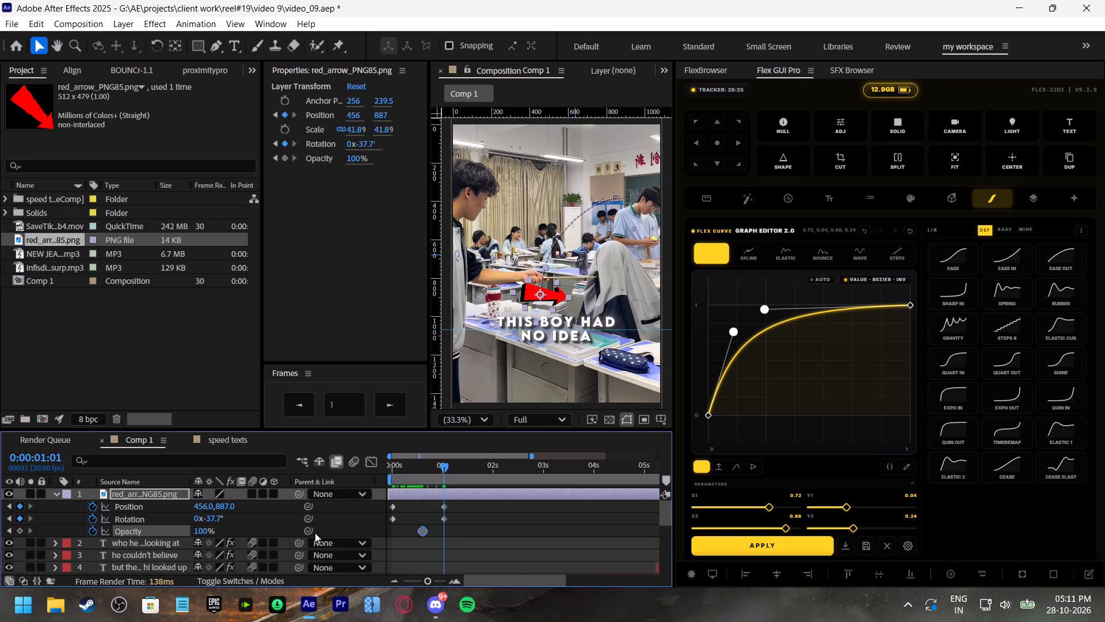
drag(199, 532, 66, 542)
Apply the graph editor's 0.72, 0.04, 0.88, 0.24 curve to all the red arrow's keyframes, preview the motion and save the project.
drag(461, 505, 348, 550)
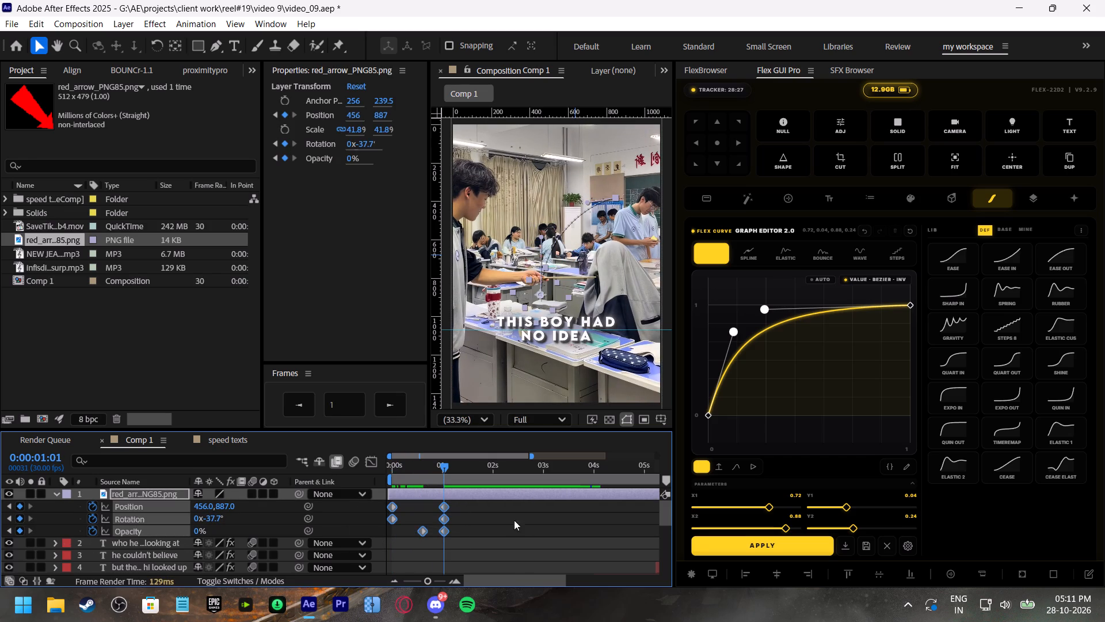
click(748, 542)
drag(412, 466, 353, 476)
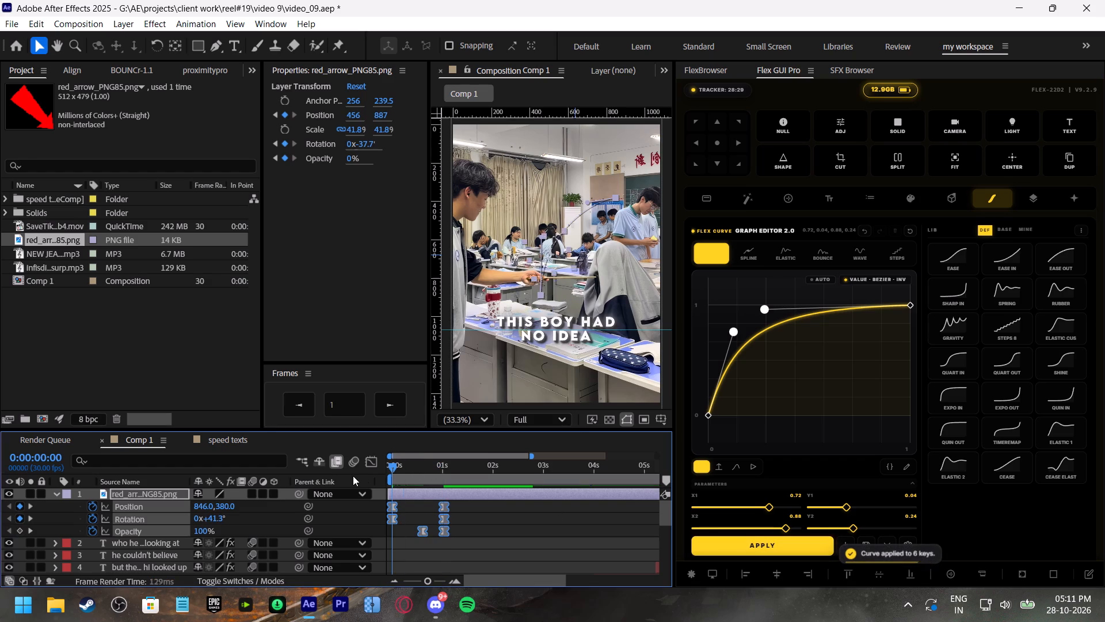
drag(353, 476, 349, 476)
key(space)
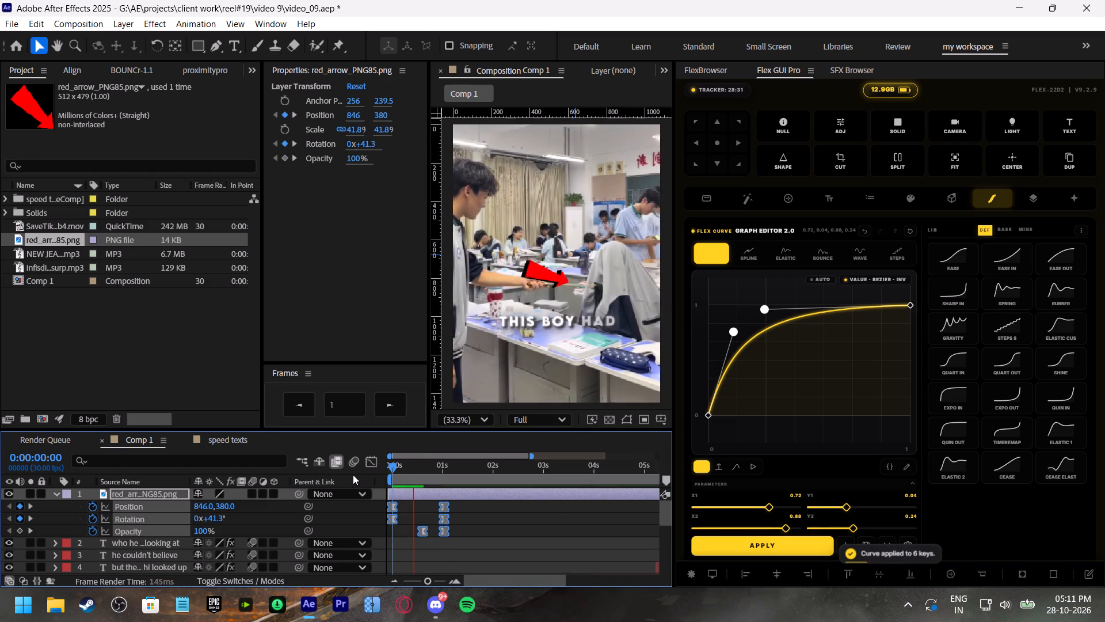
drag(444, 462, 325, 483)
key(space)
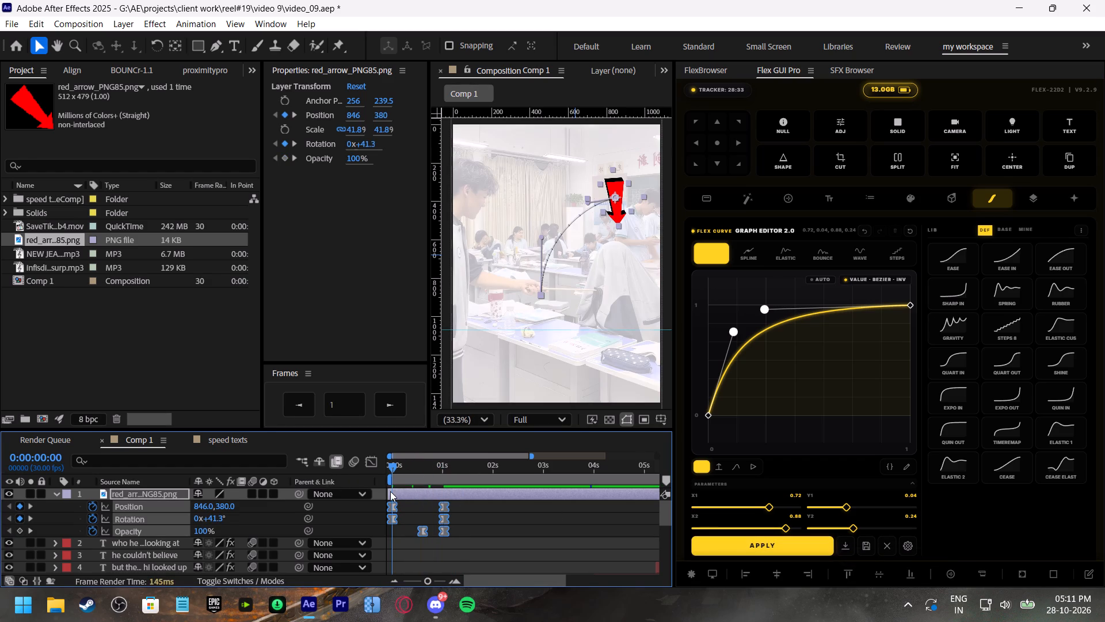
drag(418, 465, 342, 474)
key(ctrl+s)
Split the red arrow layer at 0:00:01:01, delete the part after the split and save the project.
click(59, 495)
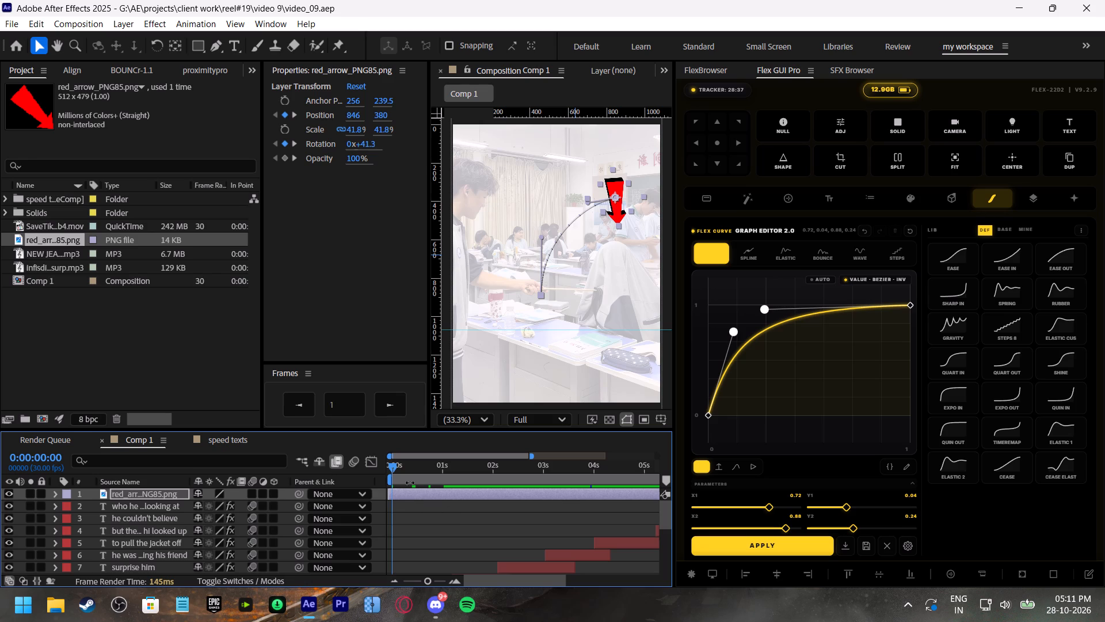
drag(404, 469, 409, 471)
key(u)
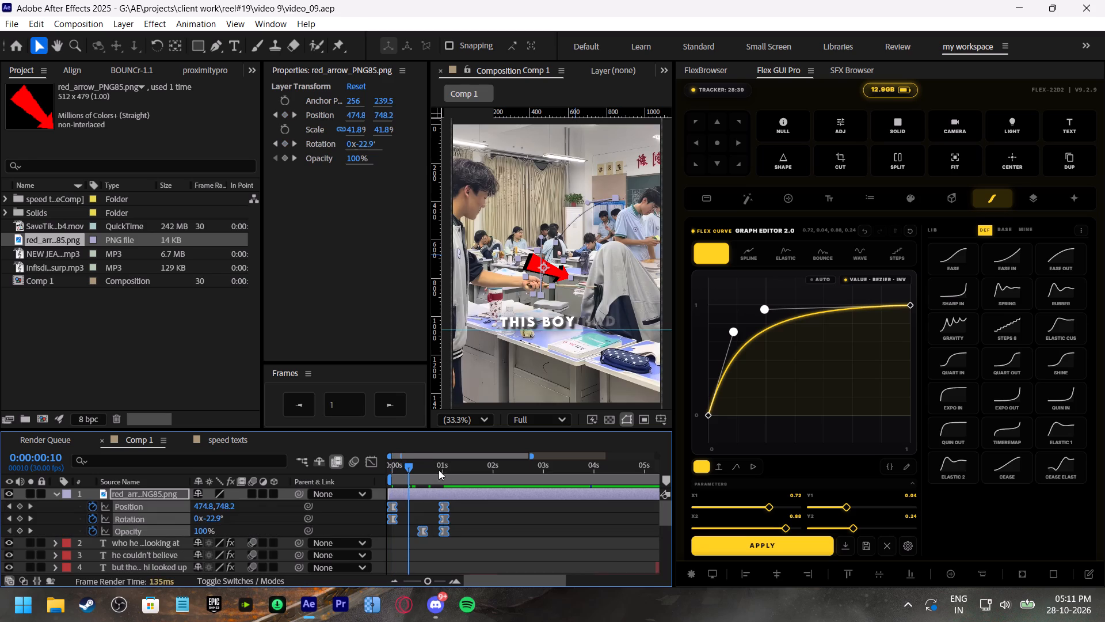
drag(433, 460, 449, 472)
shift+drag(452, 475, 447, 475)
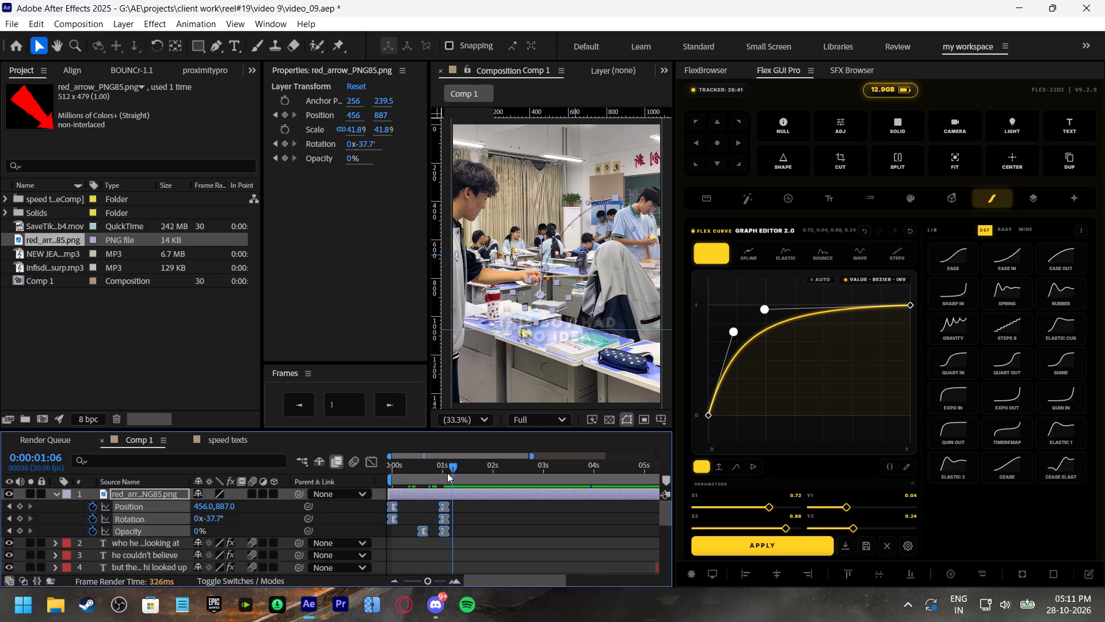
click(447, 473)
click(459, 494)
key(ctrl+shift+d)
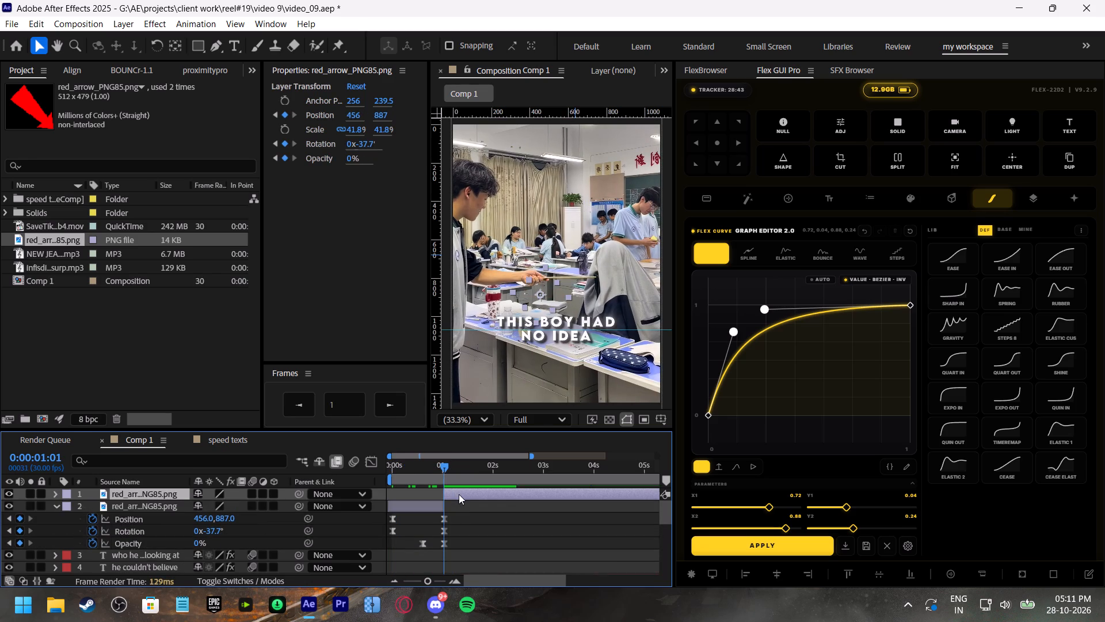
click(459, 494)
key(BackSpace)
click(55, 494)
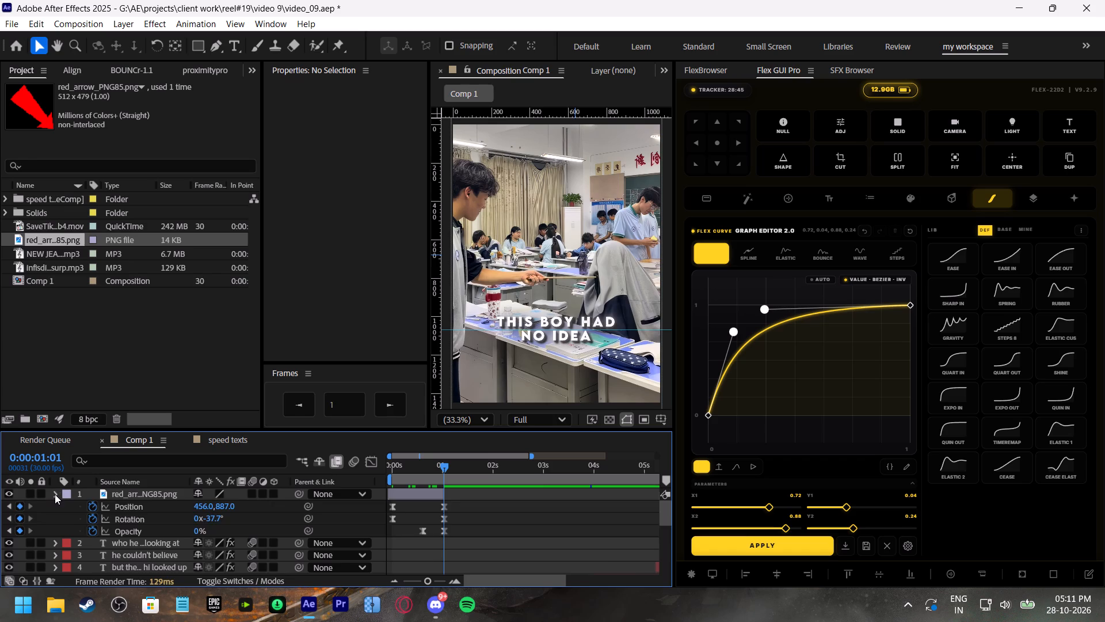
key(ctrl+s)
Move the red arrow layer down the stack to directly below the white Solid layer.
click(399, 509)
click(410, 495)
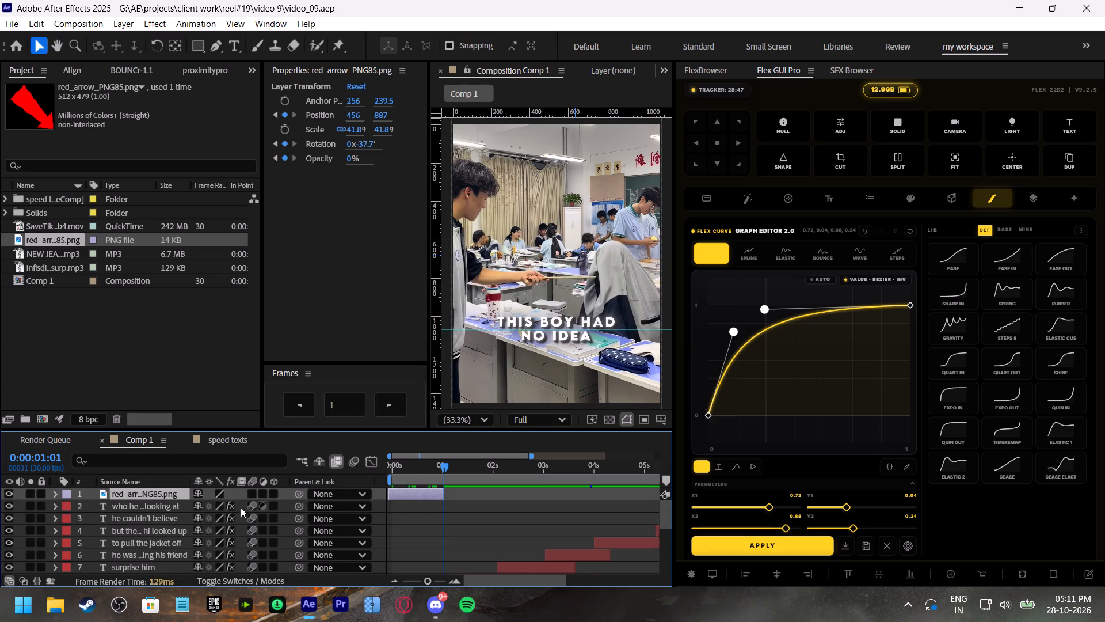
scroll(433, 517, down, 2)
scroll(435, 519, up, 2)
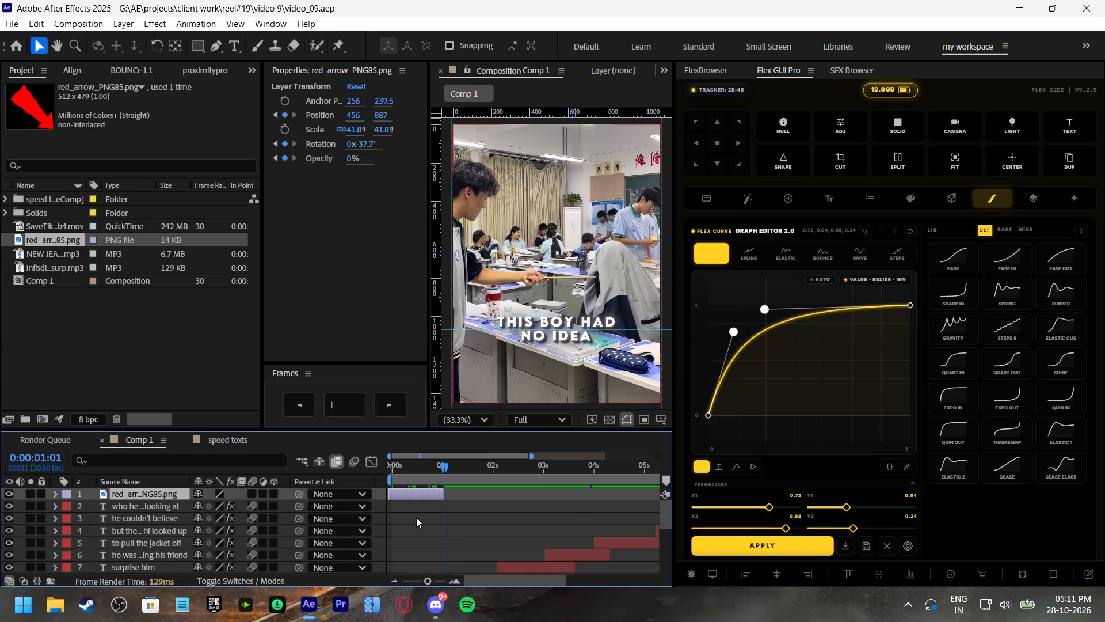
drag(121, 495, 130, 514)
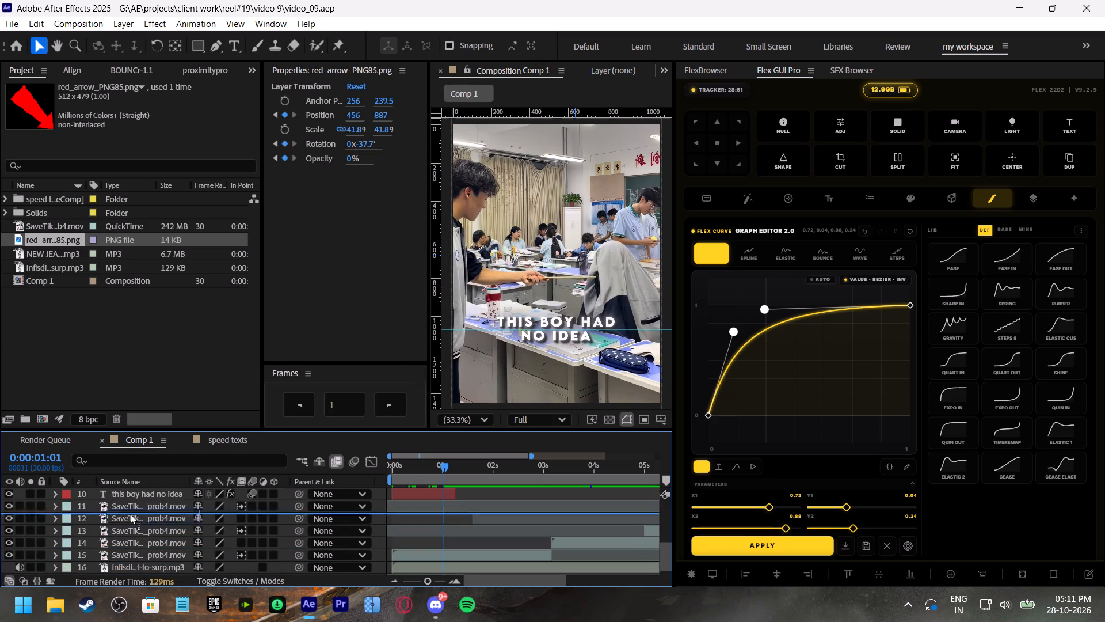
drag(130, 514, 131, 504)
scroll(425, 524, up, 2)
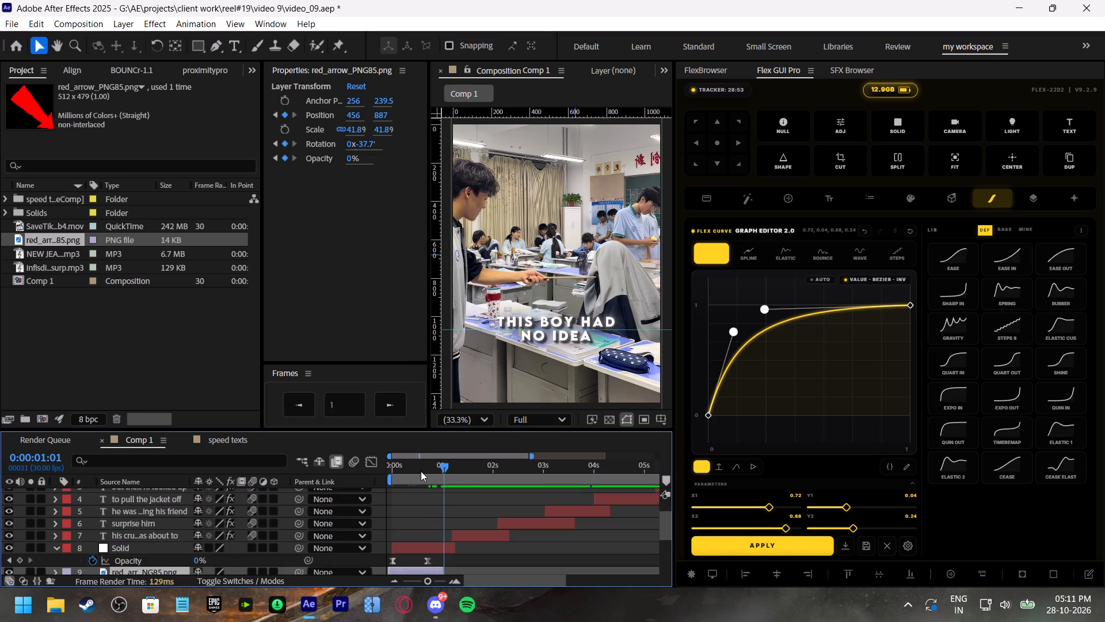
Play back the first few seconds of Comp 1 to review the arrow animation, white fade-in and the cut into the second caption.
drag(421, 471, 360, 491)
key(space)
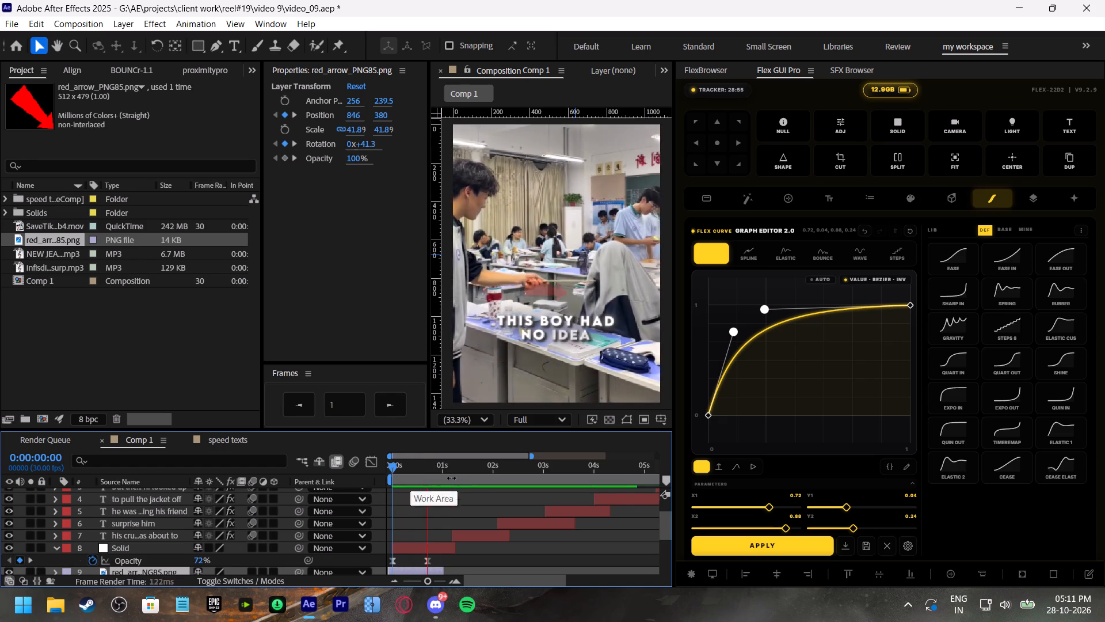
shift+scroll(521, 504, down, 1)
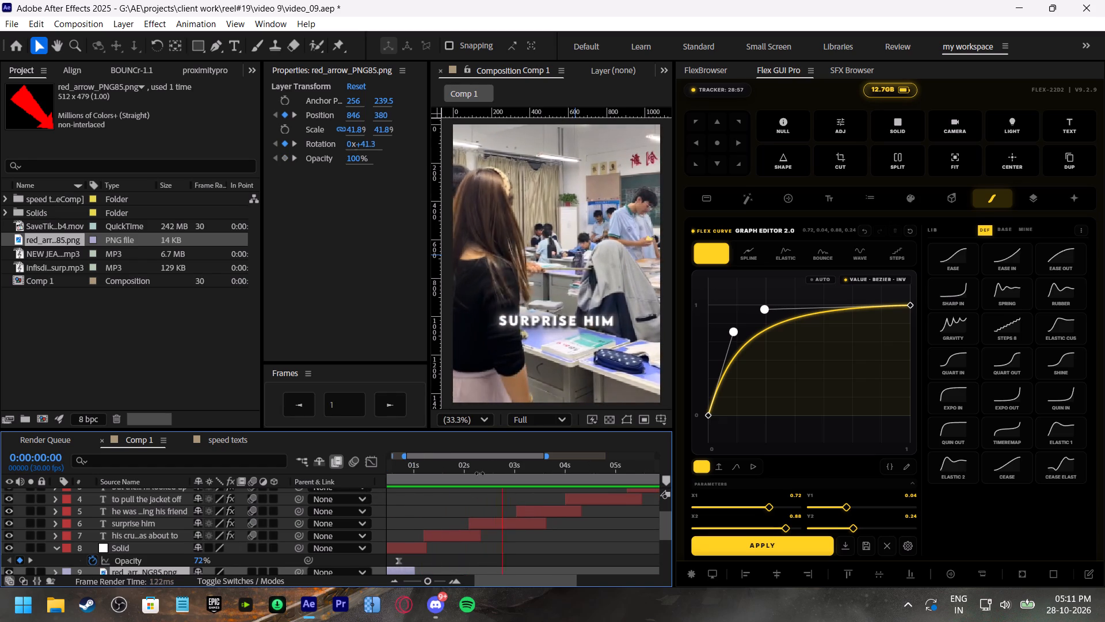
drag(427, 461, 365, 479)
key(space)
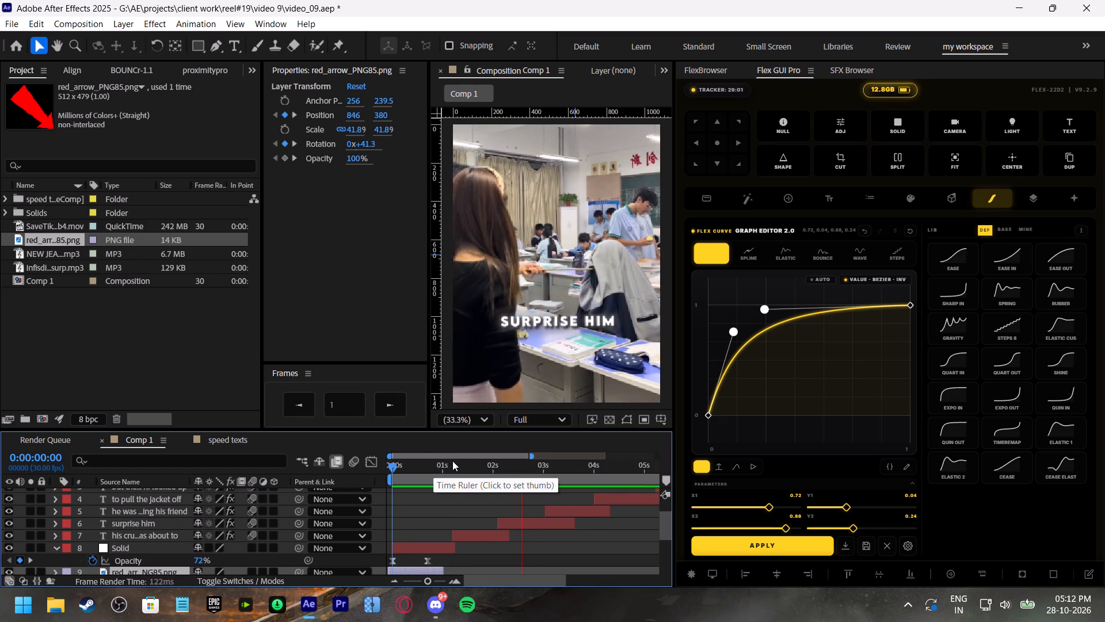
click(442, 462)
key(space)
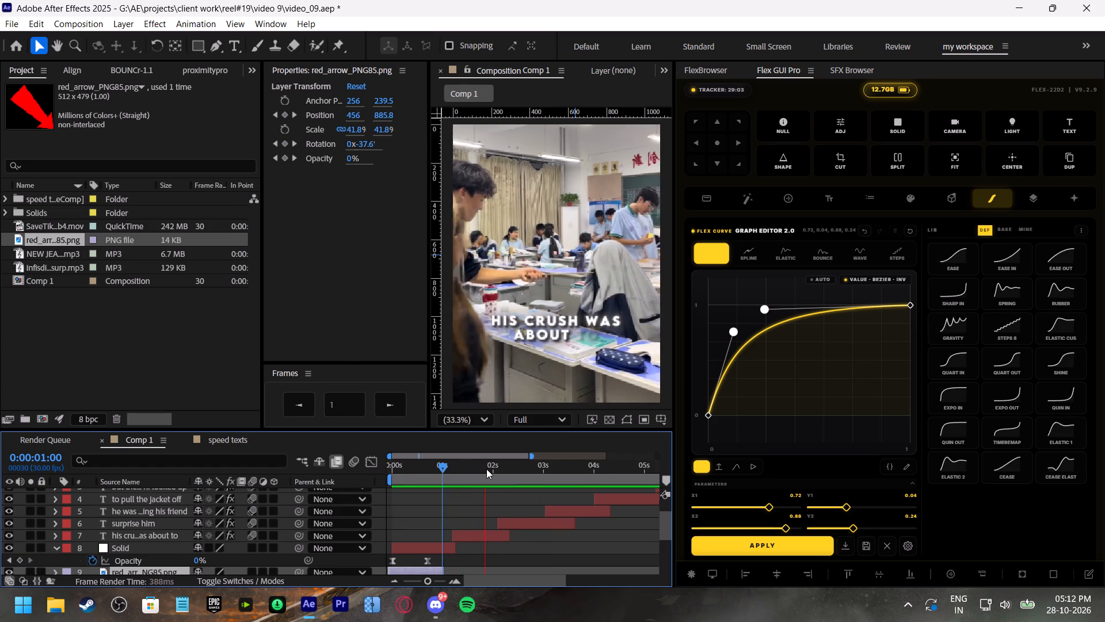
drag(486, 469, 466, 475)
key(space)
drag(466, 471, 440, 474)
key(space)
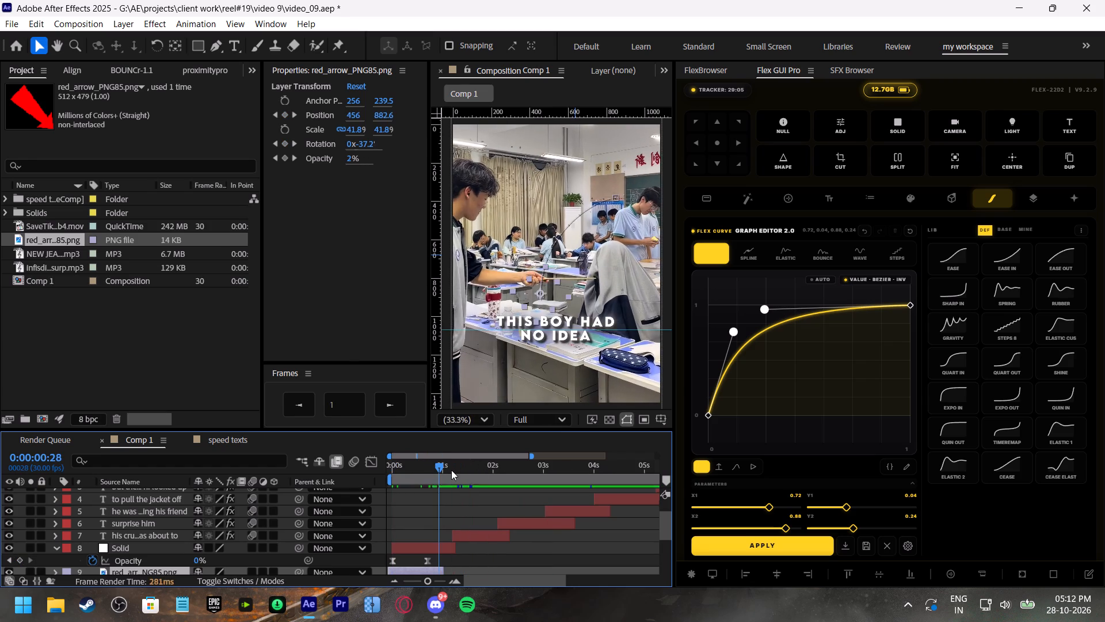
drag(460, 466, 471, 475)
key(space)
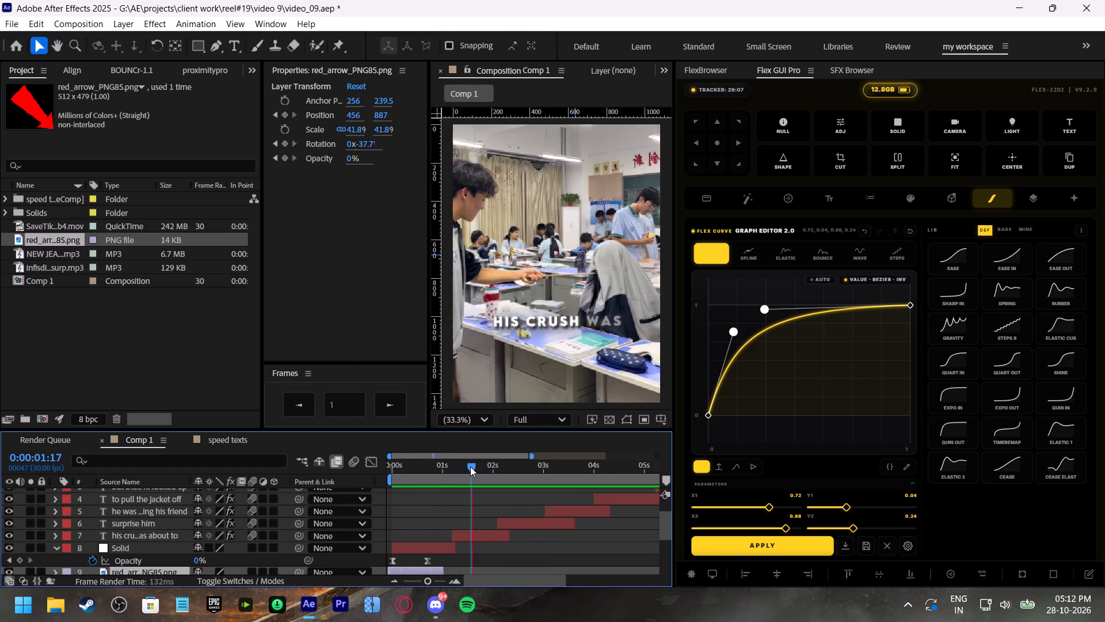
click(470, 466)
key(space)
click(467, 465)
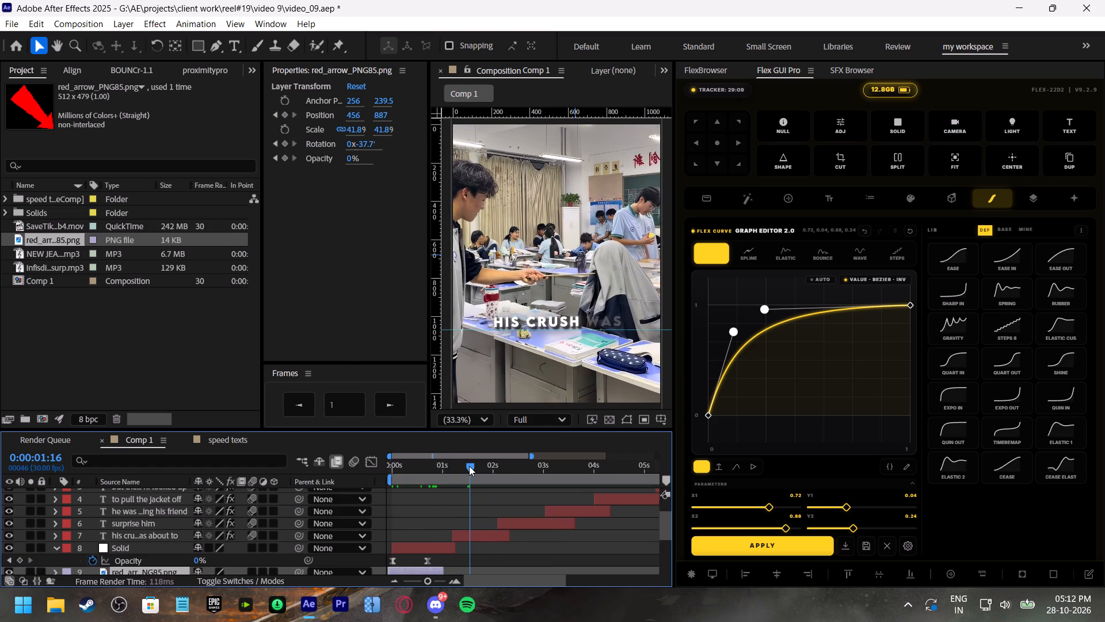
Save the project.
key(ctrl+s)
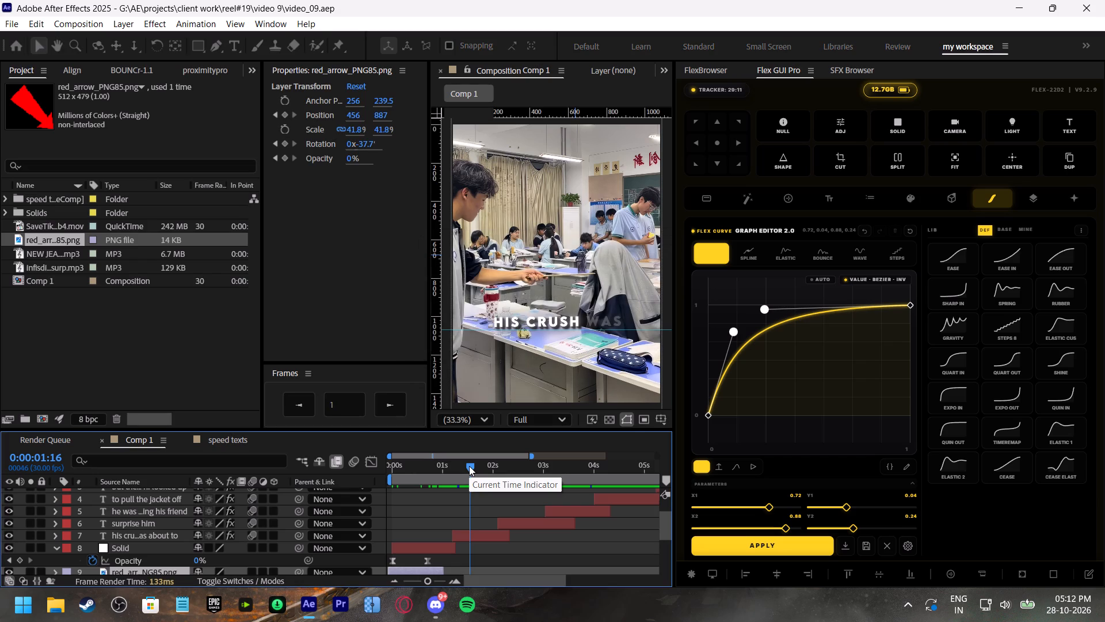
Add an adjustment layer directly above the "his crush was about to" caption, spanning the caption's duration.
click(478, 531)
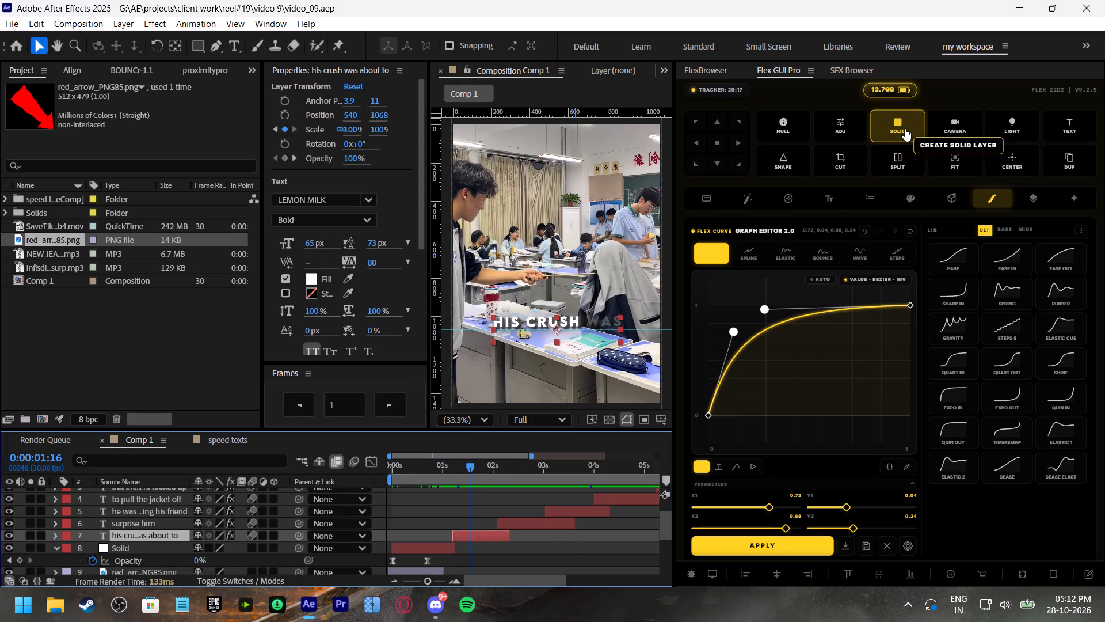
click(852, 131)
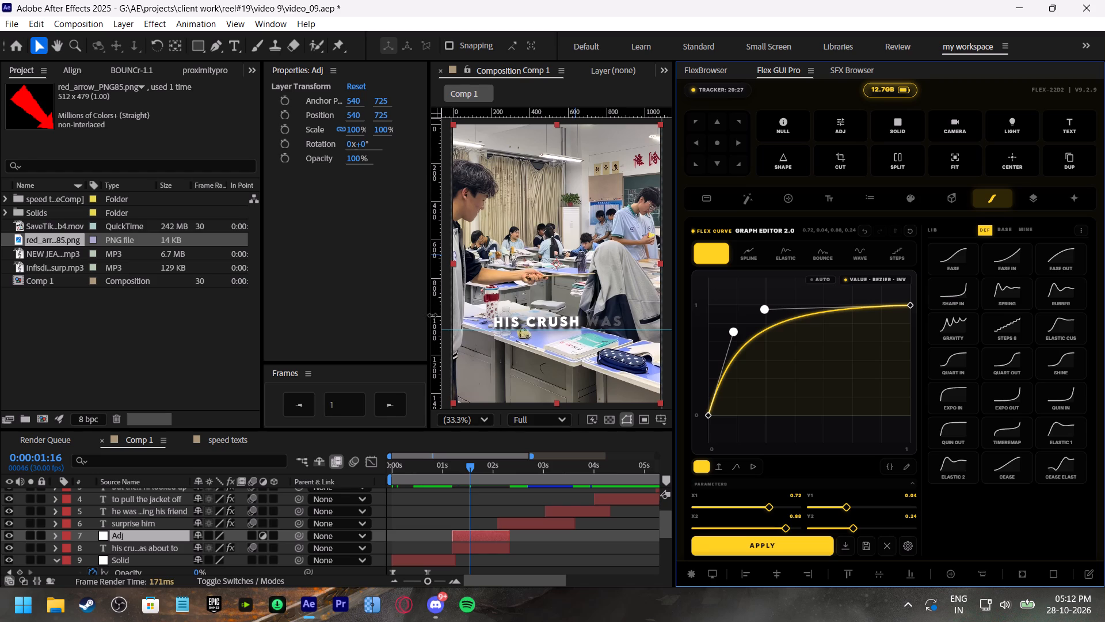
Switch to FlexBrowser and make its address bar ready for entry.
click(708, 72)
click(774, 104)
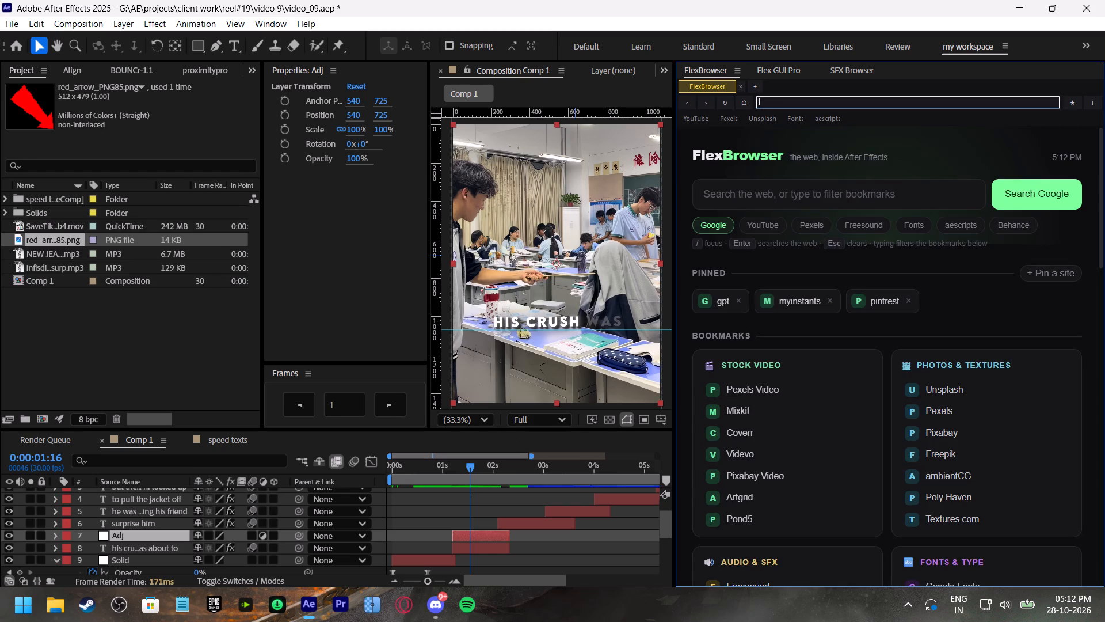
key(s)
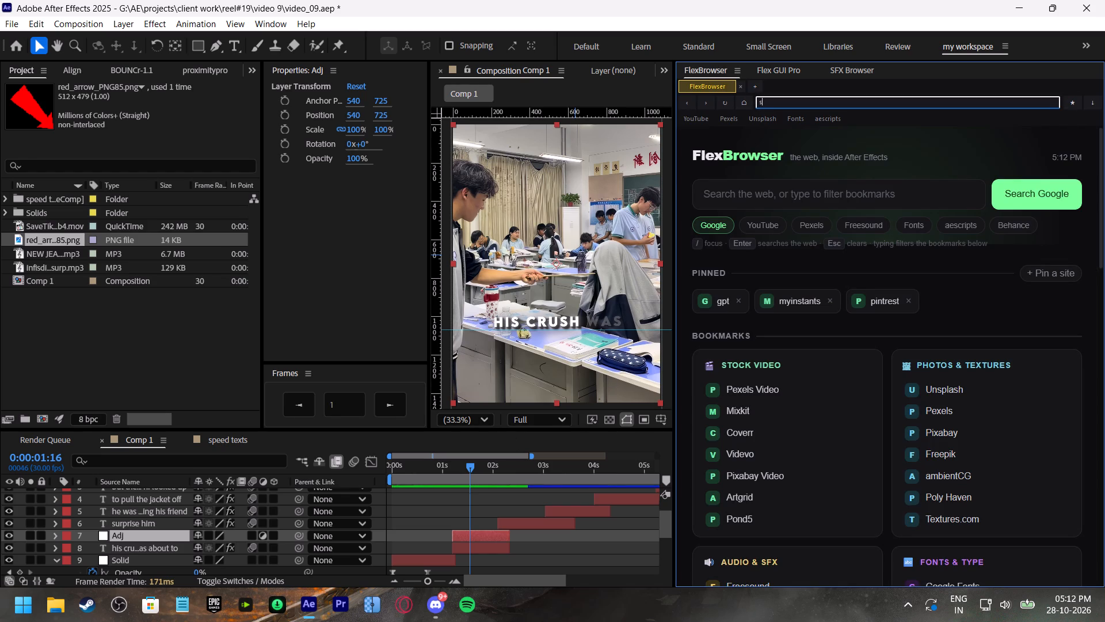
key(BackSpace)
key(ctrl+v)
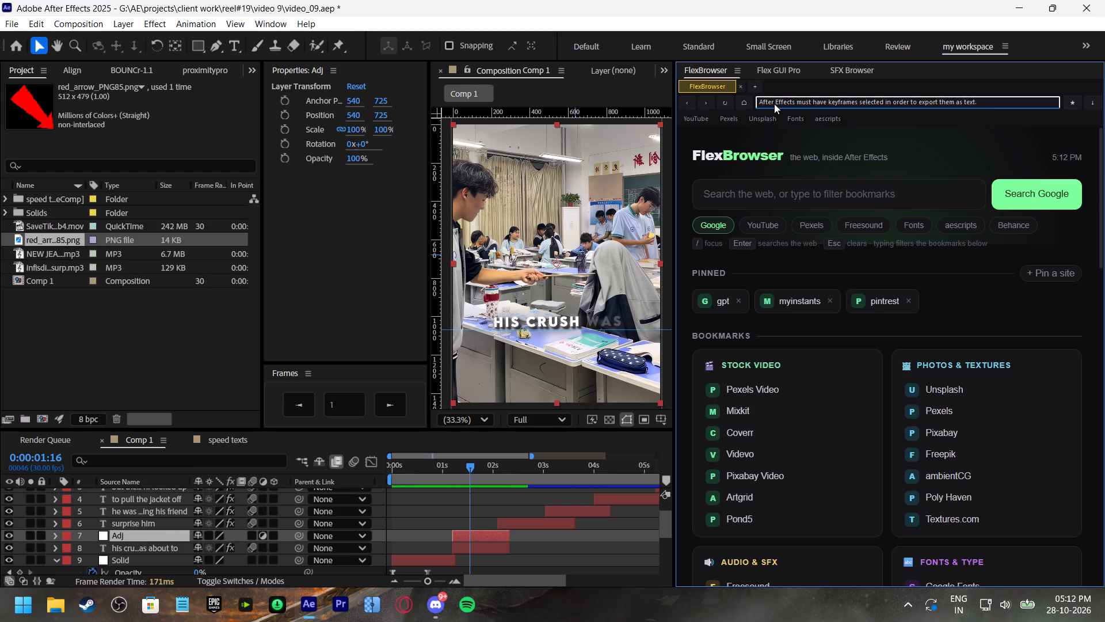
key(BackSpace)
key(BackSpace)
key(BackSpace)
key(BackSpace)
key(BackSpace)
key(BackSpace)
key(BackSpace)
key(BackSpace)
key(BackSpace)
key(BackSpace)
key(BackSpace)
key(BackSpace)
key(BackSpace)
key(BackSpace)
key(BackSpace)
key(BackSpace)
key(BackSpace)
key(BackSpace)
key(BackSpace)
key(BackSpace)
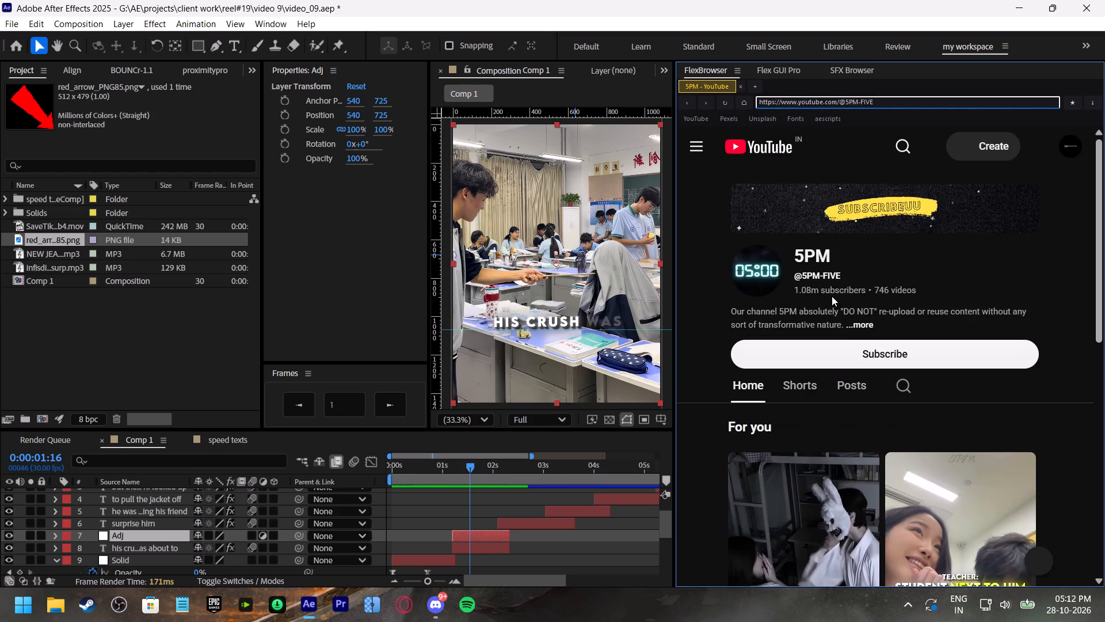
Browse the channel's Shorts and pause "Friends Are For Helping Each Other" to study its caption and effect styling.
click(824, 476)
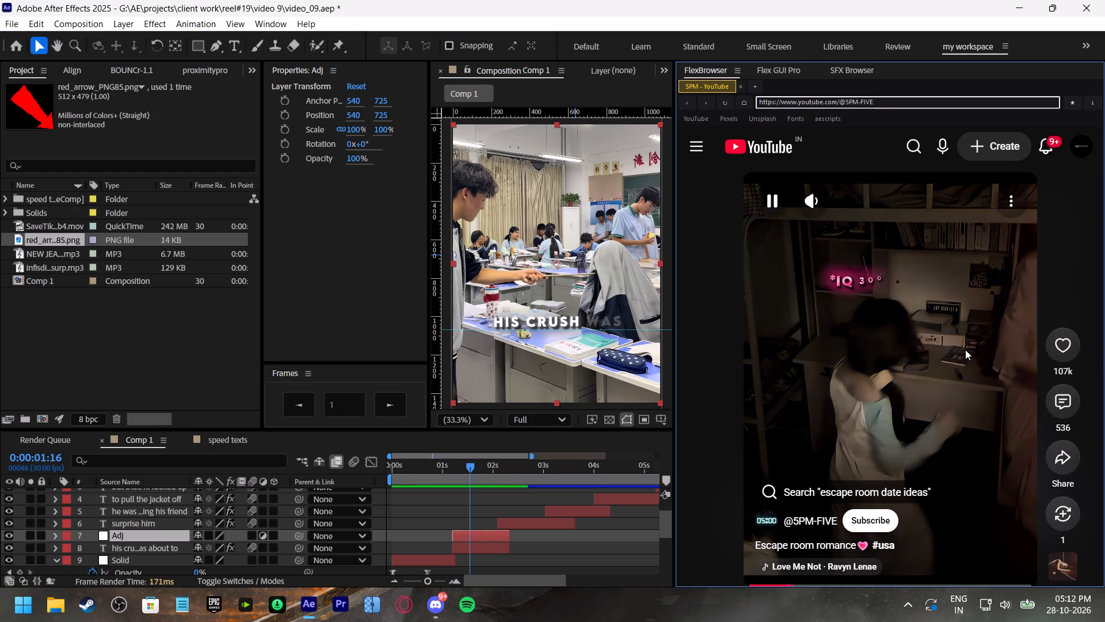
scroll(967, 373, down, 1)
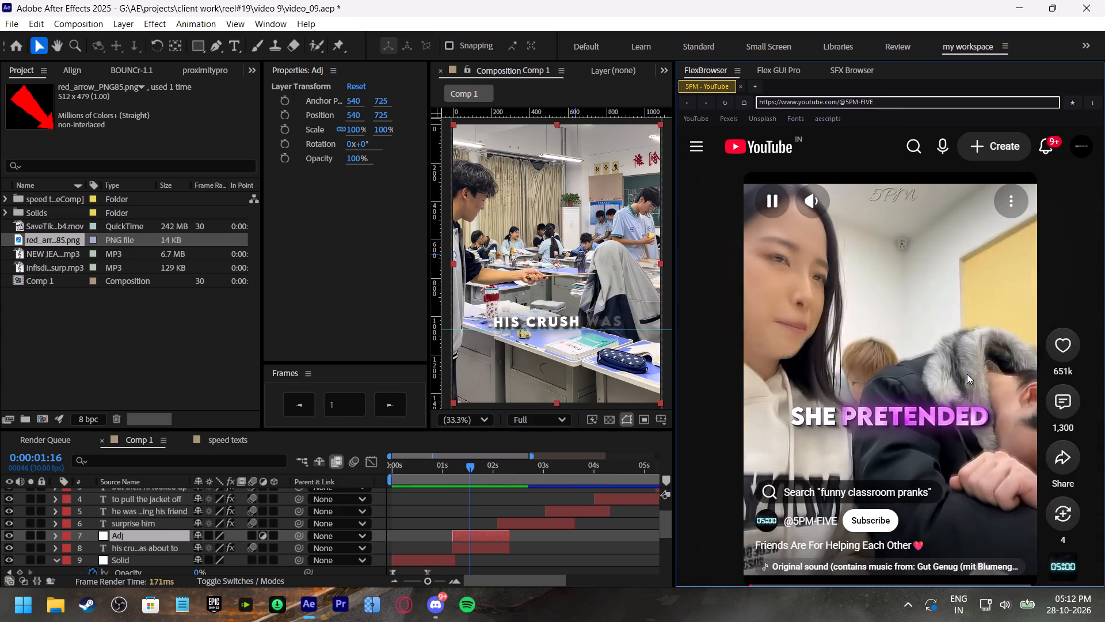
scroll(967, 374, down, 1)
scroll(967, 374, up, 1)
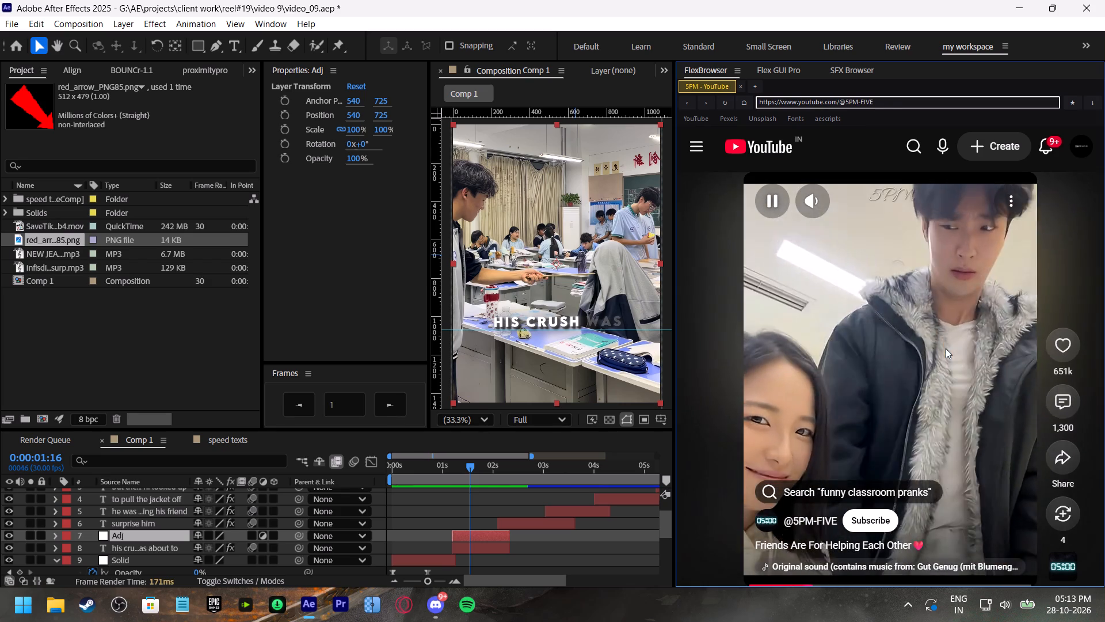
click(946, 348)
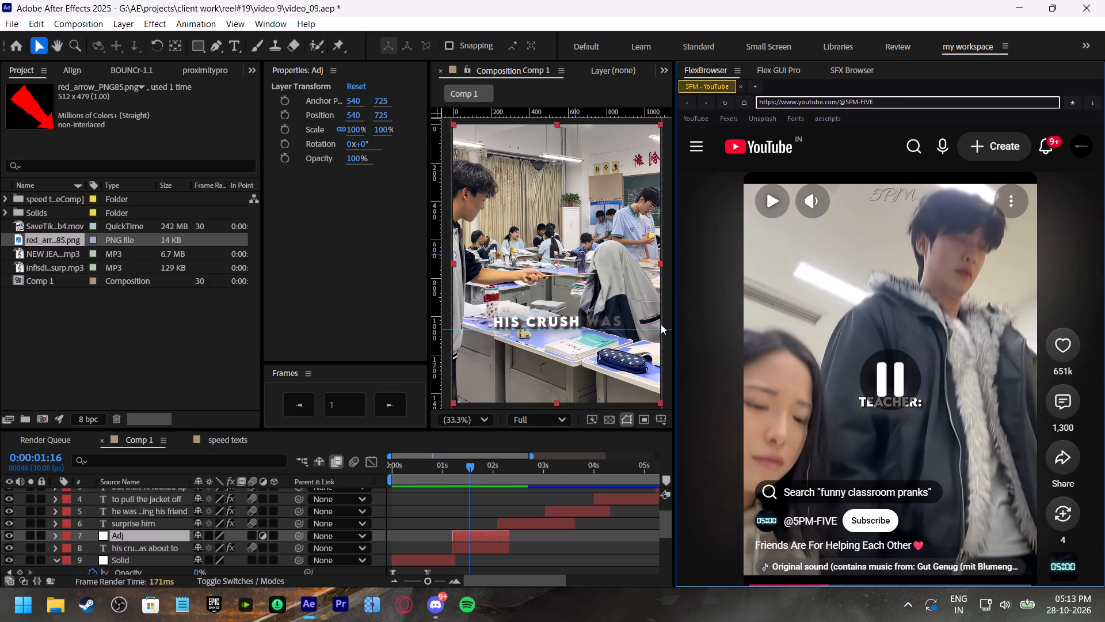
Preview the reel's opening from the start and from 0:00:01:00, stopping the playhead at 0:00:01:15.
drag(434, 469, 347, 480)
key(space)
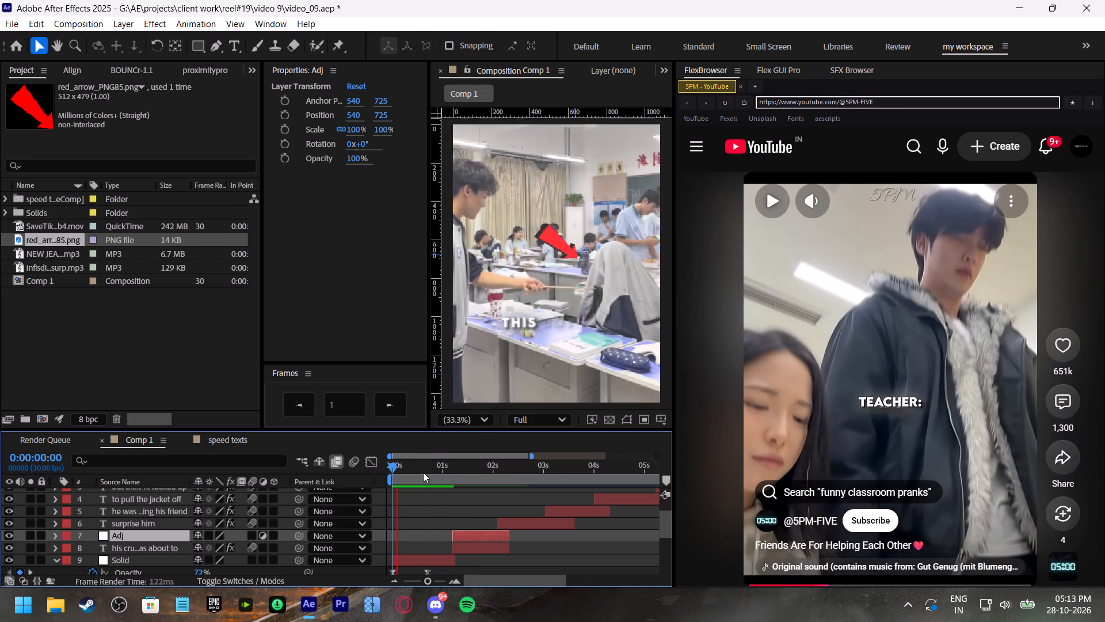
drag(433, 466, 363, 480)
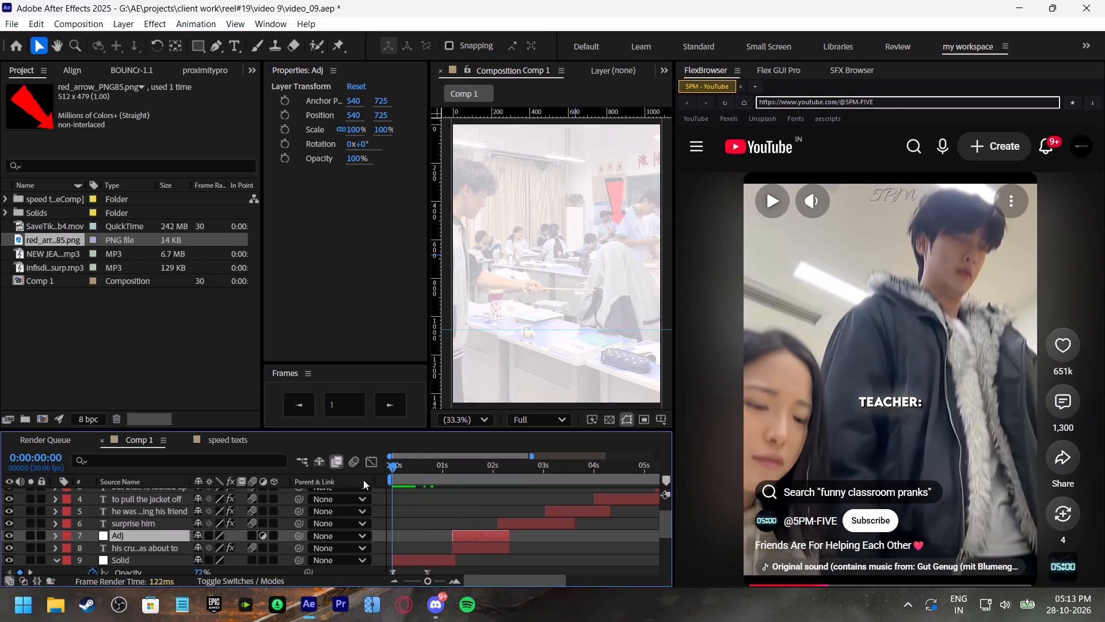
drag(363, 480, 360, 480)
key(space)
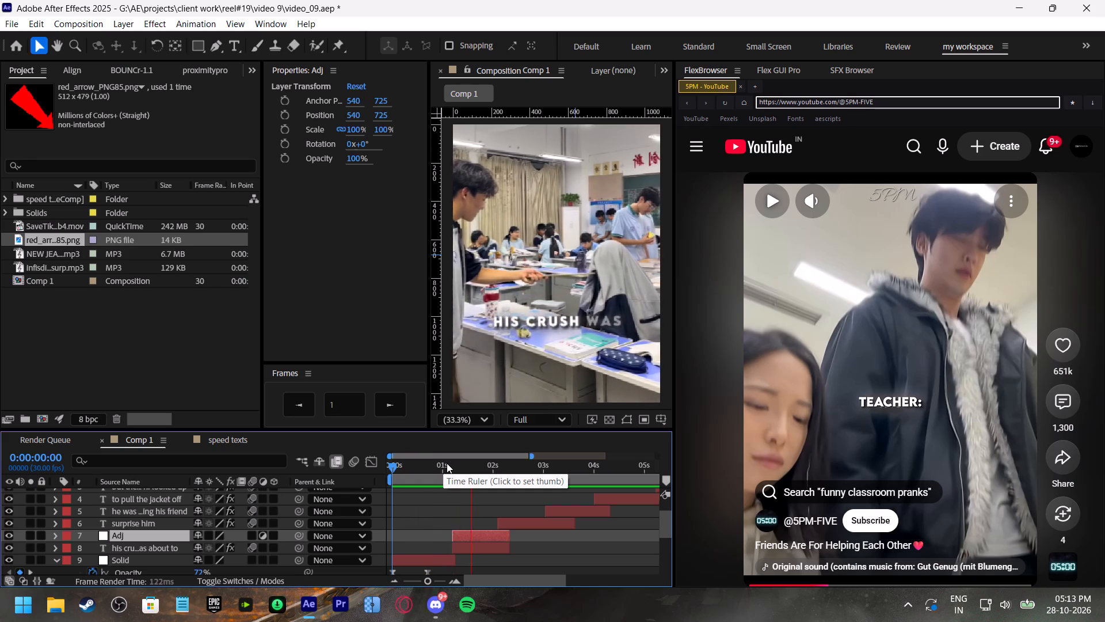
drag(459, 463, 443, 463)
key(space)
click(460, 465)
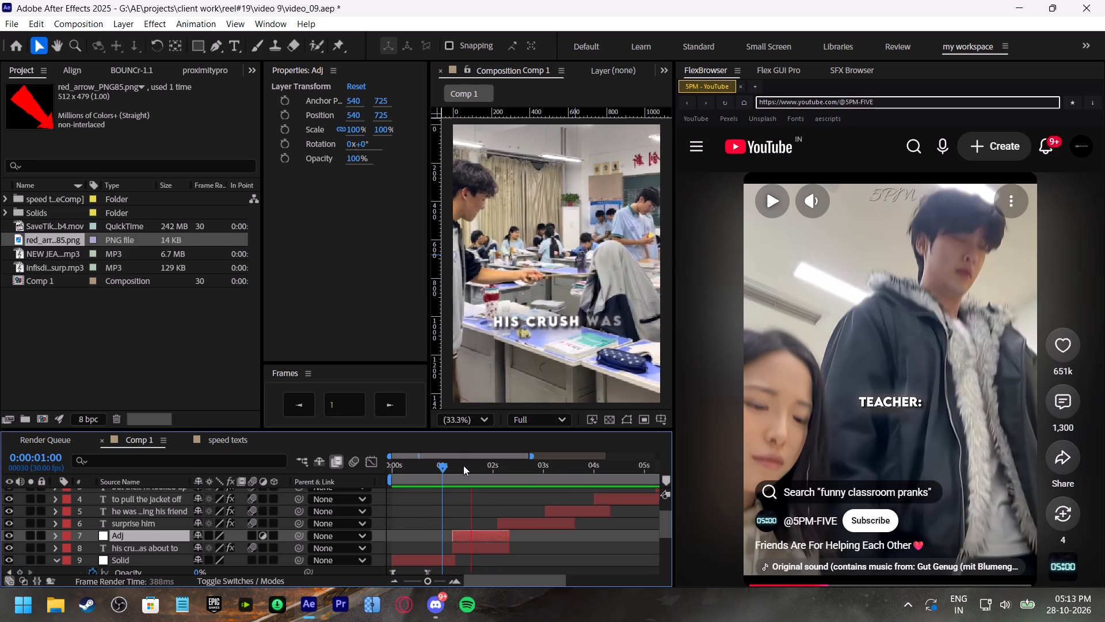
key(space)
click(464, 466)
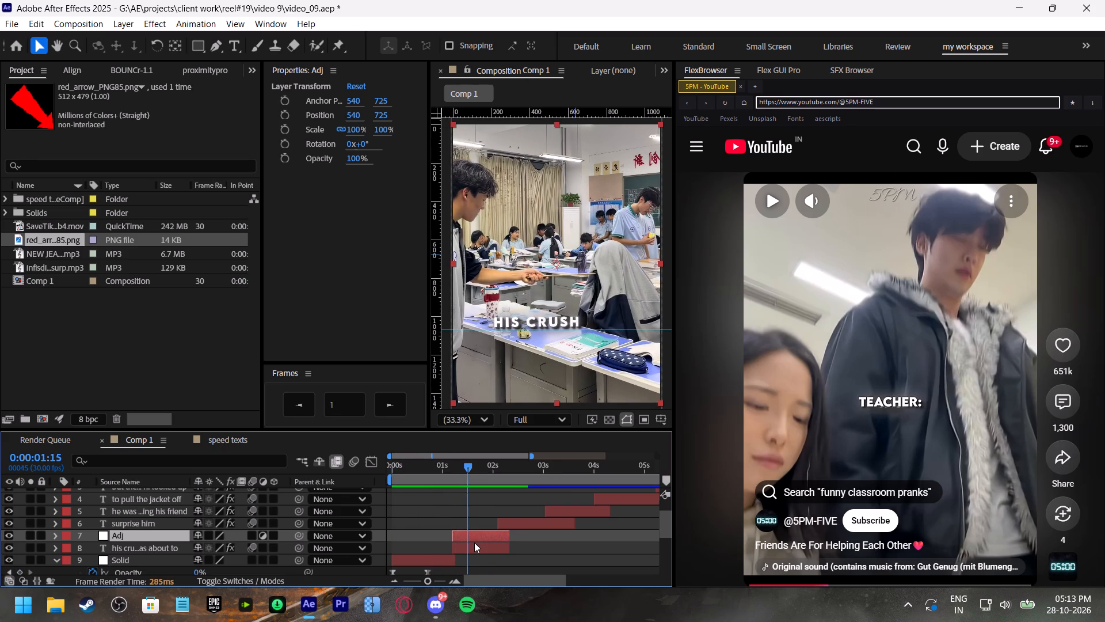
Shift the Adj adjustment layer slightly earlier so it starts just before the "his crush was about to" caption.
drag(475, 536, 468, 536)
Apply a Tint effect to the Adj layer, mapping white to magenta FF00E4 with Amount to Tint at 100%.
key(ctrl+space)
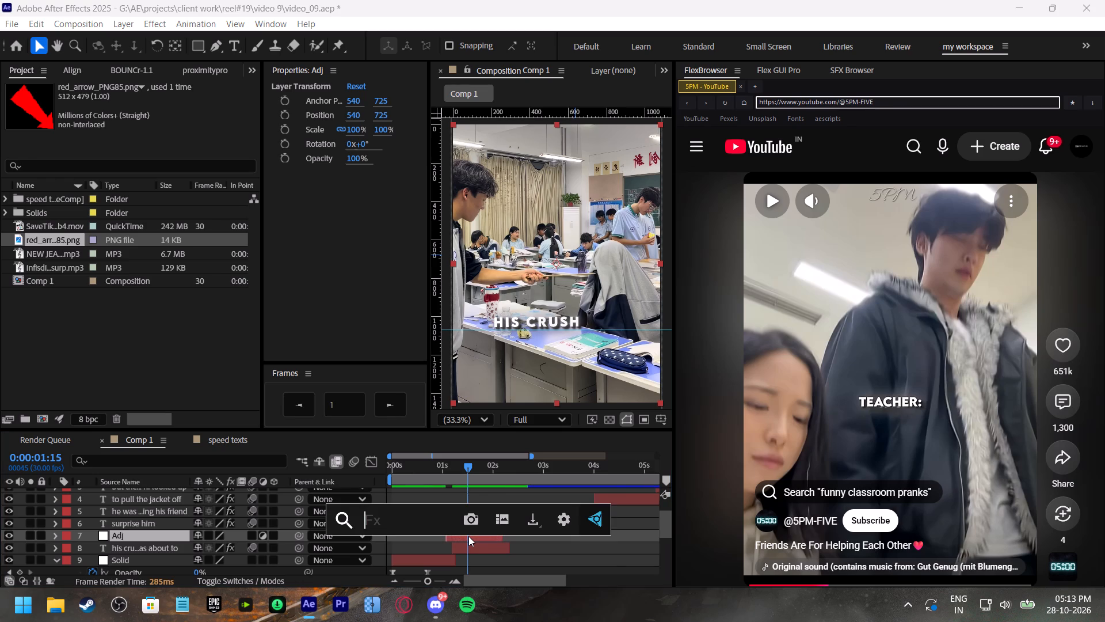
text(tint)
key(Return)
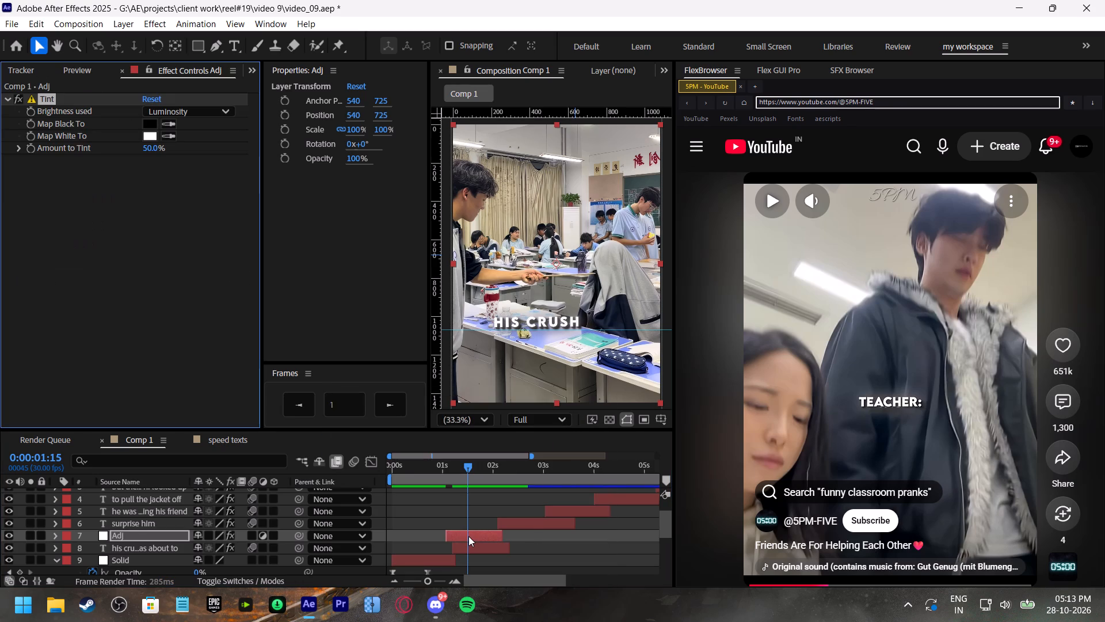
click(153, 138)
drag(546, 246, 670, 175)
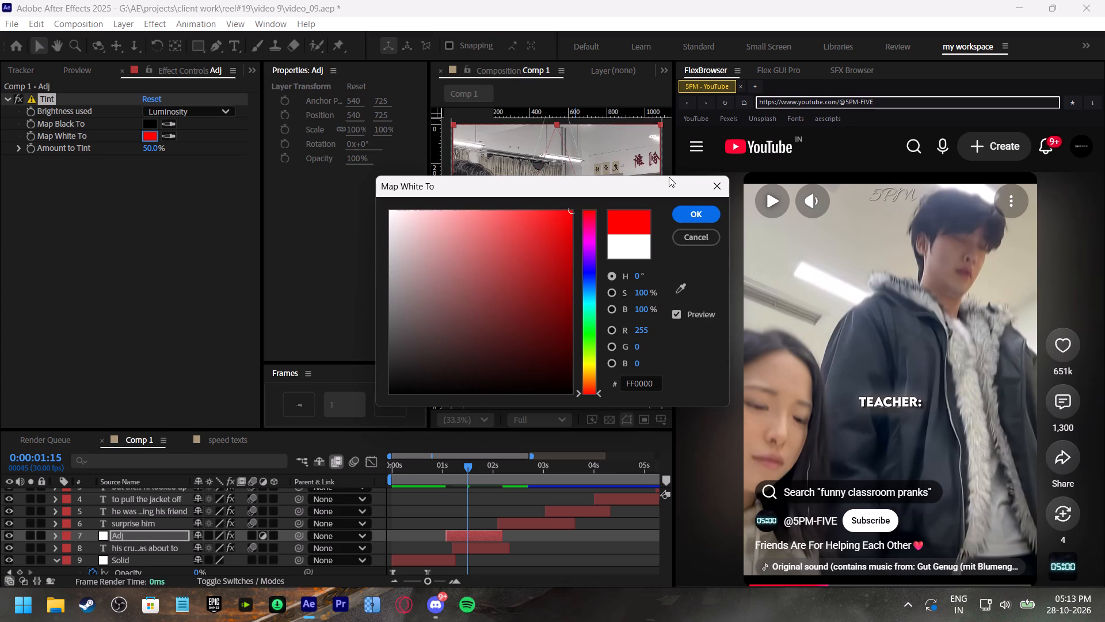
drag(590, 246, 595, 237)
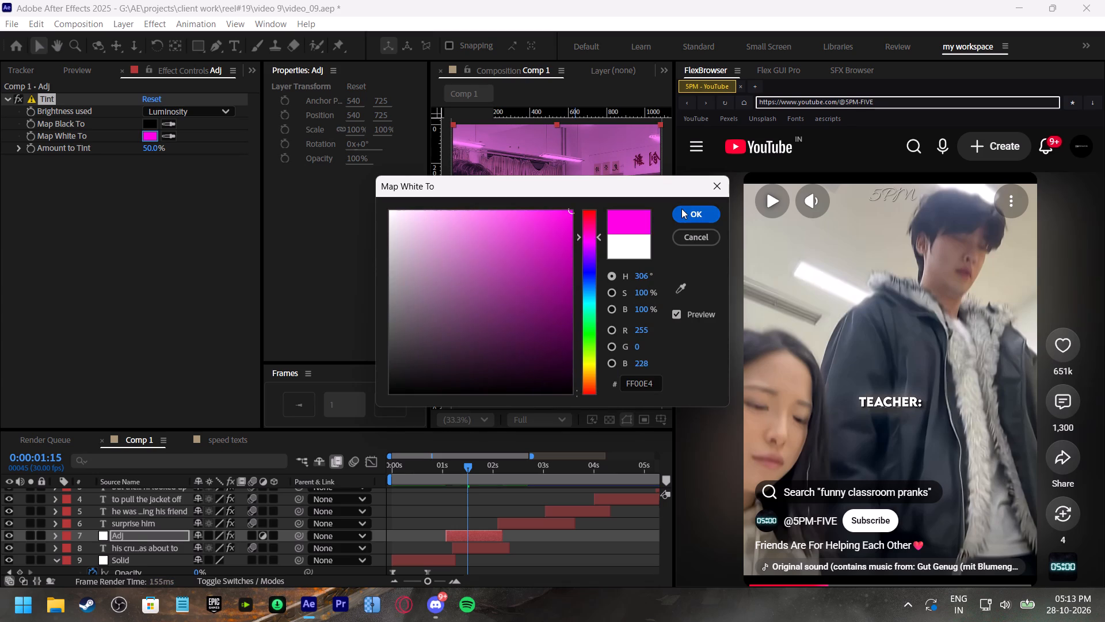
click(681, 208)
drag(148, 147, 298, 143)
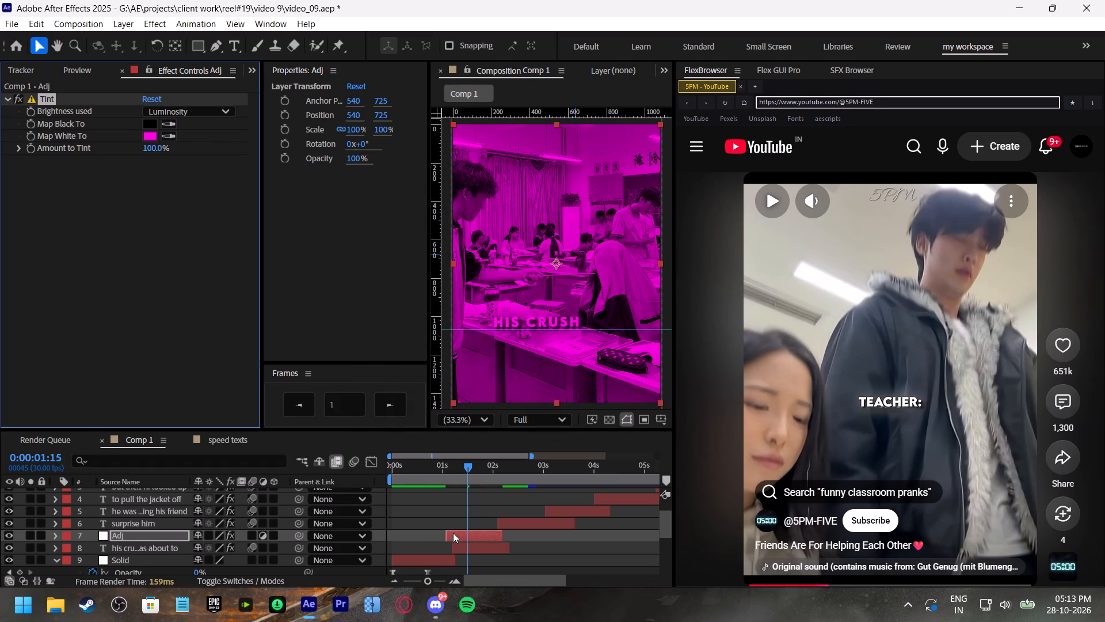
Trim the start of the tinted Adj layer to 0:00:01:15.
drag(445, 540, 460, 544)
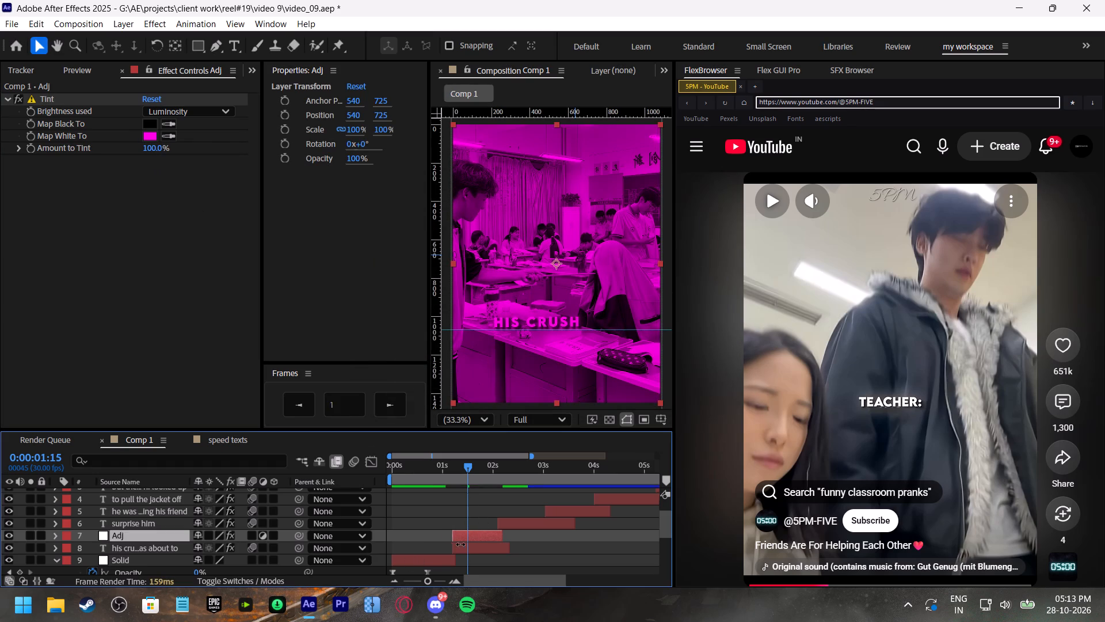
drag(460, 544, 464, 545)
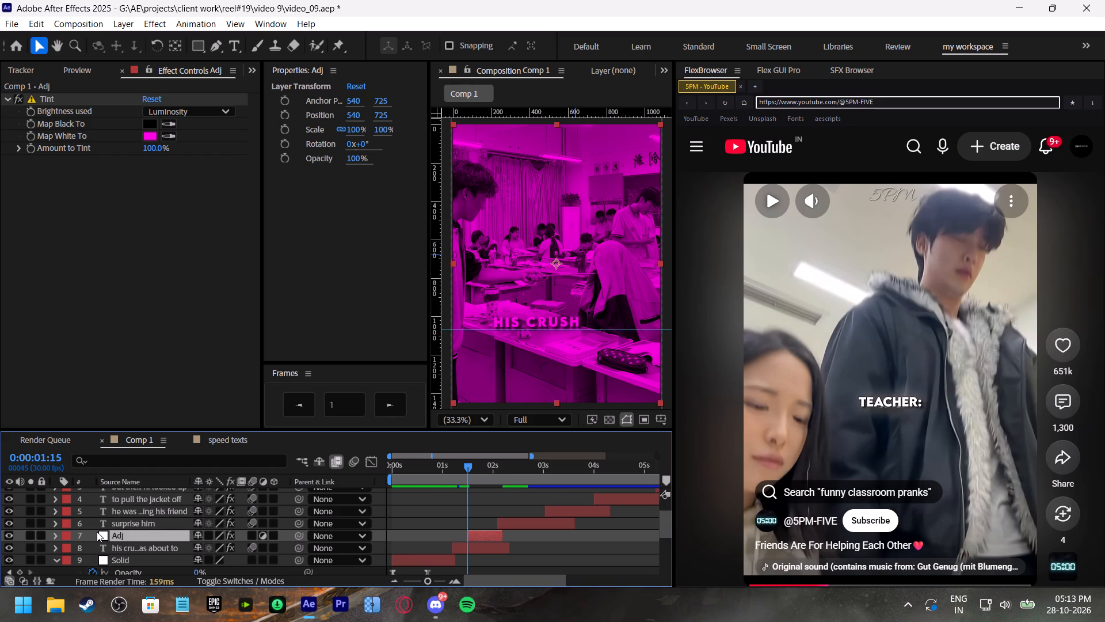
Keyframe the tinted Adj layer's opacity from 100% at 0:00:01:15 to 0% at 0:00:02:01.
key(t)
click(95, 549)
key(space)
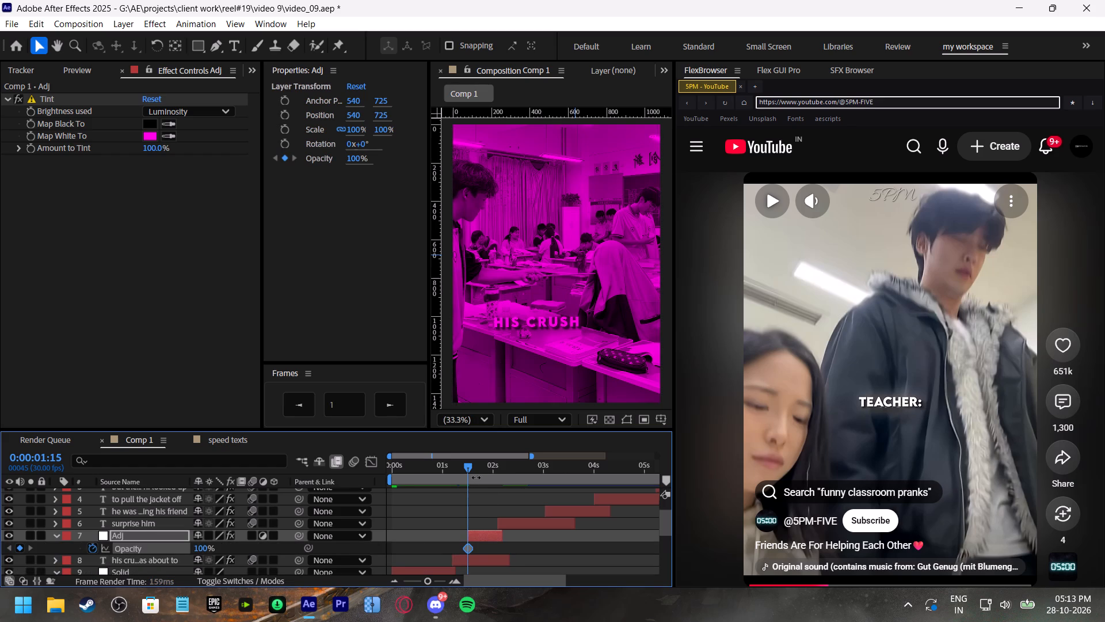
drag(484, 470, 494, 474)
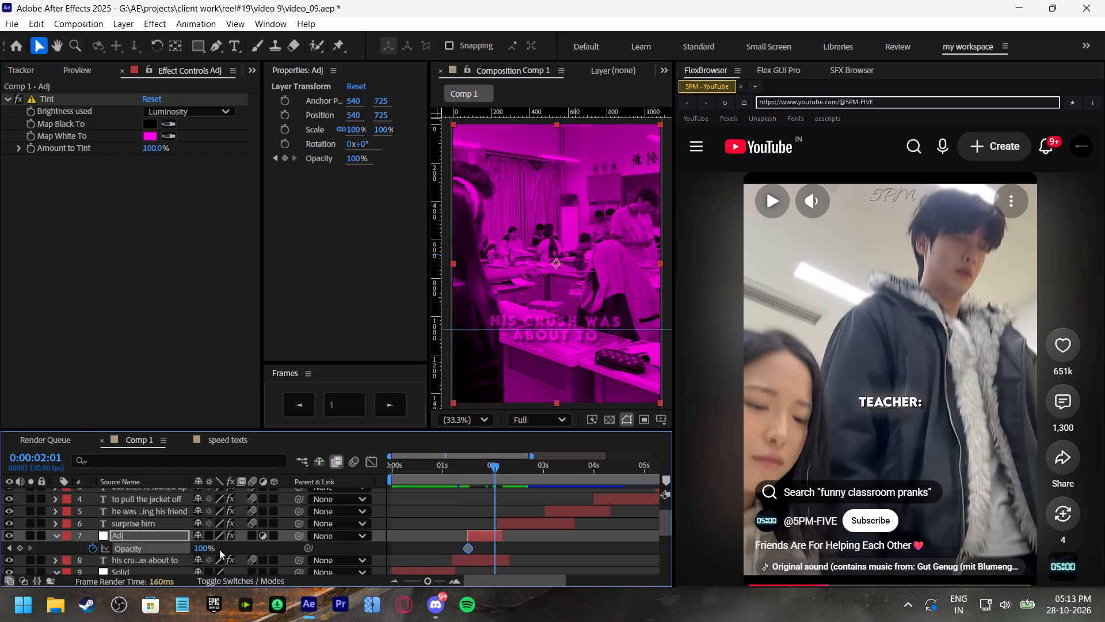
drag(203, 548, 36, 553)
Apply the existing Flex GUI Pro graph-editor curve to both opacity keyframes and preview the tint fade.
drag(519, 544, 409, 552)
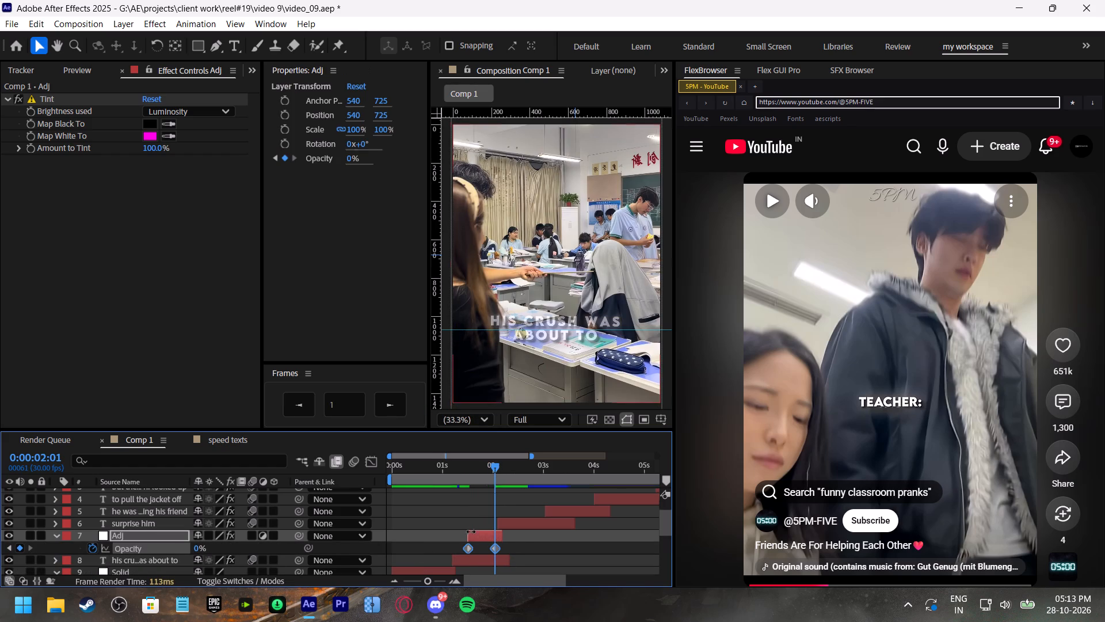
click(805, 71)
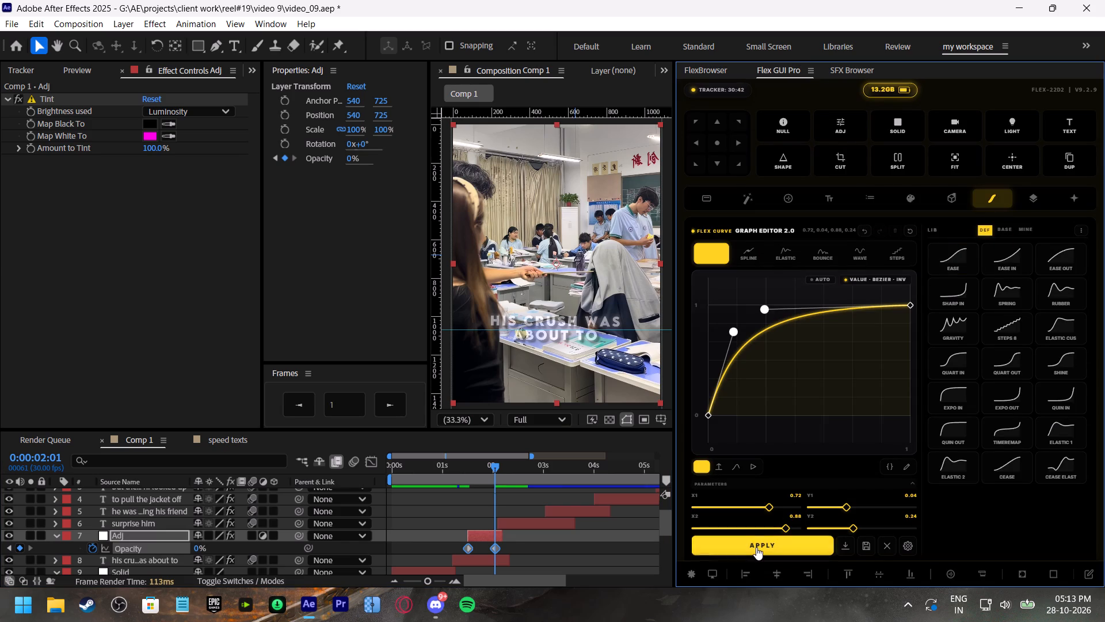
click(756, 547)
click(455, 461)
key(space)
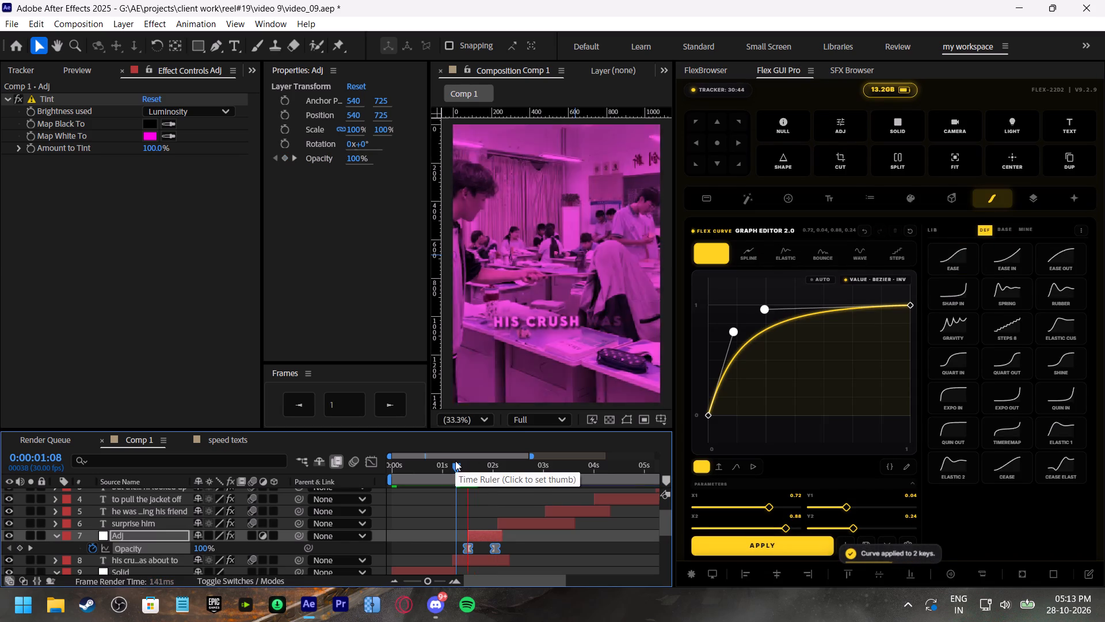
click(455, 461)
Reshape the easing curve with a steeper start and a longer end handle, reapply it to both opacity keyframes, and preview.
drag(737, 331, 751, 344)
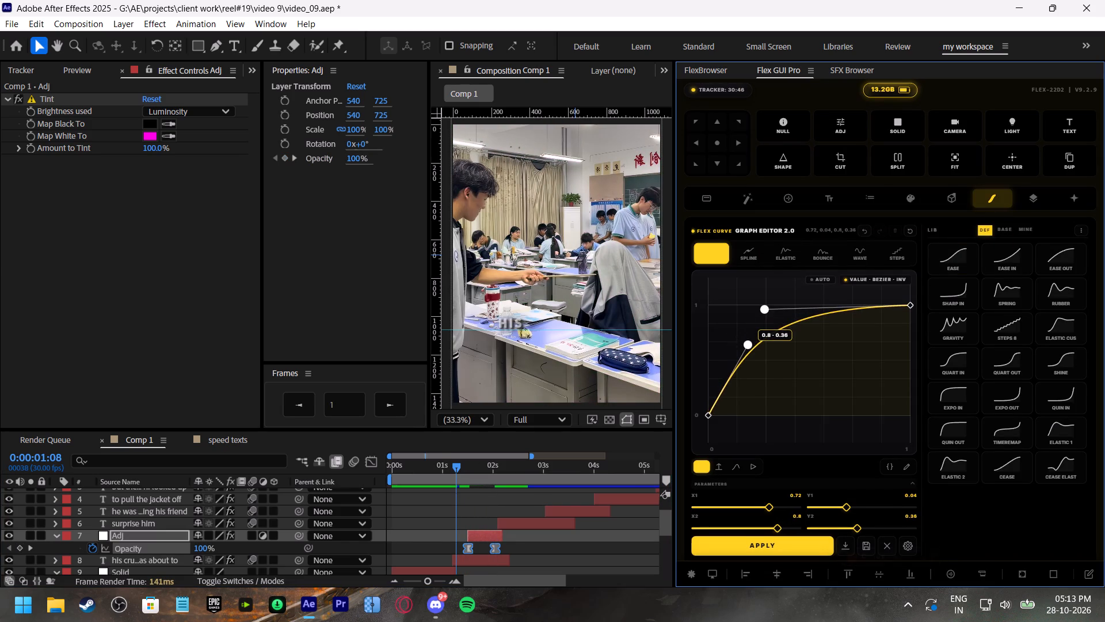
drag(751, 344, 729, 322)
drag(772, 310, 830, 318)
click(735, 546)
click(444, 467)
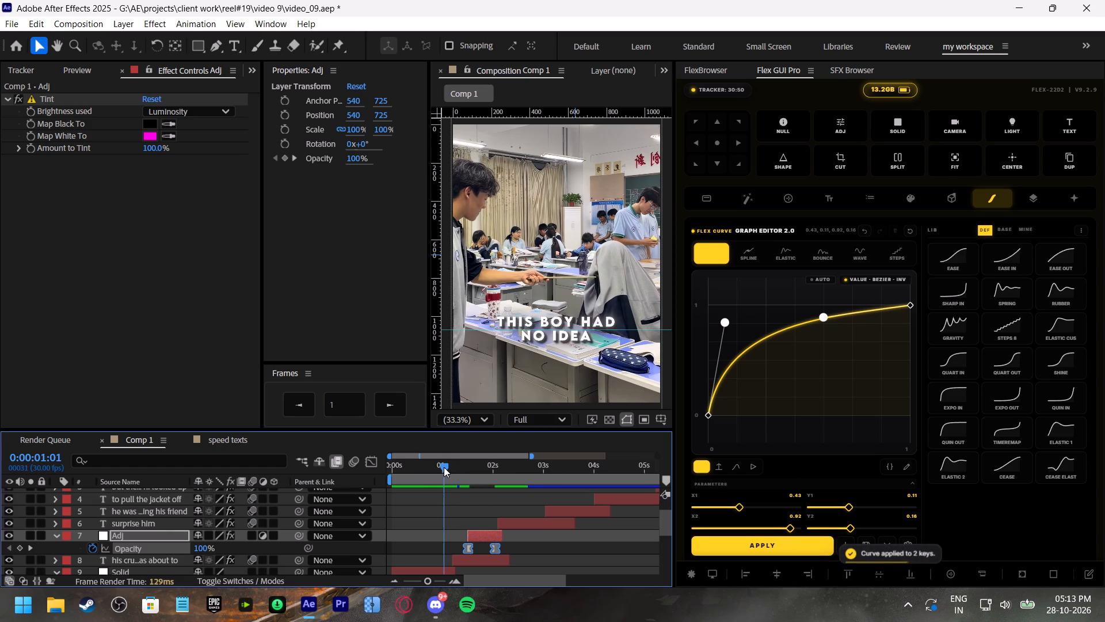
key(space)
click(452, 462)
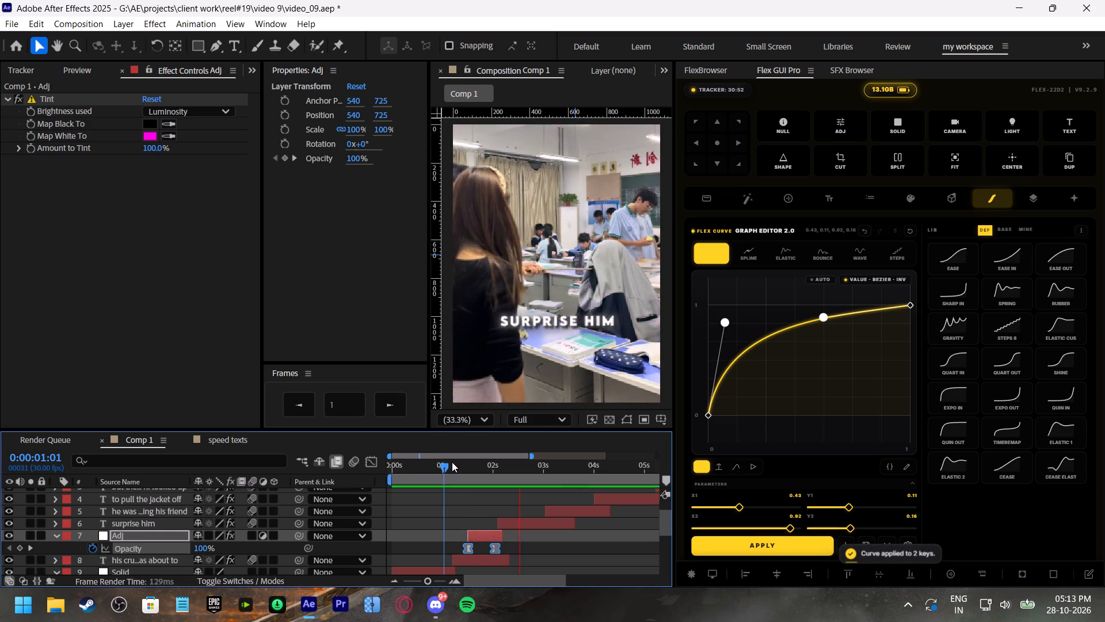
Save the project.
key(ctrl+s)
Add a second adjustment layer directly above the tinted Adj layer, spanning the same duration from 0:00:01:15.
drag(455, 462, 467, 475)
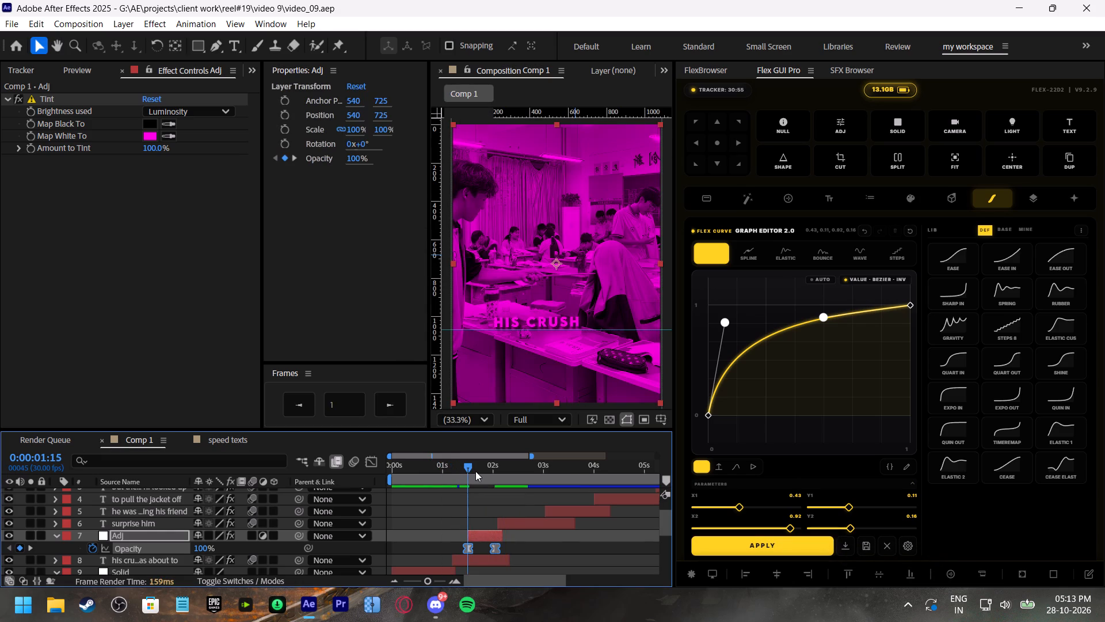
click(475, 538)
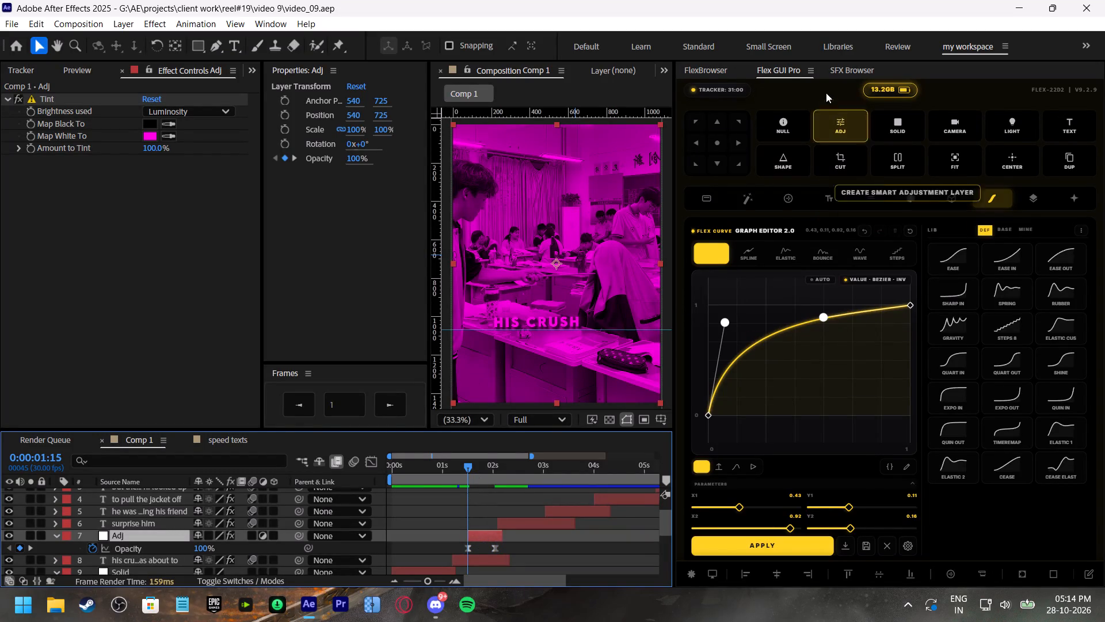
click(703, 73)
click(777, 70)
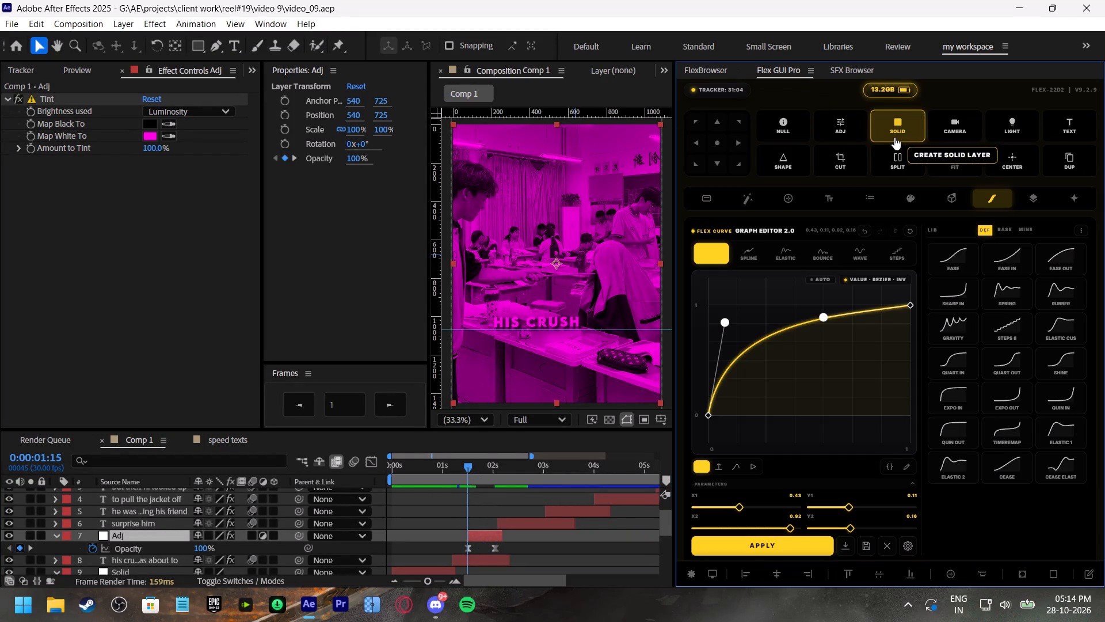
click(845, 131)
click(485, 545)
click(486, 537)
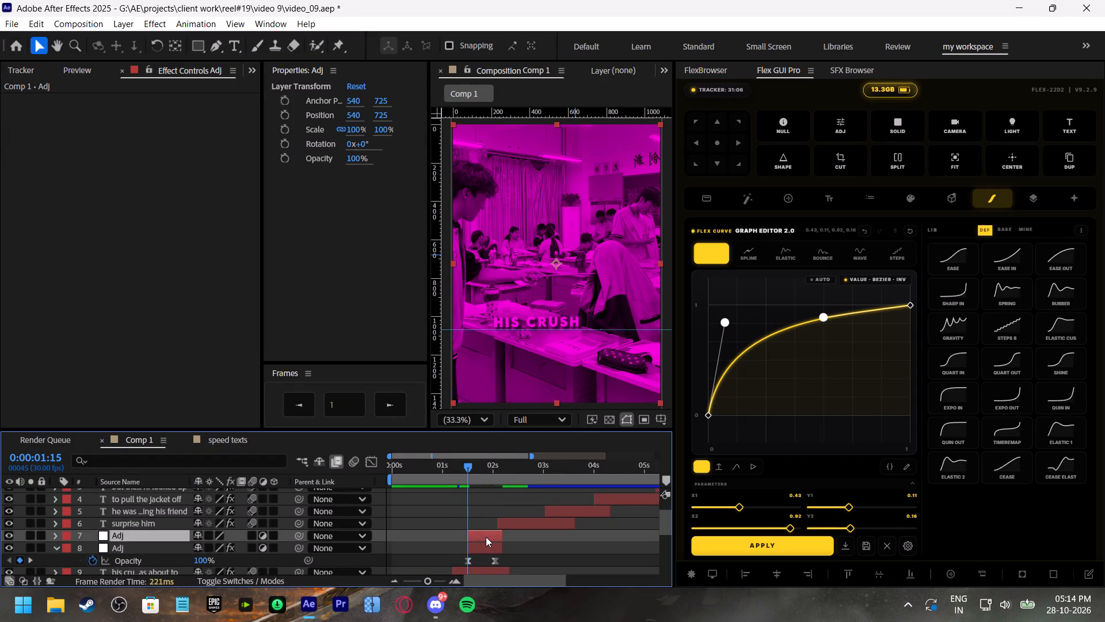
Apply the S_Shake effect to the new adjustment layer.
key(ctrl+space)
text(shake)
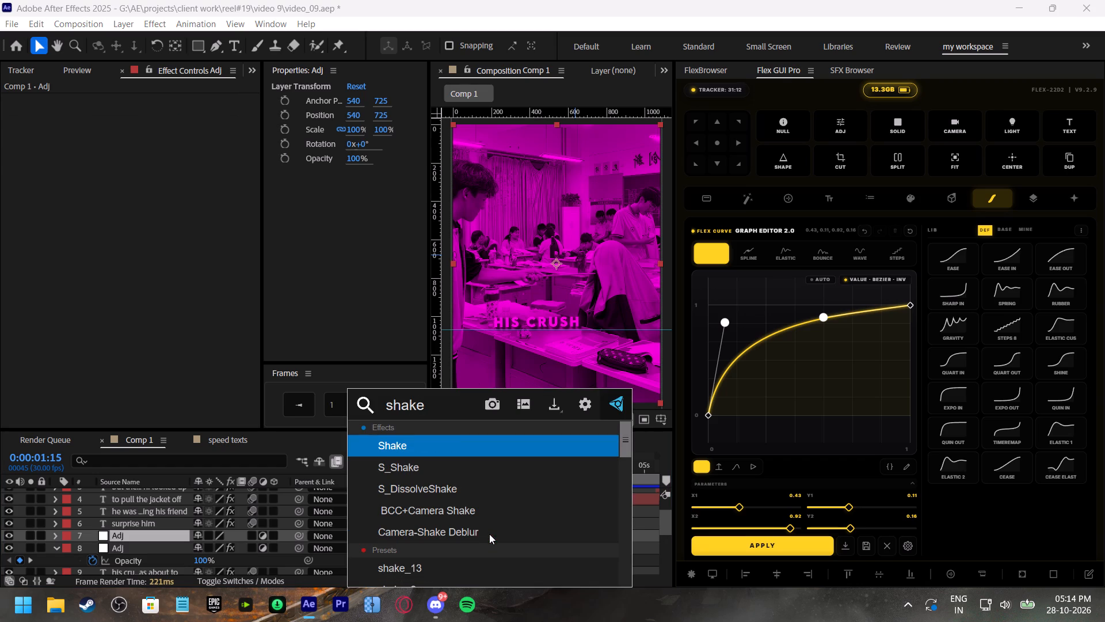
click(440, 473)
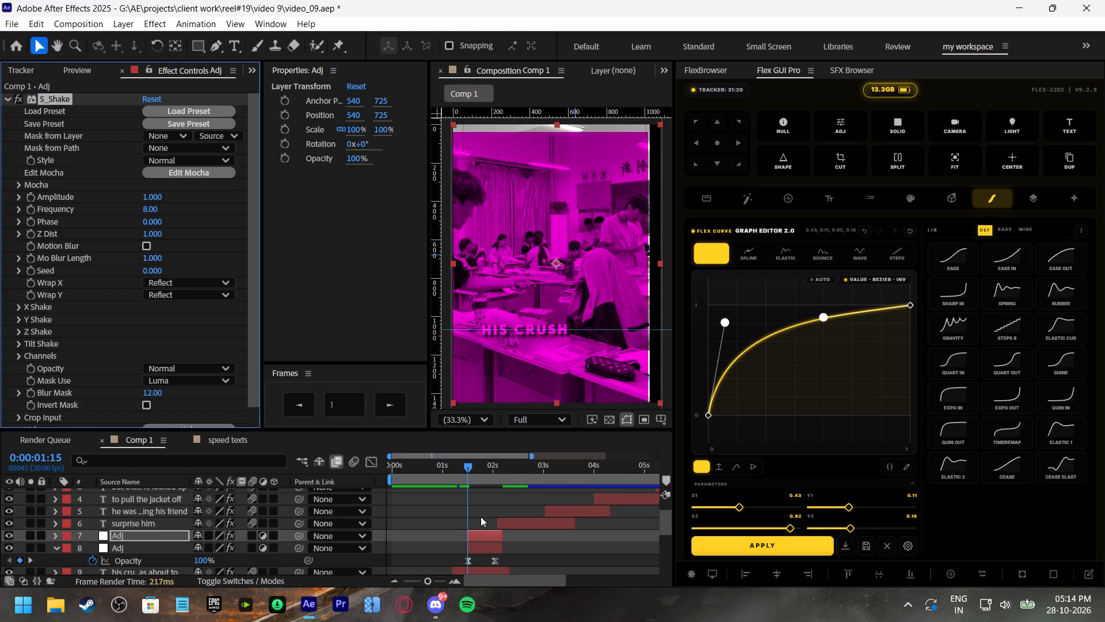
Move the S_Shake adjustment layer below the "his crush was about to" caption and keep it selected.
drag(128, 537, 128, 549)
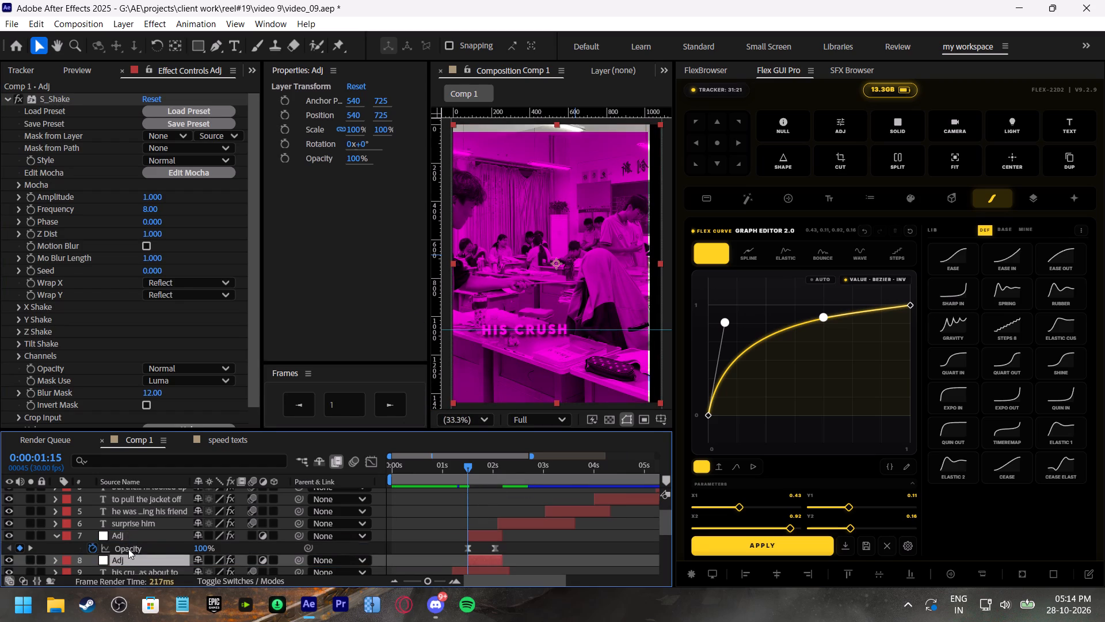
scroll(500, 524, down, 1)
drag(158, 524, 157, 539)
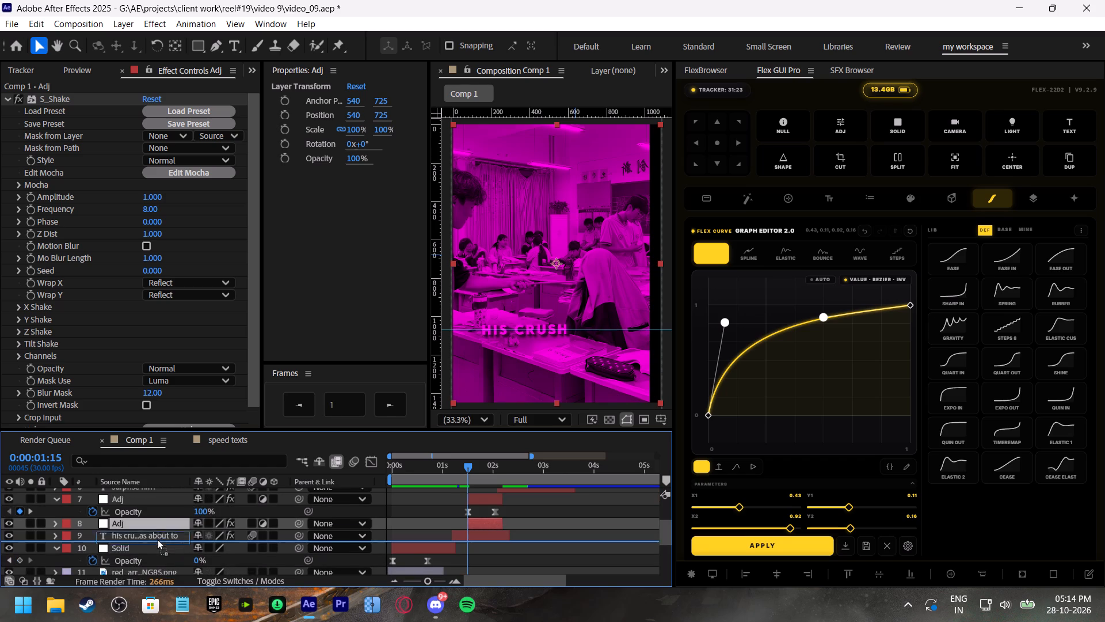
drag(157, 539, 157, 540)
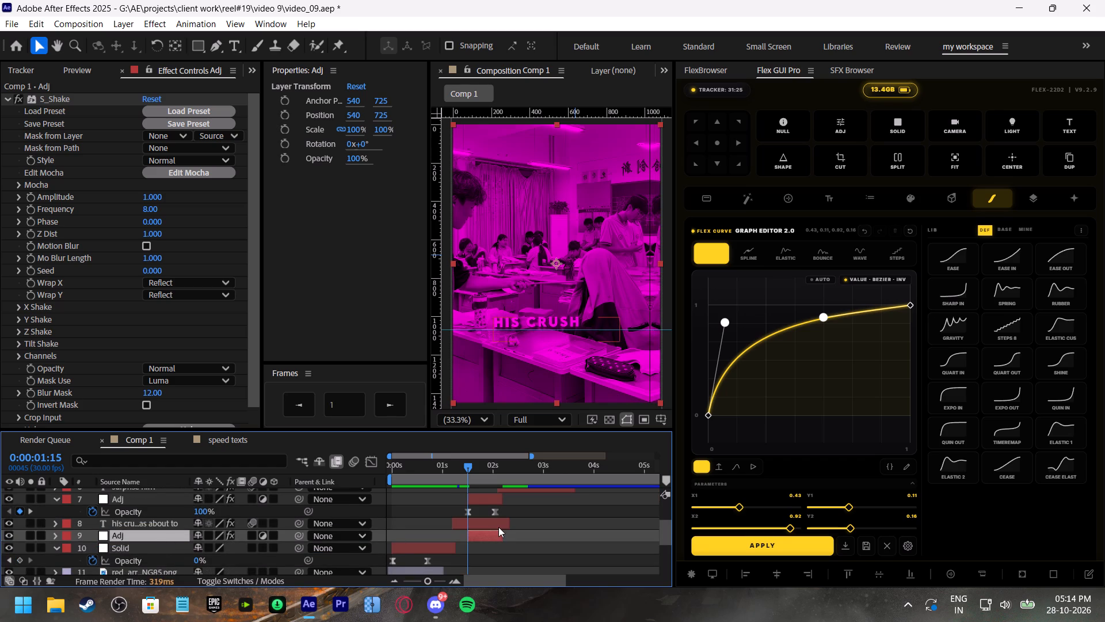
click(490, 540)
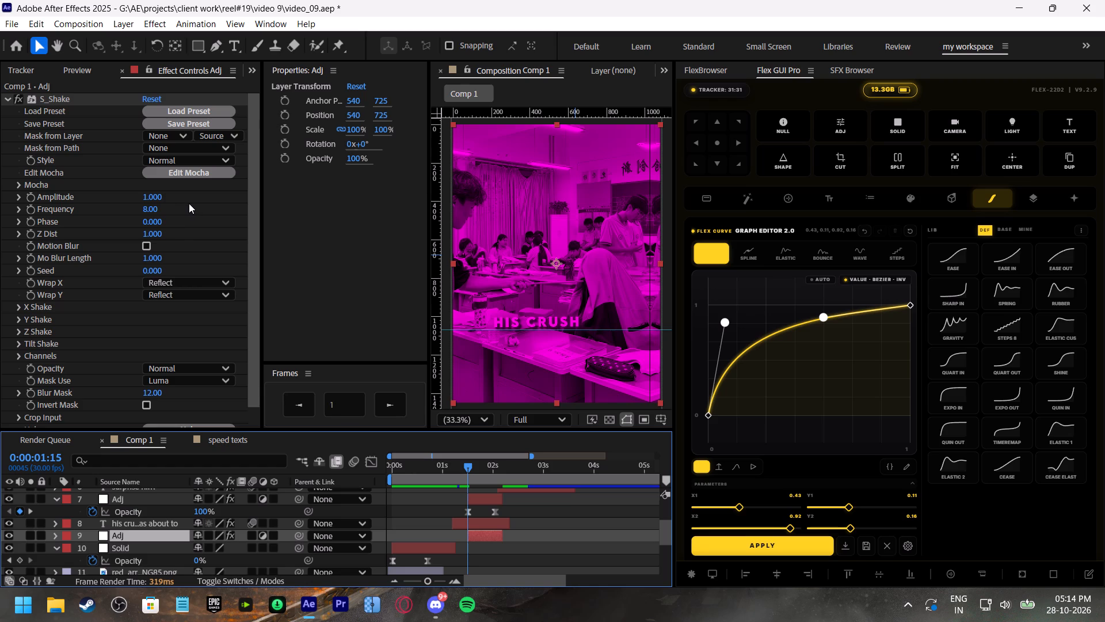
Lower the S_Shake Frequency on the new adjustment layer to 0.90.
drag(154, 210, 73, 215)
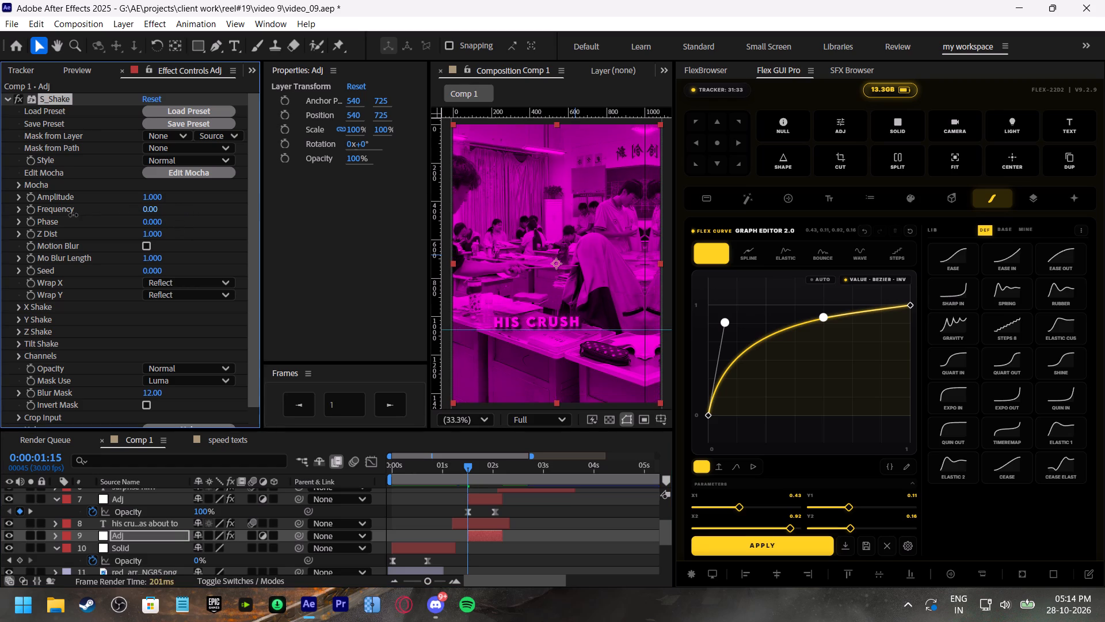
drag(73, 215, 101, 218)
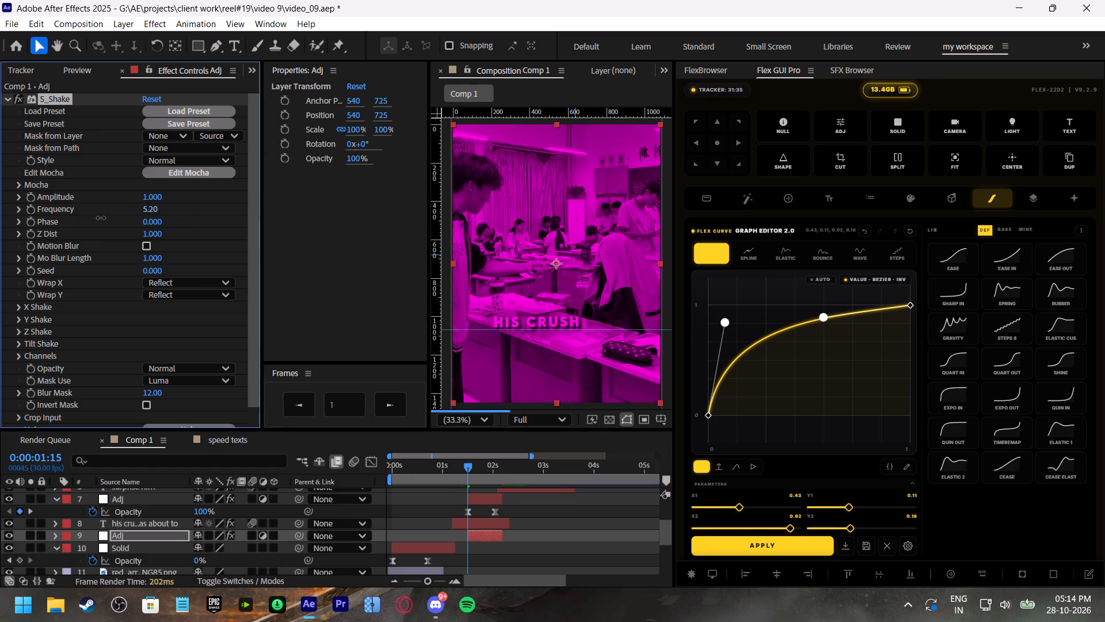
drag(101, 218, 51, 218)
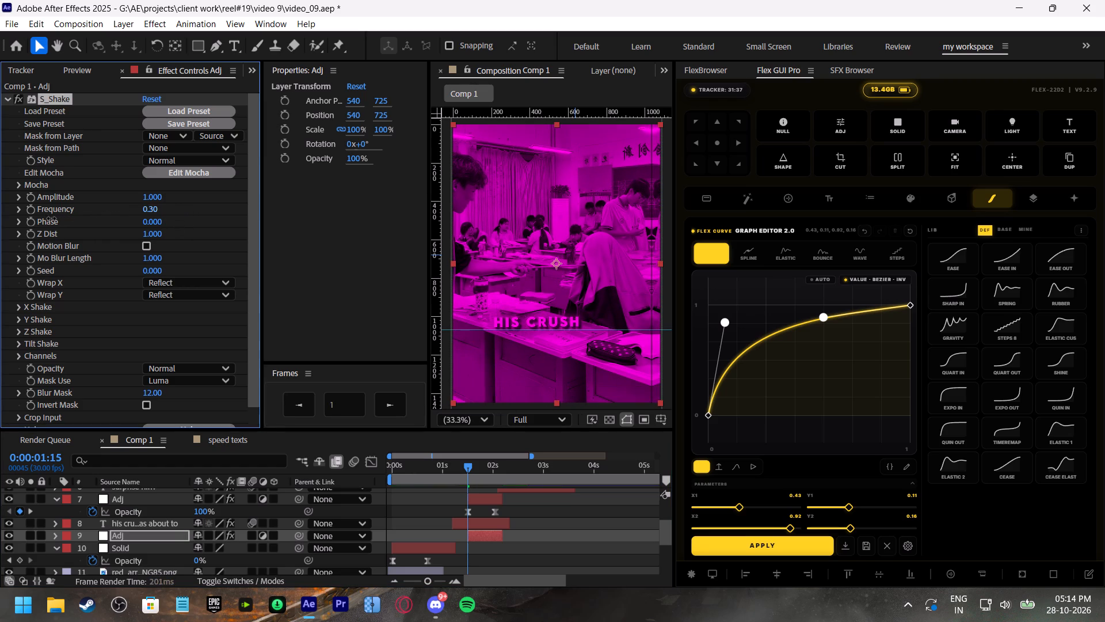
drag(51, 218, 57, 219)
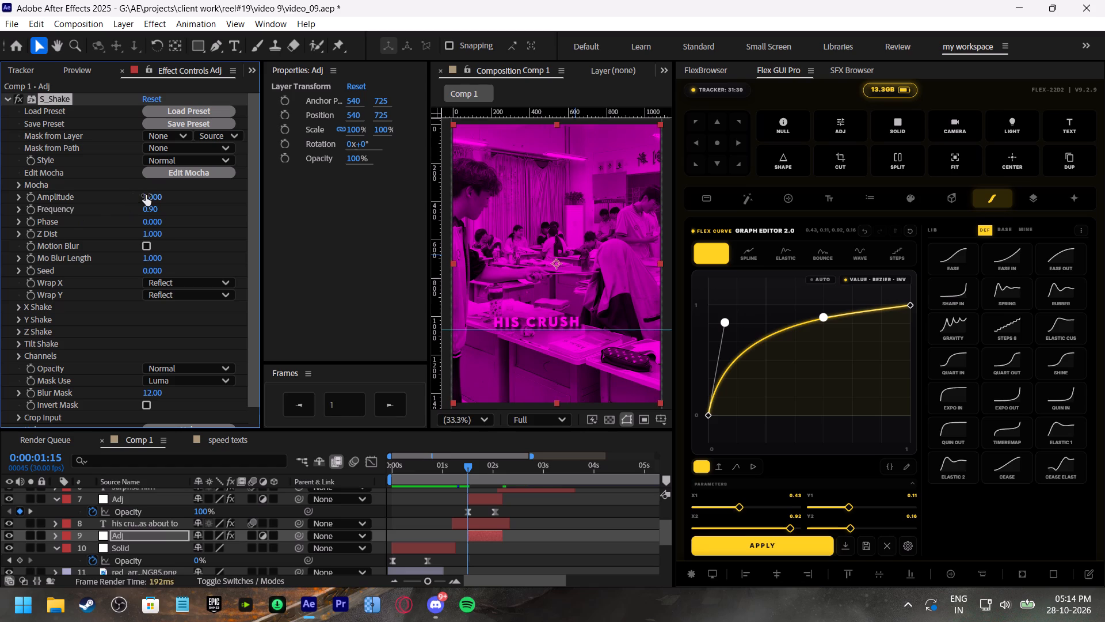
Keyframe the S_Shake Amplitude from 1.140 at 0:00:01:15 down to 0 at 0:00:02:05.
drag(146, 195, 39, 204)
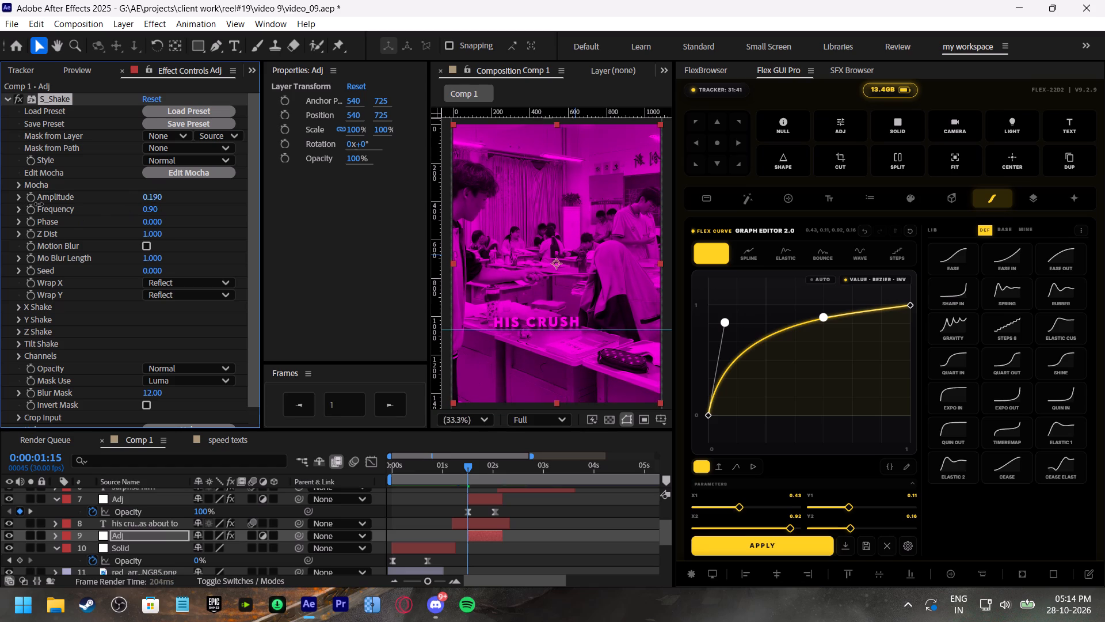
drag(39, 204, 102, 200)
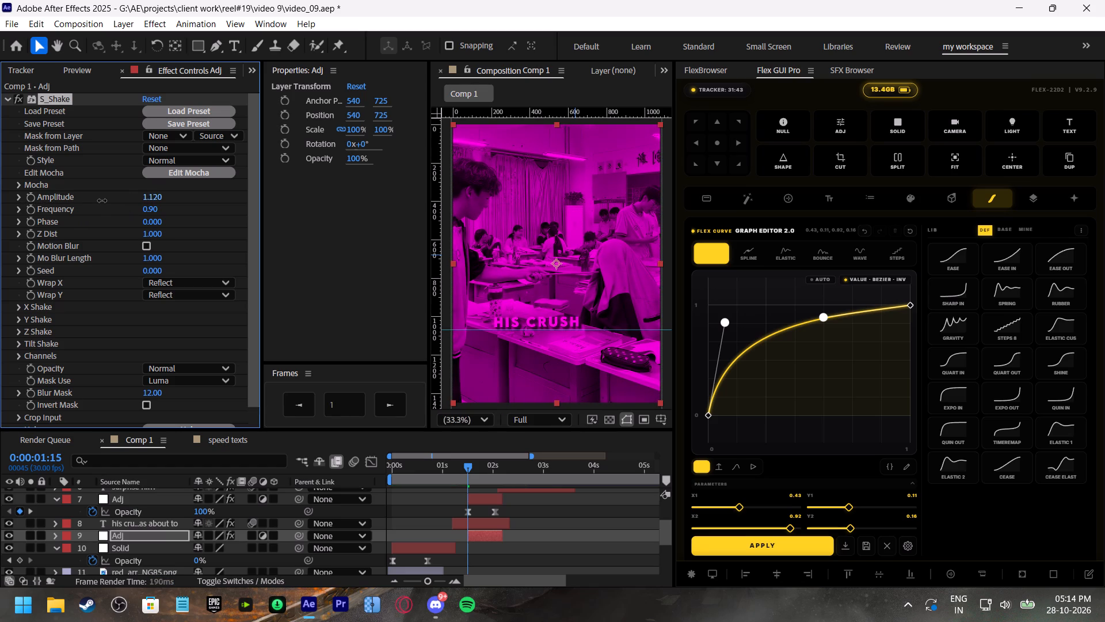
drag(102, 200, 104, 200)
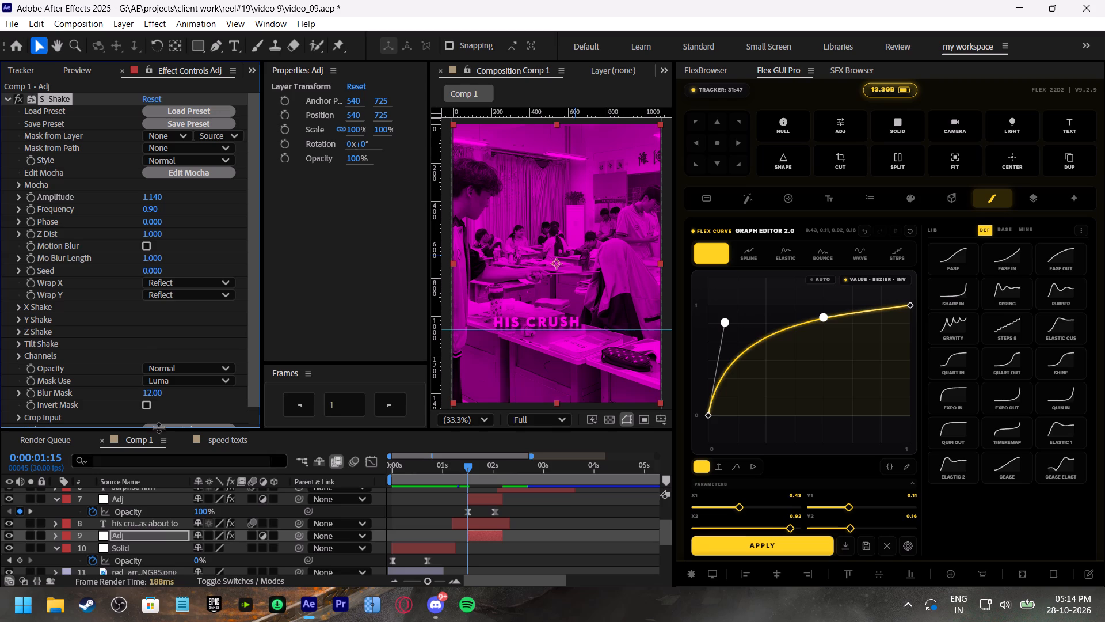
click(31, 192)
drag(470, 460, 473, 461)
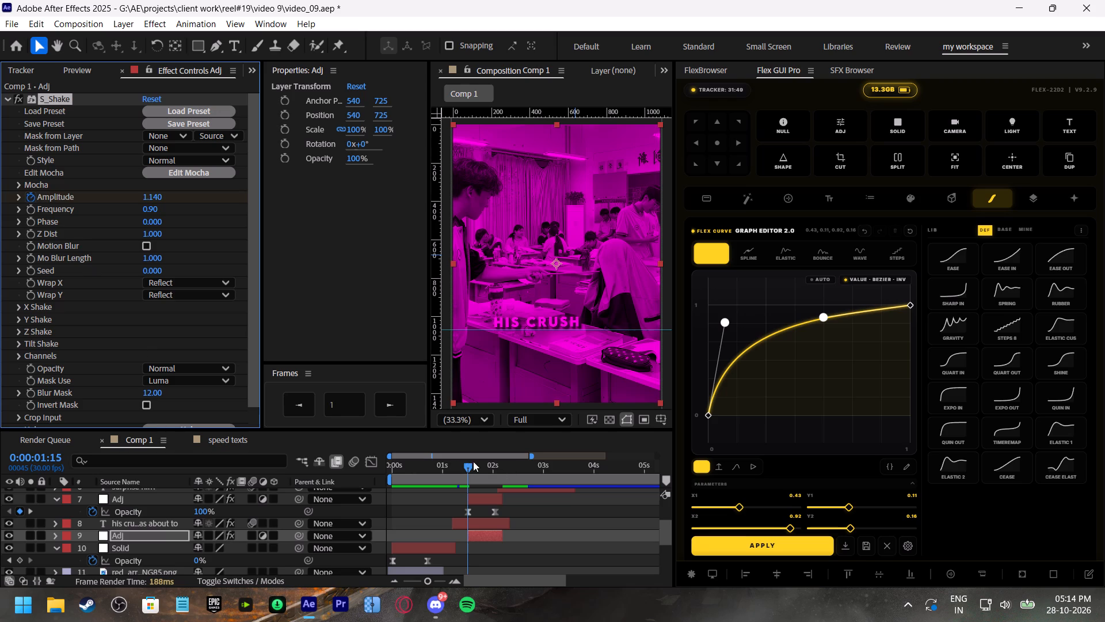
drag(473, 461, 504, 480)
drag(157, 196, 0, 199)
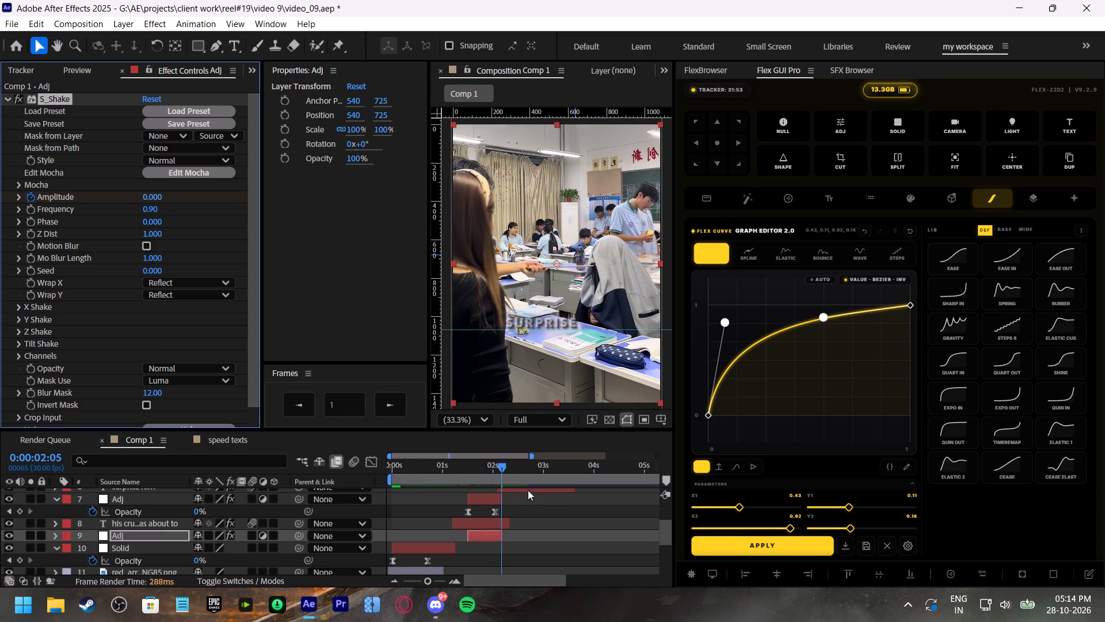
Reveal the shake layer's keyframed properties in the timeline and select both Amplitude keyframes.
key(u)
drag(523, 554, 455, 567)
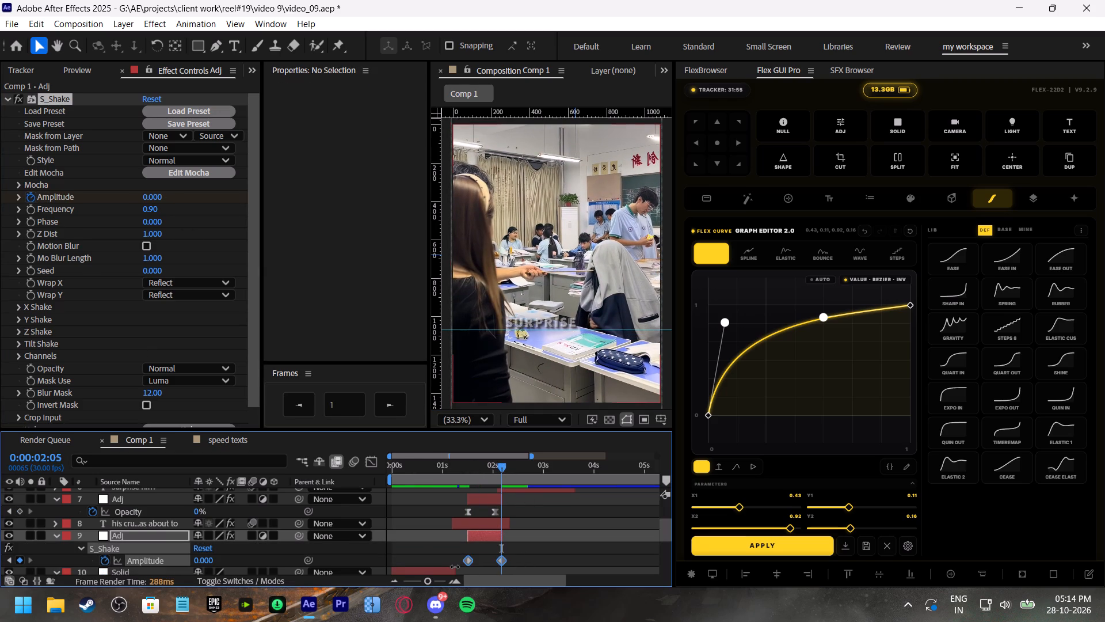
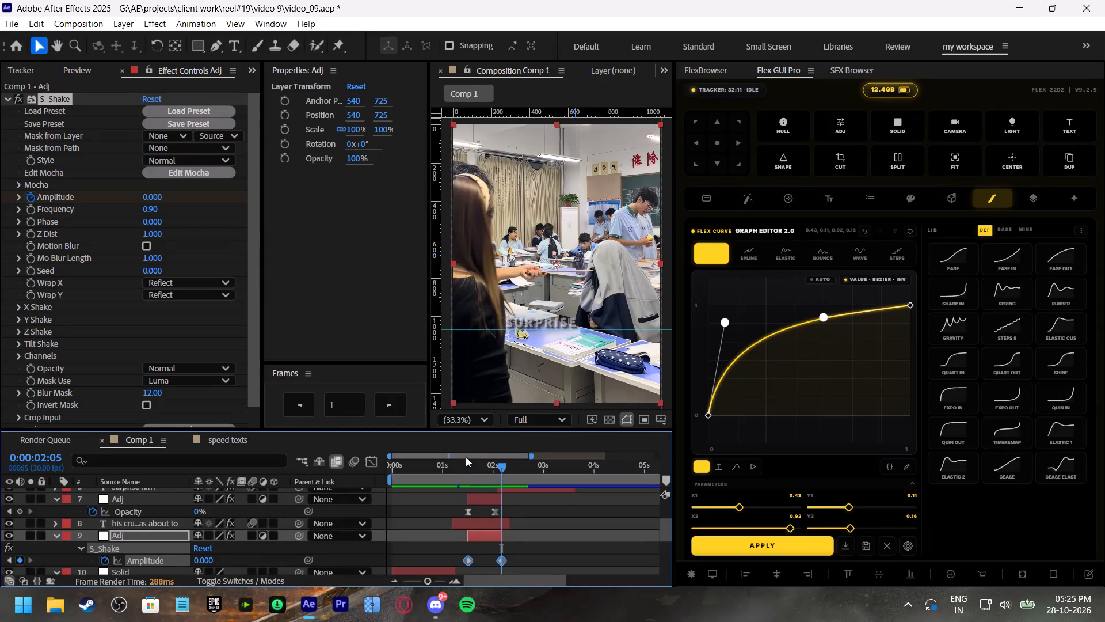
Scrub the composition back to 0:00:01:03, ahead of the shake layer's first Amplitude keyframe.
drag(463, 458, 454, 465)
drag(451, 465, 447, 471)
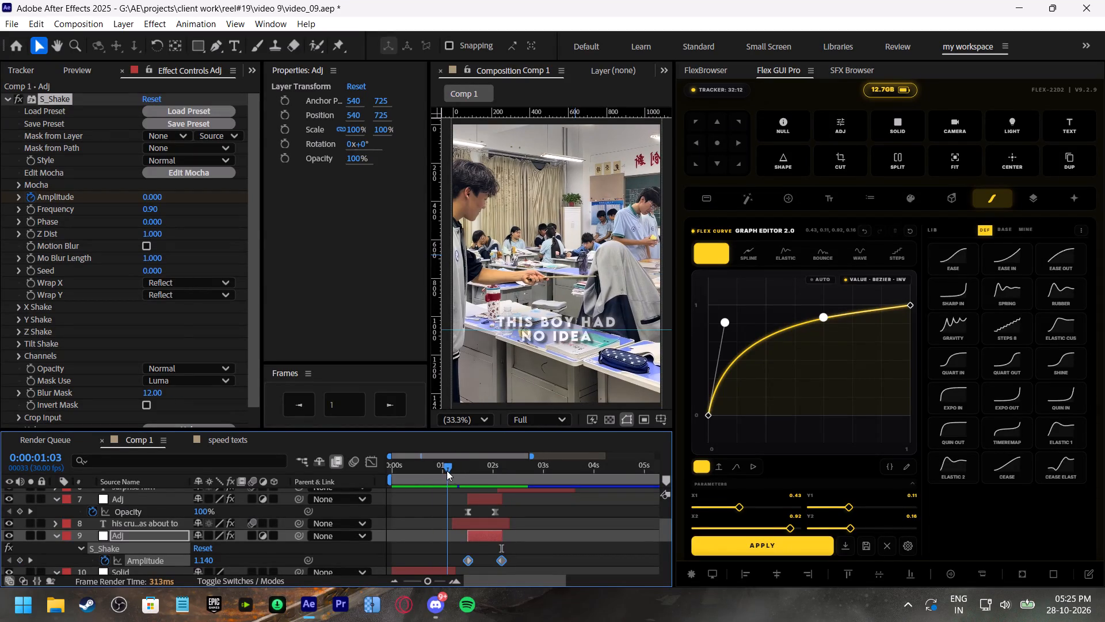
drag(447, 471, 447, 471)
Switch to the Windows taskbar and reveal the hidden background app icons.
click(901, 606)
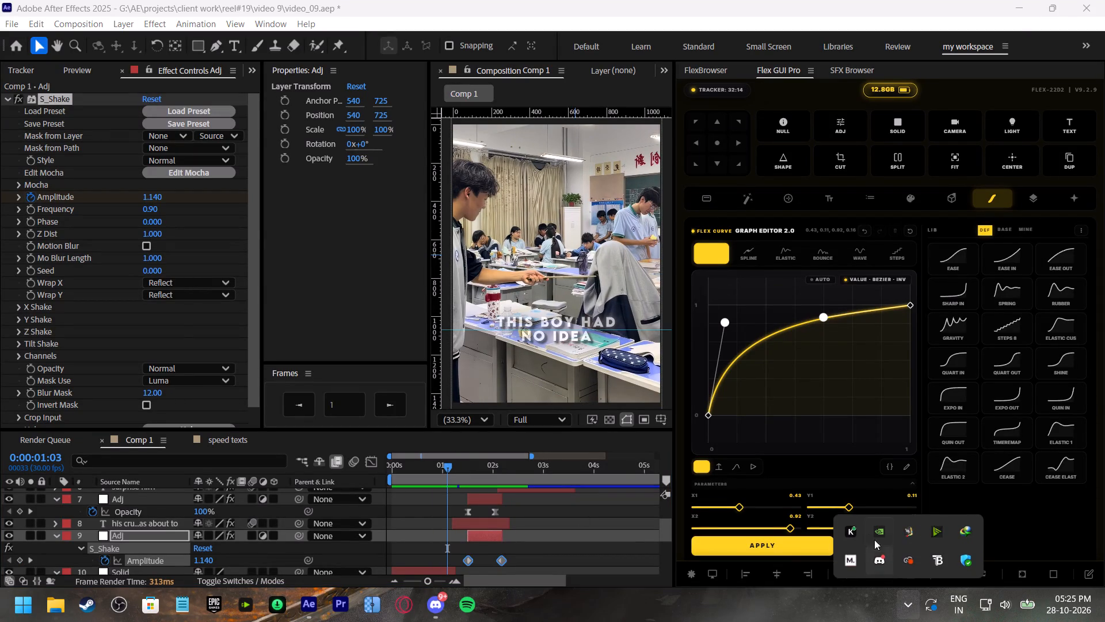
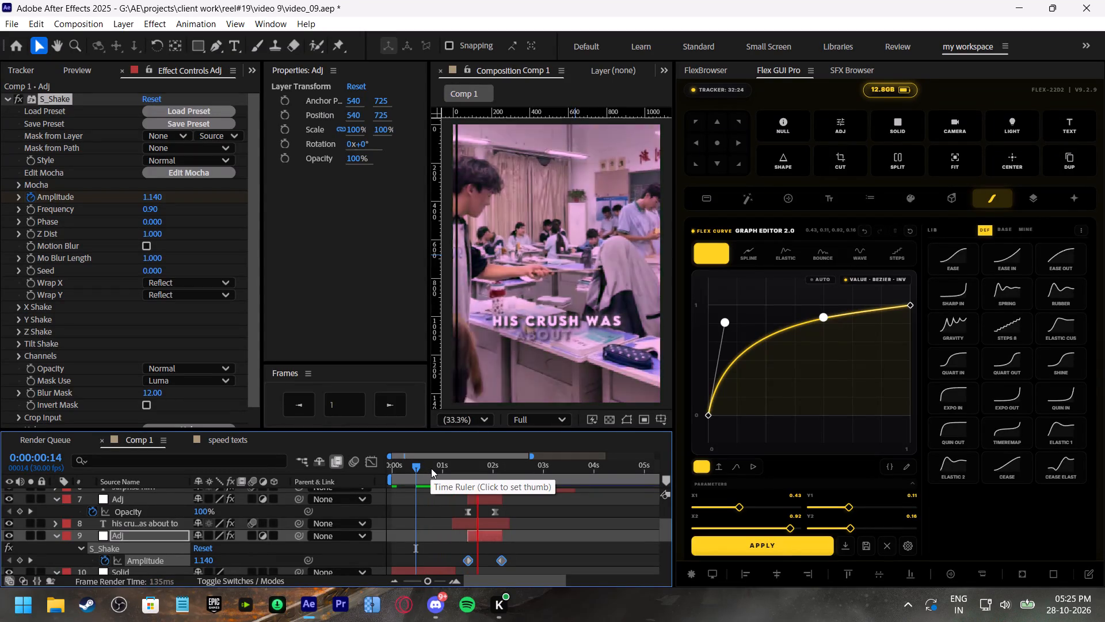
Play and scrub the composition between 0:00:00:14 and 0:00:01:20 to examine the magenta flash and the shake.
click(431, 468)
click(464, 468)
key(space)
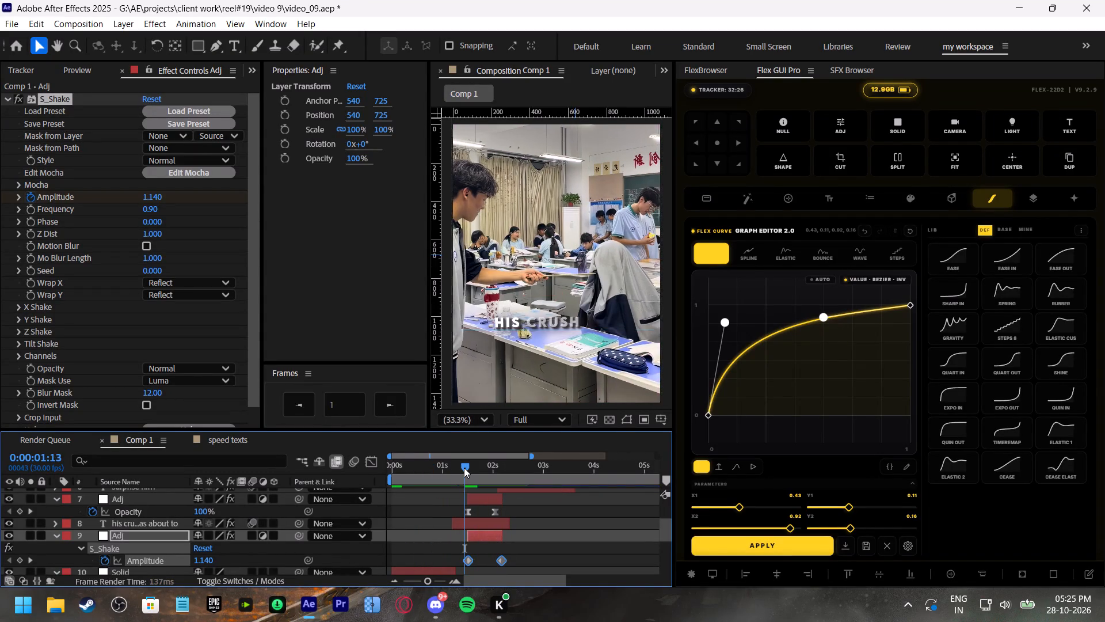
click(464, 468)
key(space)
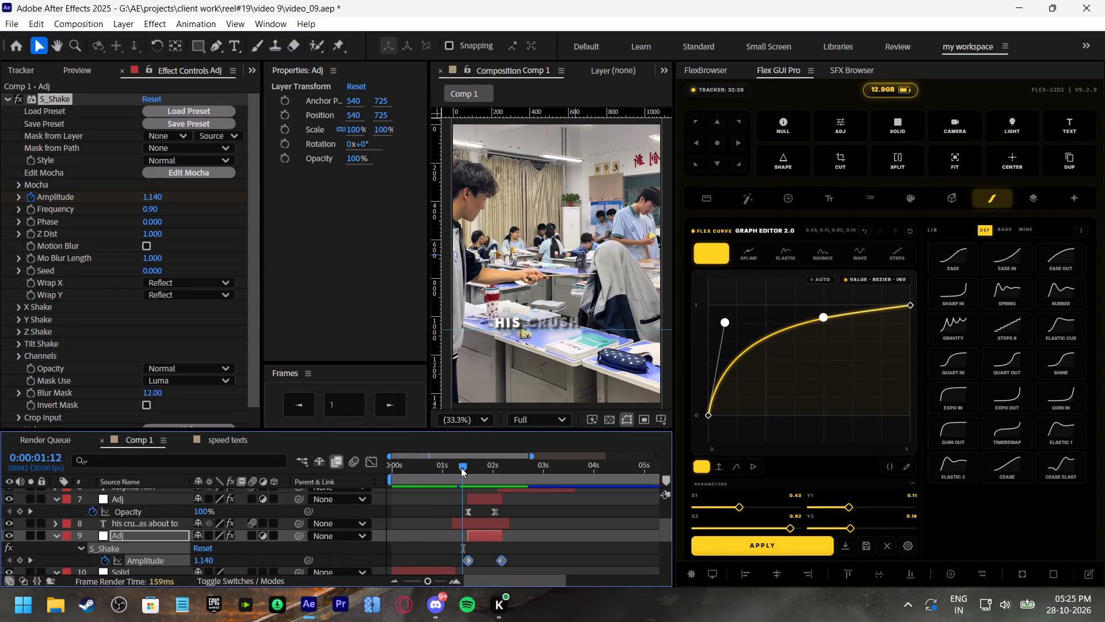
drag(461, 468, 466, 471)
click(476, 499)
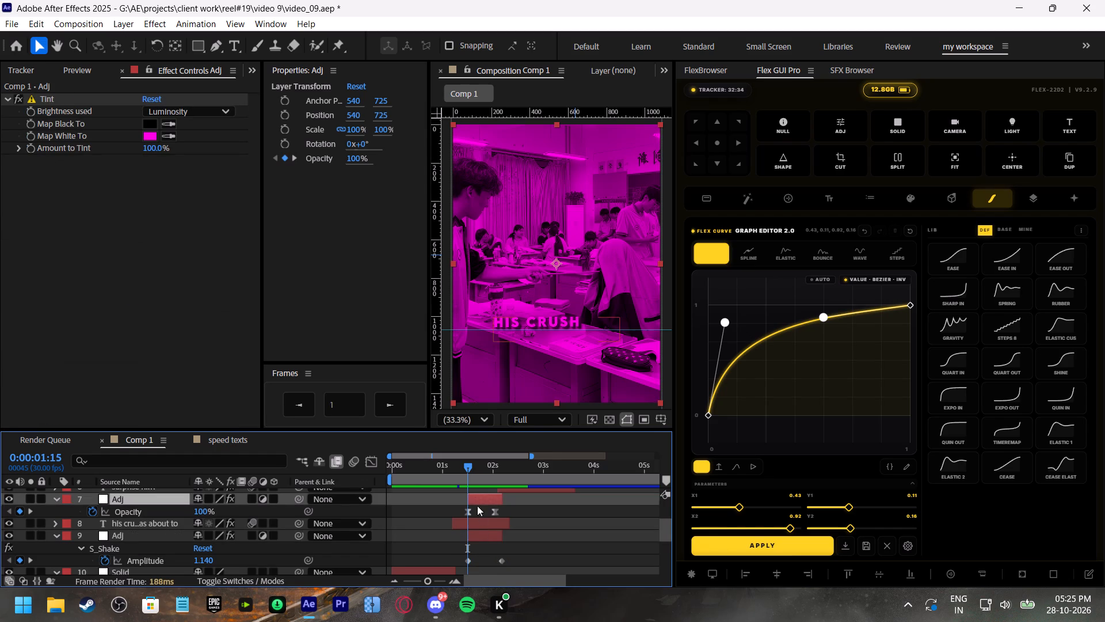
drag(472, 469, 480, 480)
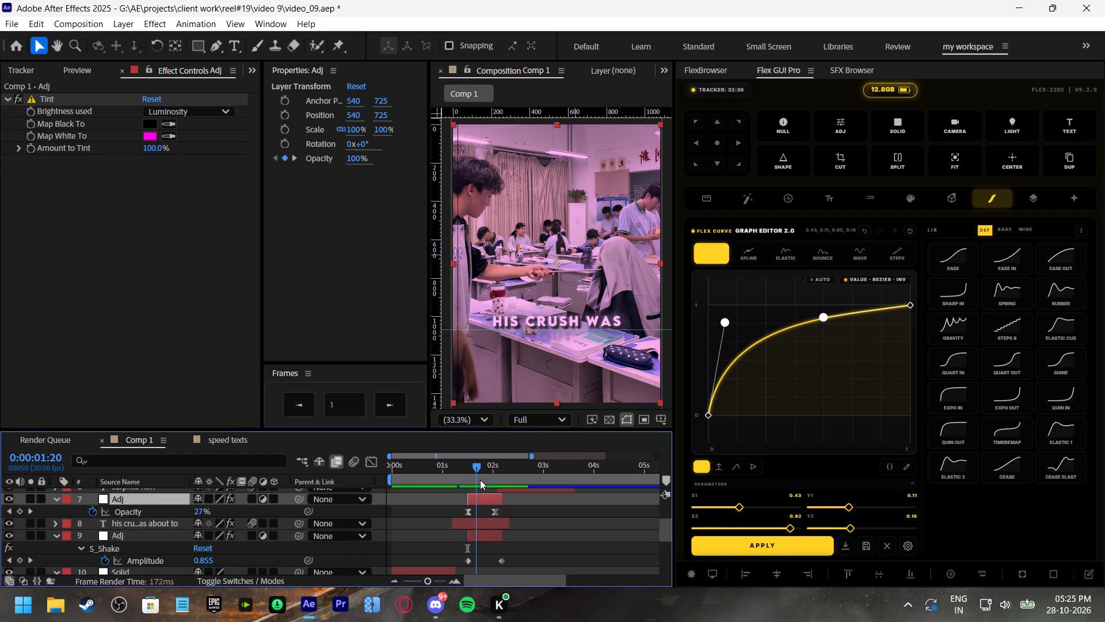
drag(480, 480, 481, 480)
drag(481, 480, 481, 481)
Apply Motion Tile to the video clip on layer 17 with Output Width 180, Output Height 190 and Mirror Edges enabled.
scroll(487, 538, down, 4)
click(488, 540)
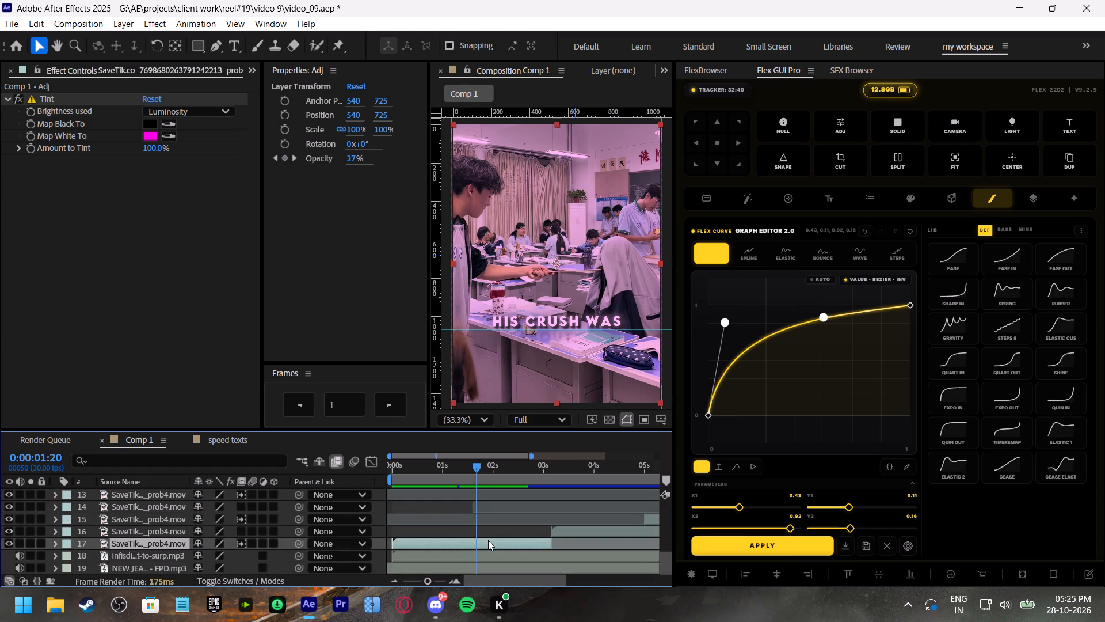
key(ctrl+space)
text(mot)
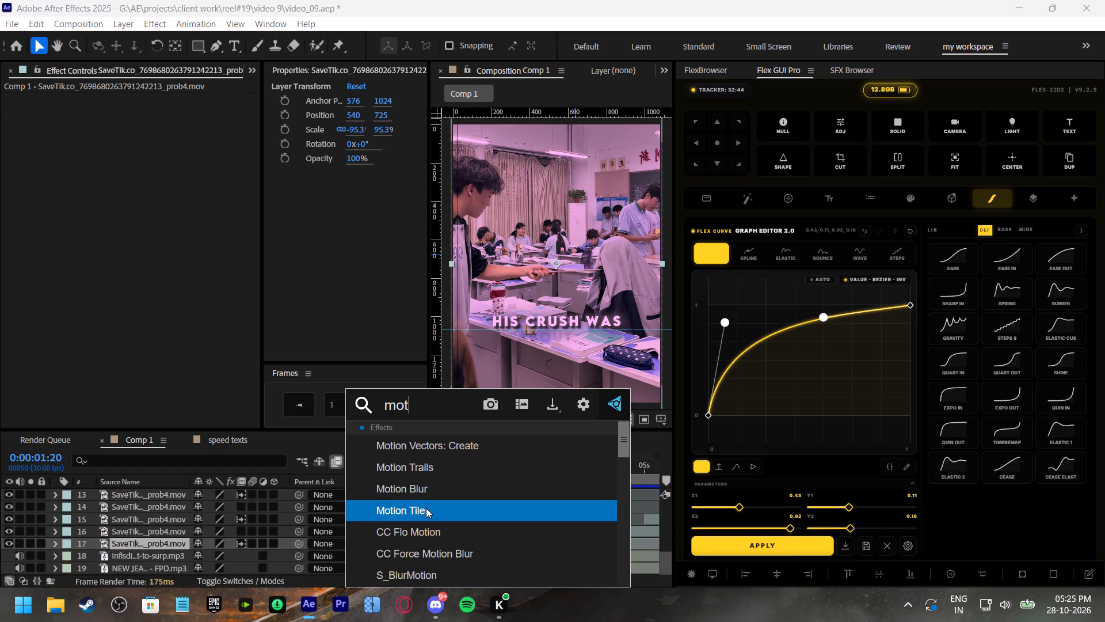
click(426, 508)
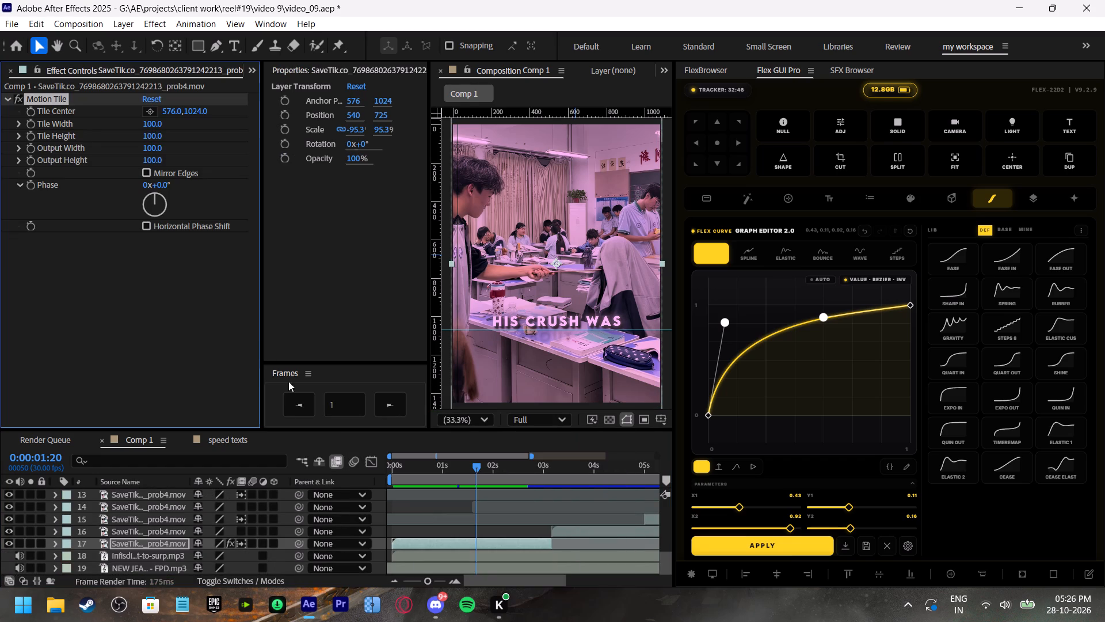
drag(154, 161, 161, 161)
drag(155, 147, 161, 147)
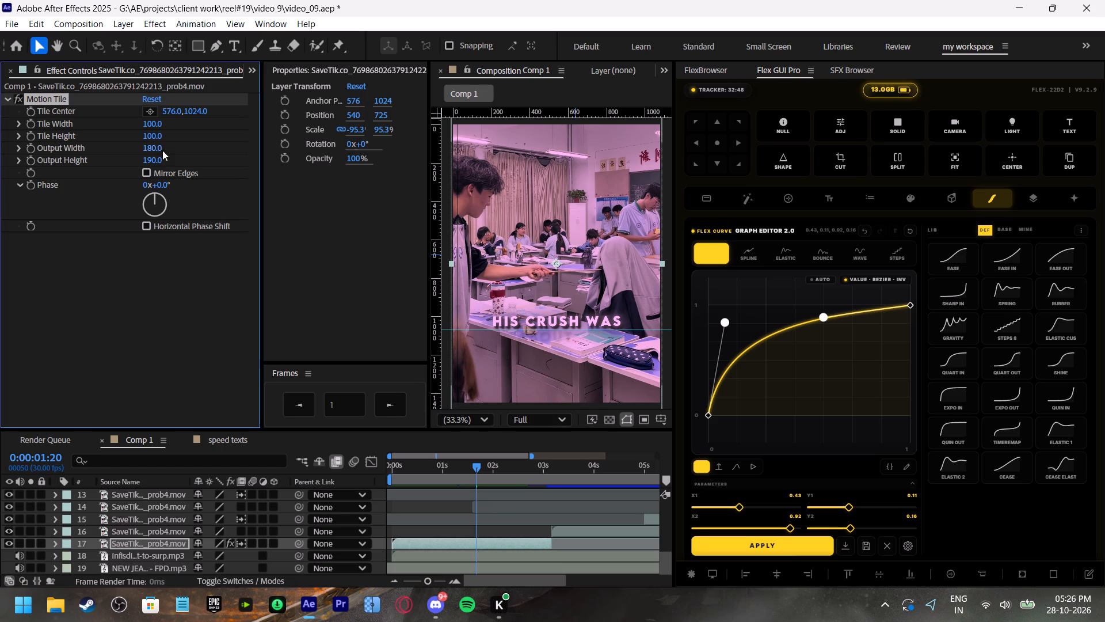
click(146, 175)
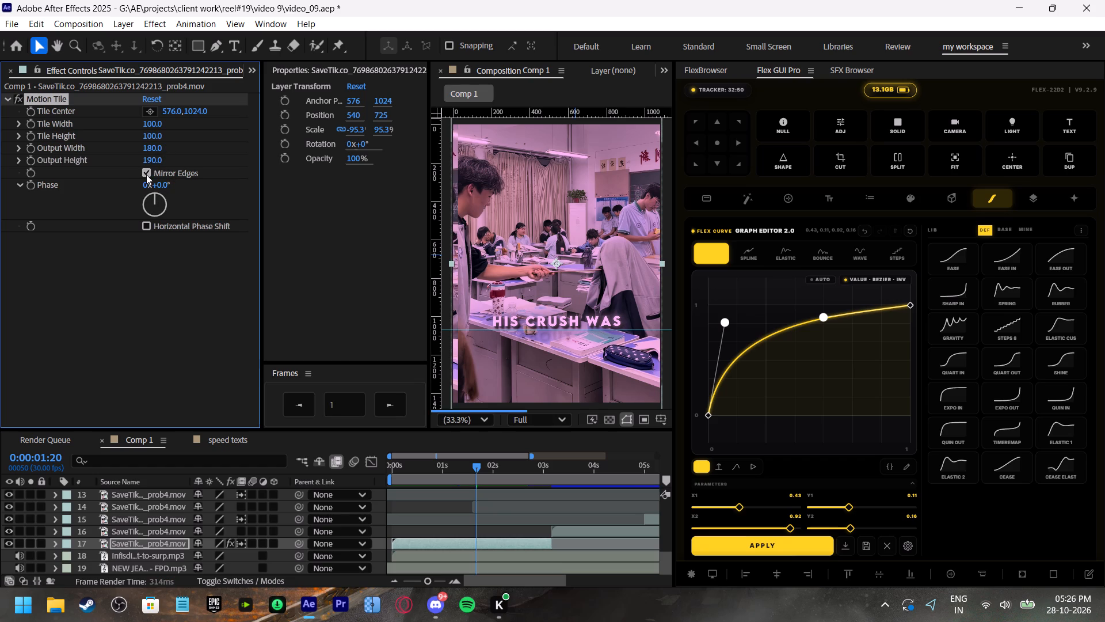
click(166, 282)
Play the composition from 0:00:01:06, 0:00:00:25 and the start to check the frame edges during the shake.
click(453, 469)
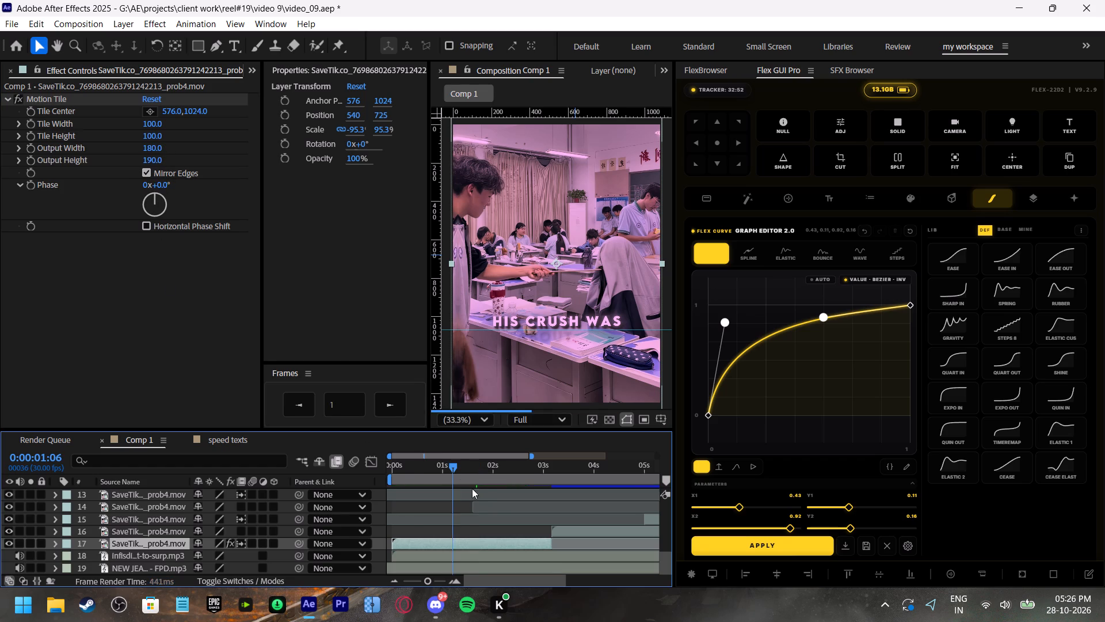
scroll(482, 499, up, 3)
key(space)
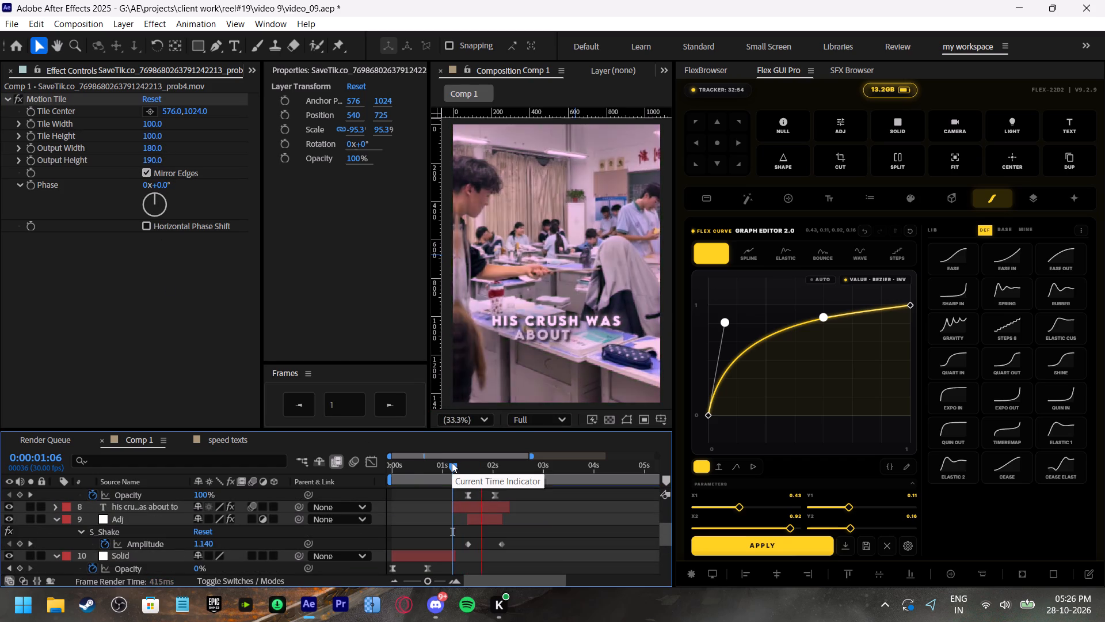
click(435, 471)
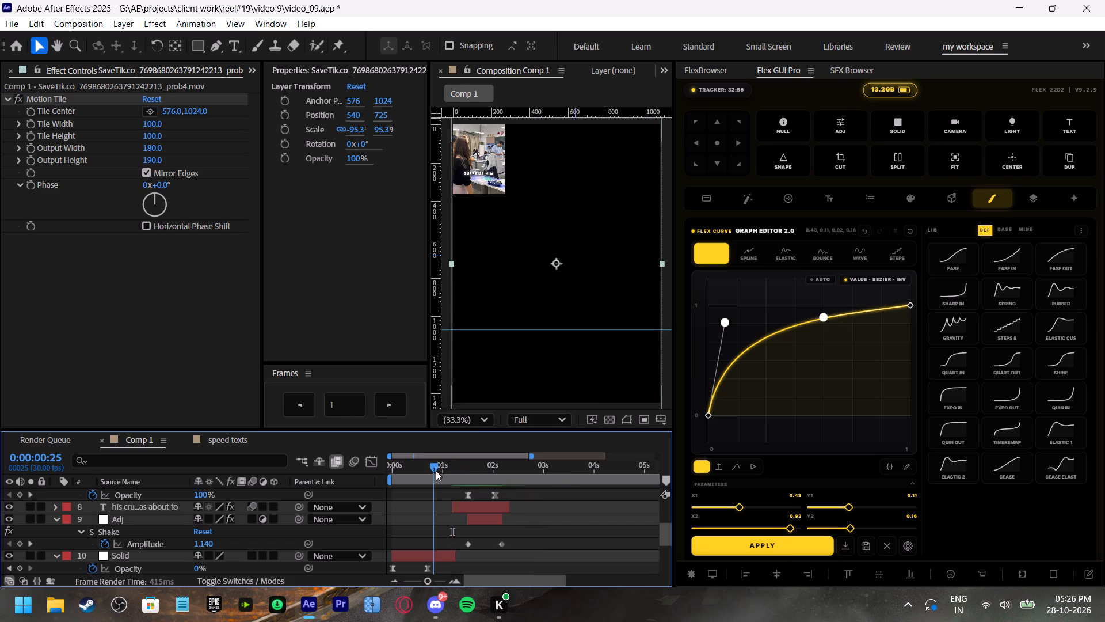
key(space)
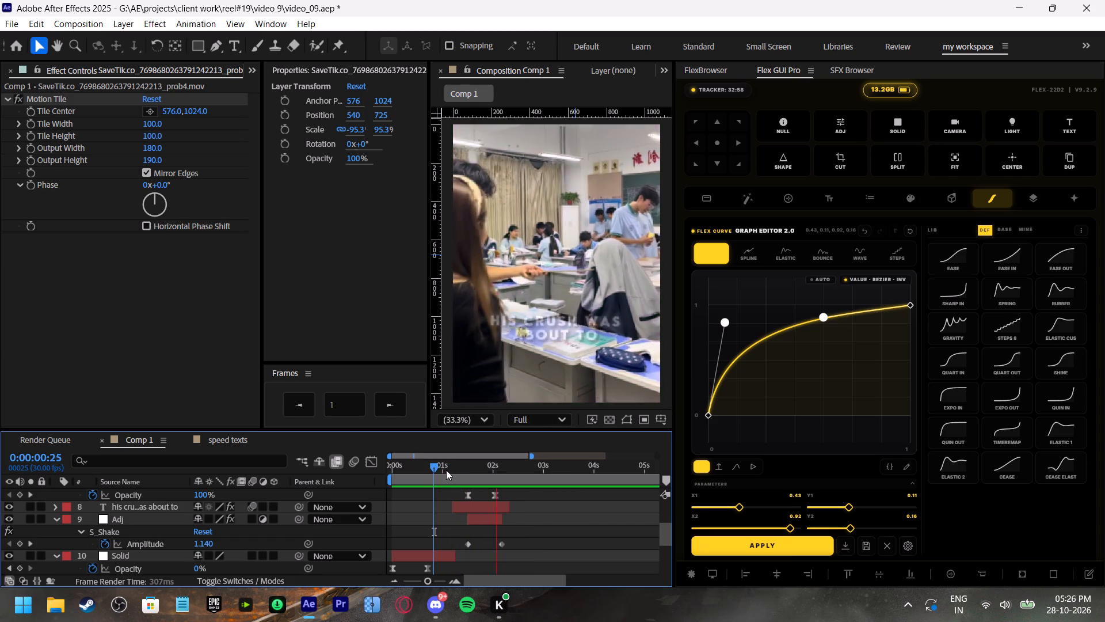
click(446, 470)
drag(446, 470, 372, 483)
key(space)
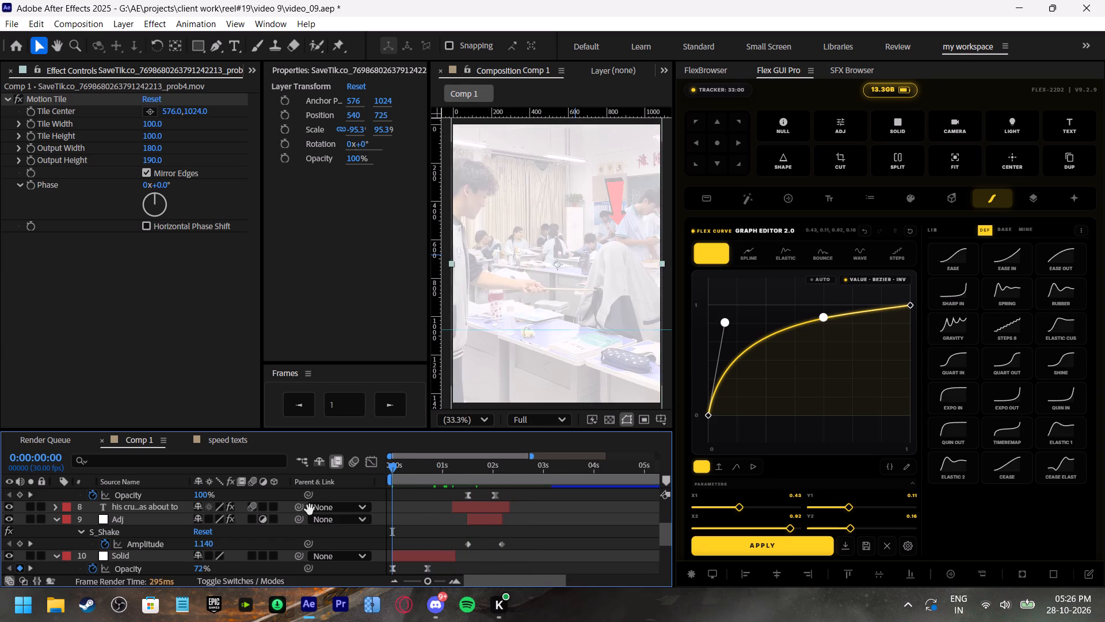
Collapse the expanded properties of both Adj layers and the Solid layer in the timeline.
scroll(96, 517, up, 1)
click(59, 517)
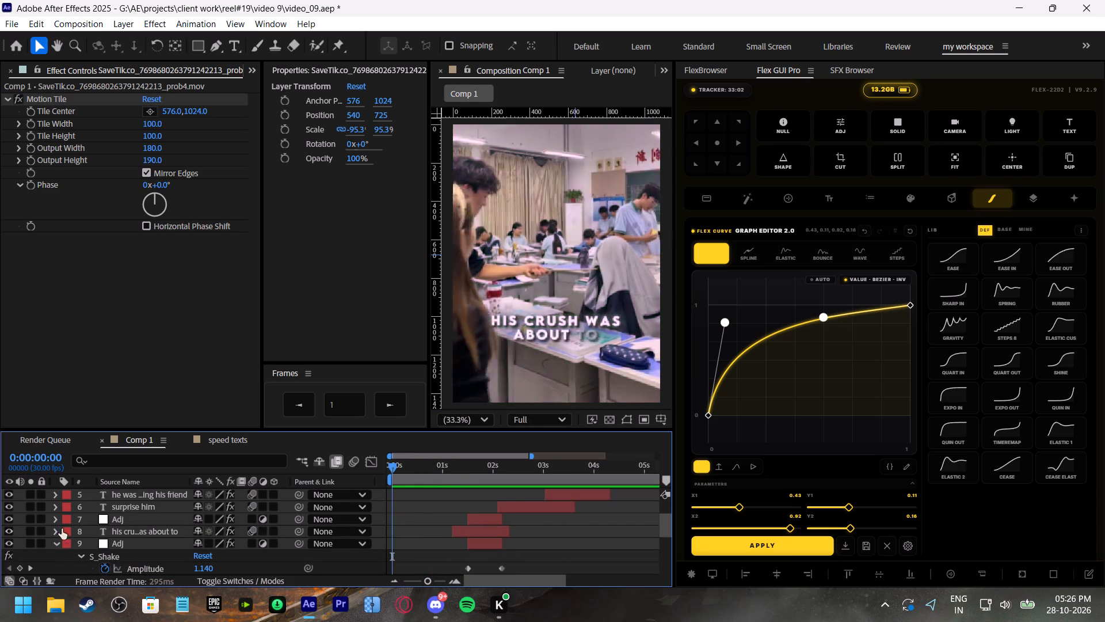
click(56, 541)
scroll(115, 541, down, 1)
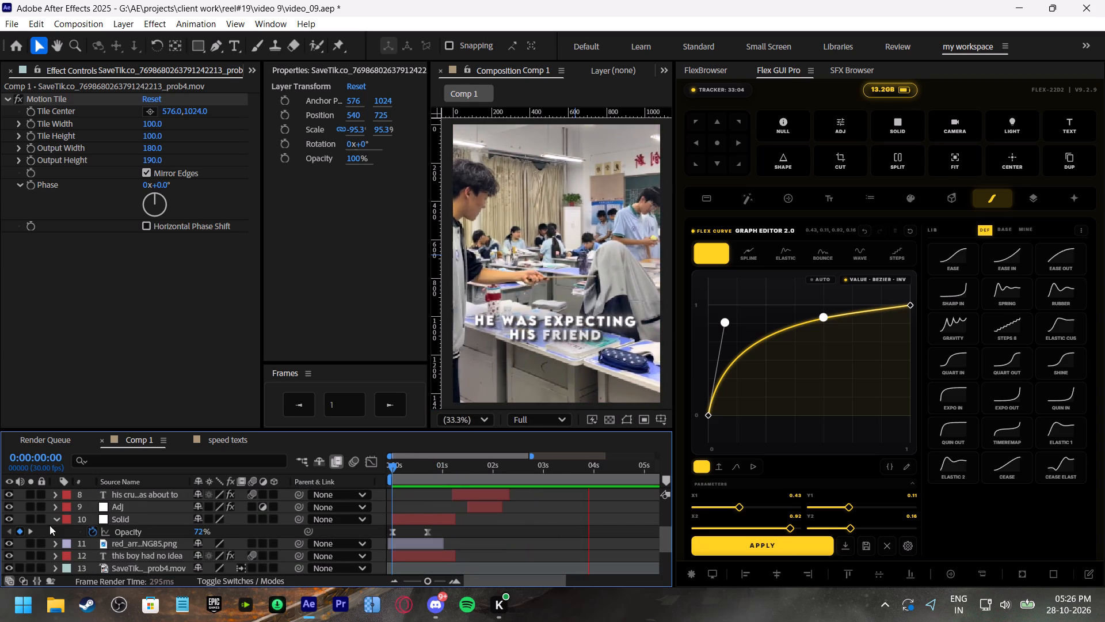
click(55, 522)
scroll(500, 518, up, 1)
scroll(449, 495, up, 1)
Replay the shake from 0:00:01:00 and apply the current Flex curve to both S_Shake Amplitude keyframes on layer 9.
click(442, 466)
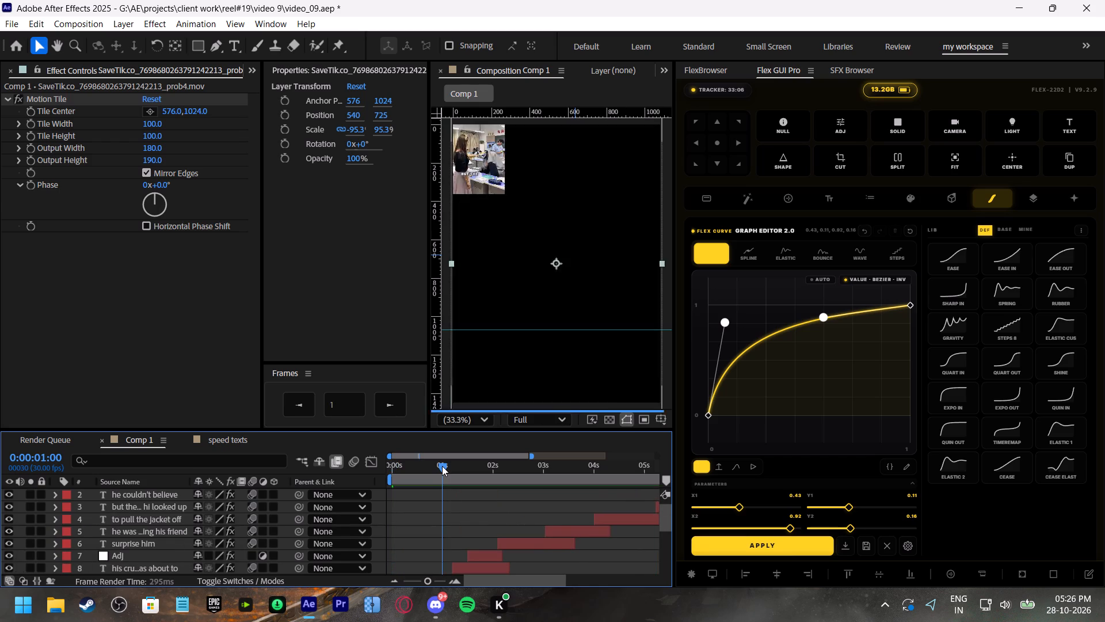
key(space)
click(442, 466)
key(space)
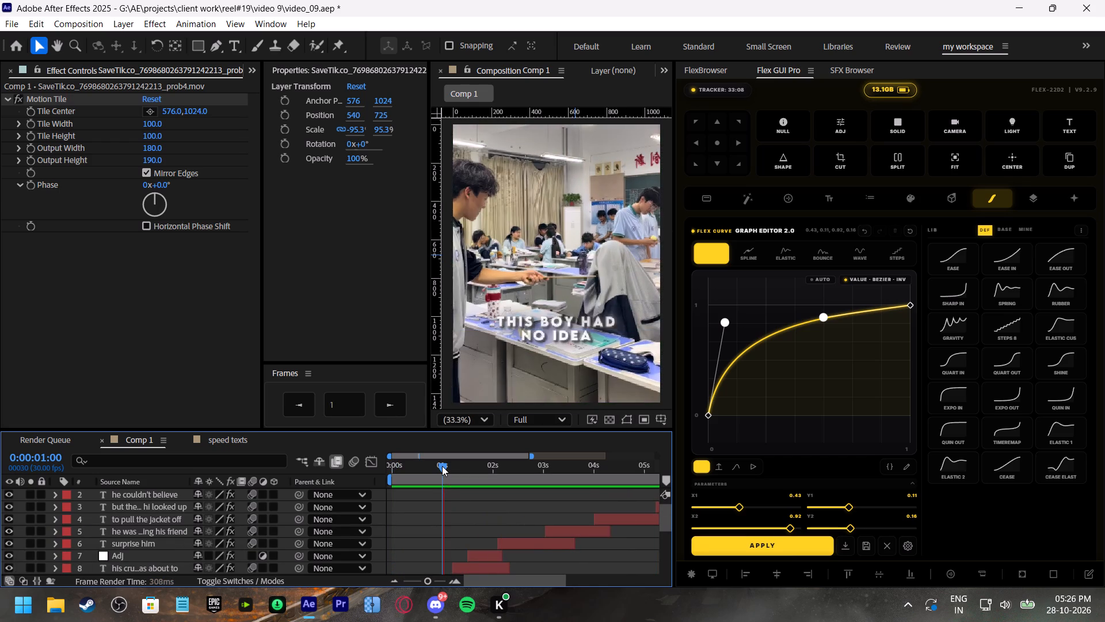
click(442, 466)
click(471, 553)
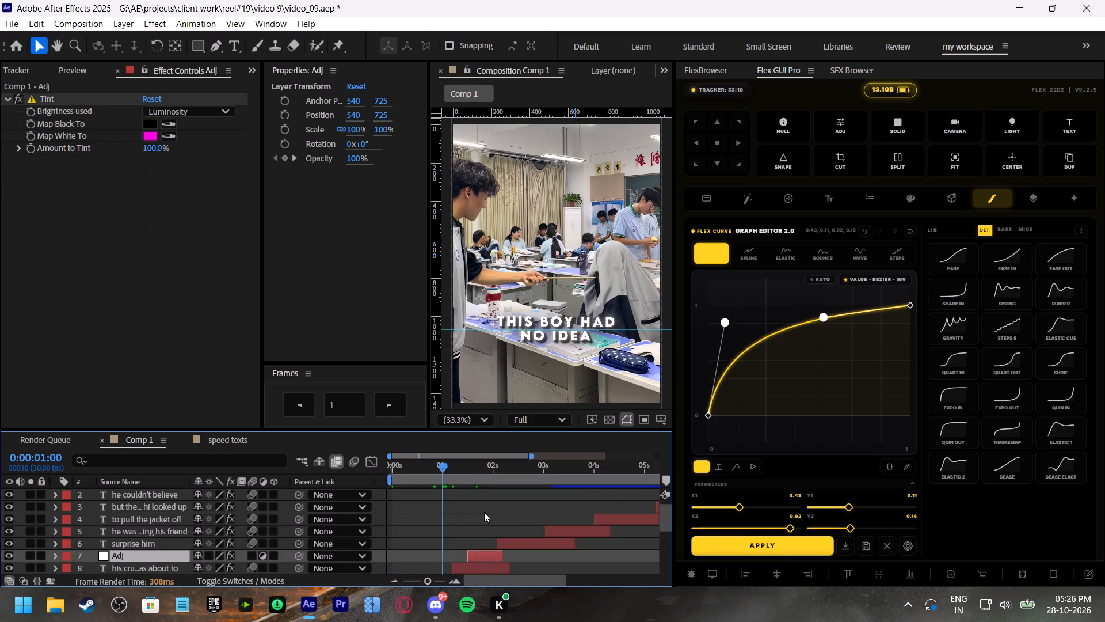
scroll(484, 512, down, 2)
click(467, 495)
click(481, 507)
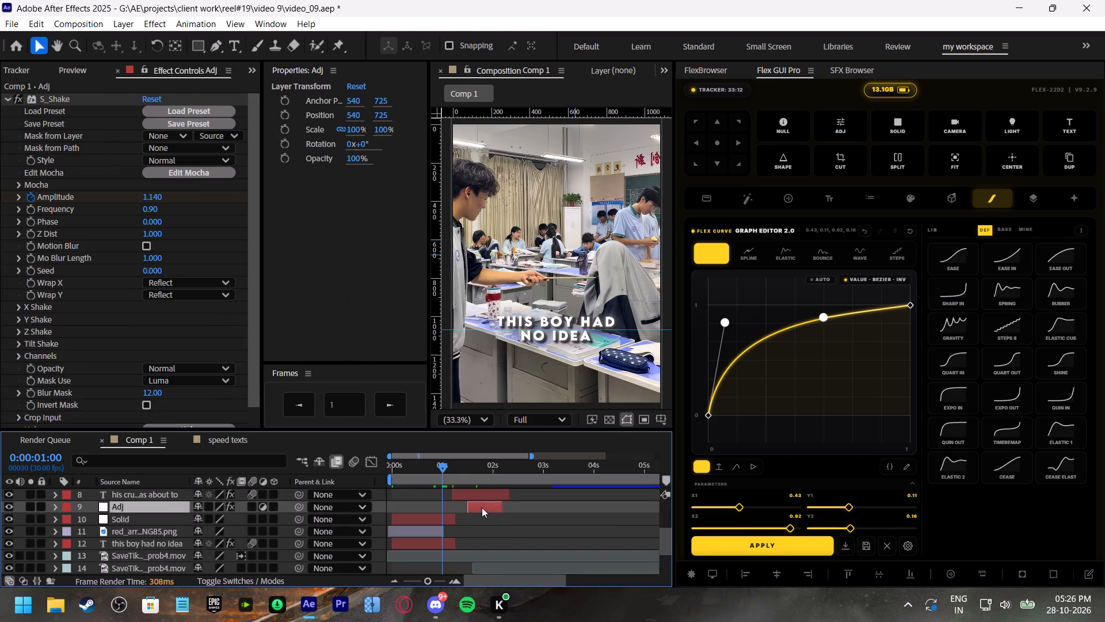
key(u)
drag(527, 527, 477, 533)
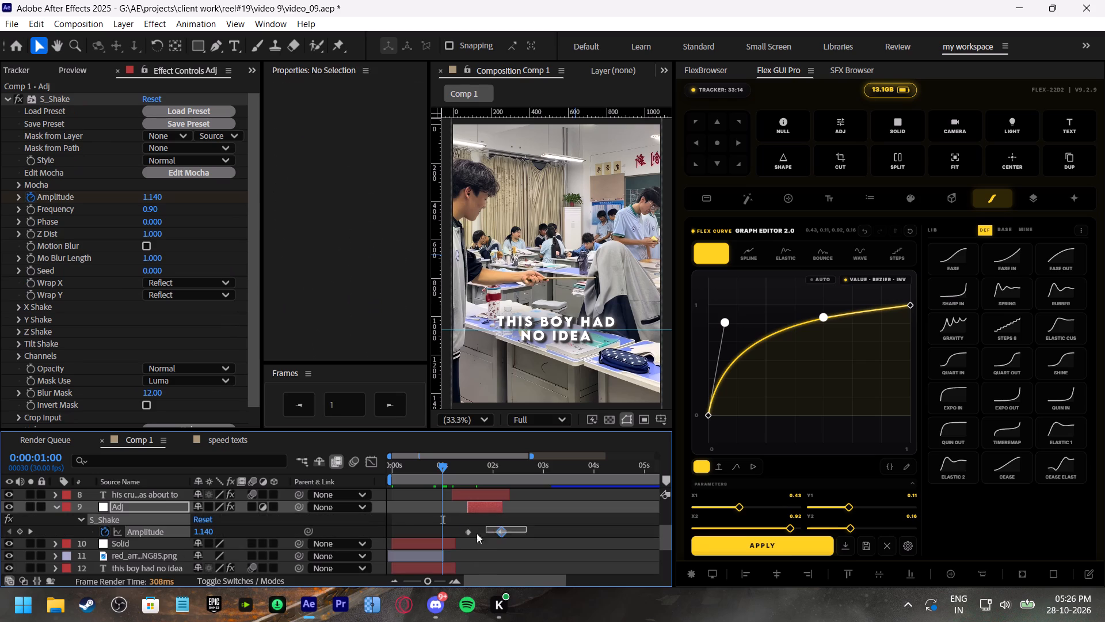
drag(477, 533, 452, 536)
click(779, 551)
Reshape the Flex curve to about X1 0.88, Y1 0.04, X2 0.84 with a long ease-out and apply it to both Amplitude keyframes.
click(444, 470)
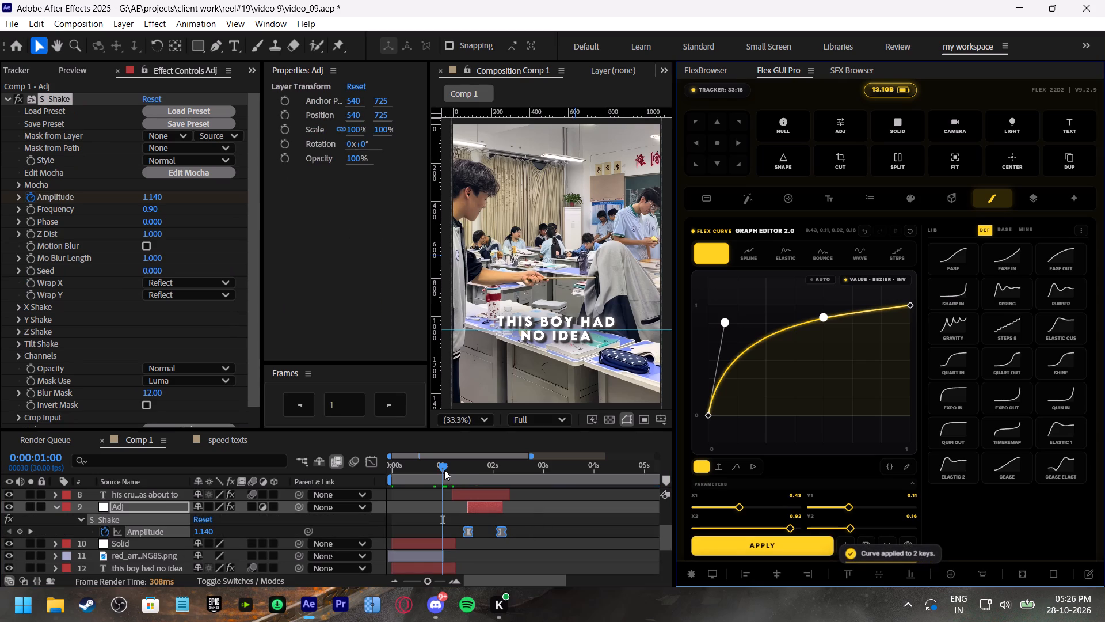
key(space)
click(454, 467)
key(space)
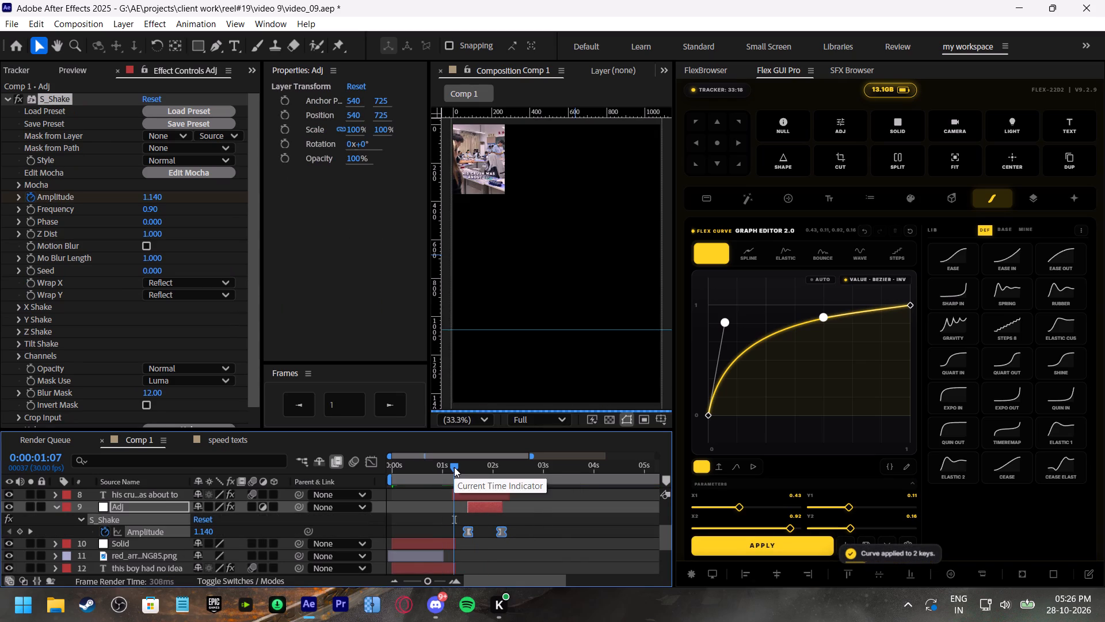
click(454, 467)
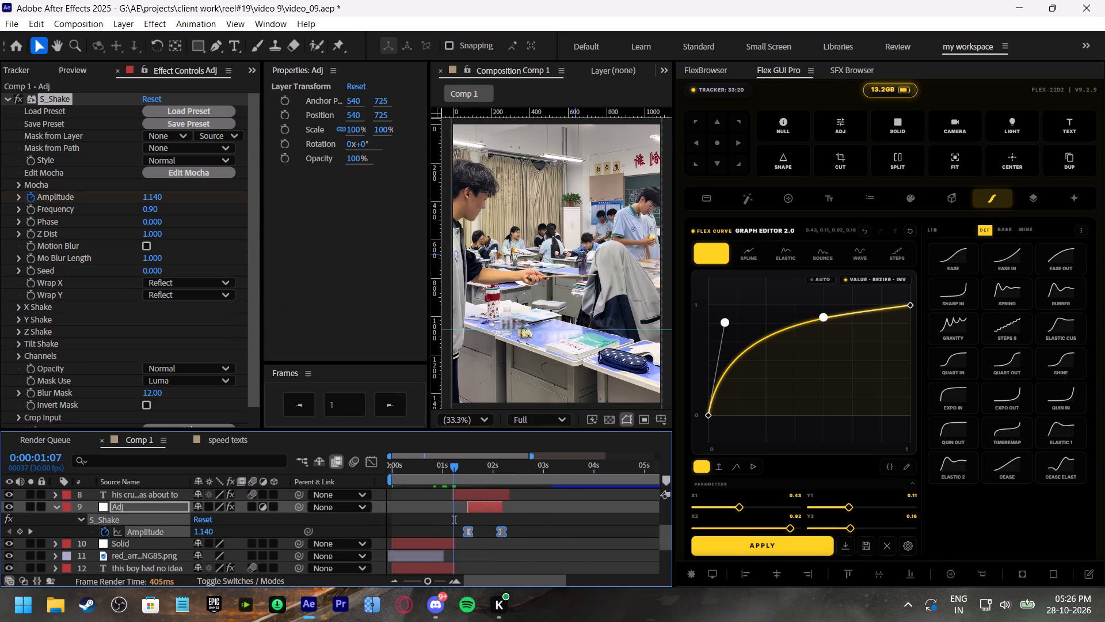
drag(728, 325, 744, 414)
drag(822, 321, 732, 314)
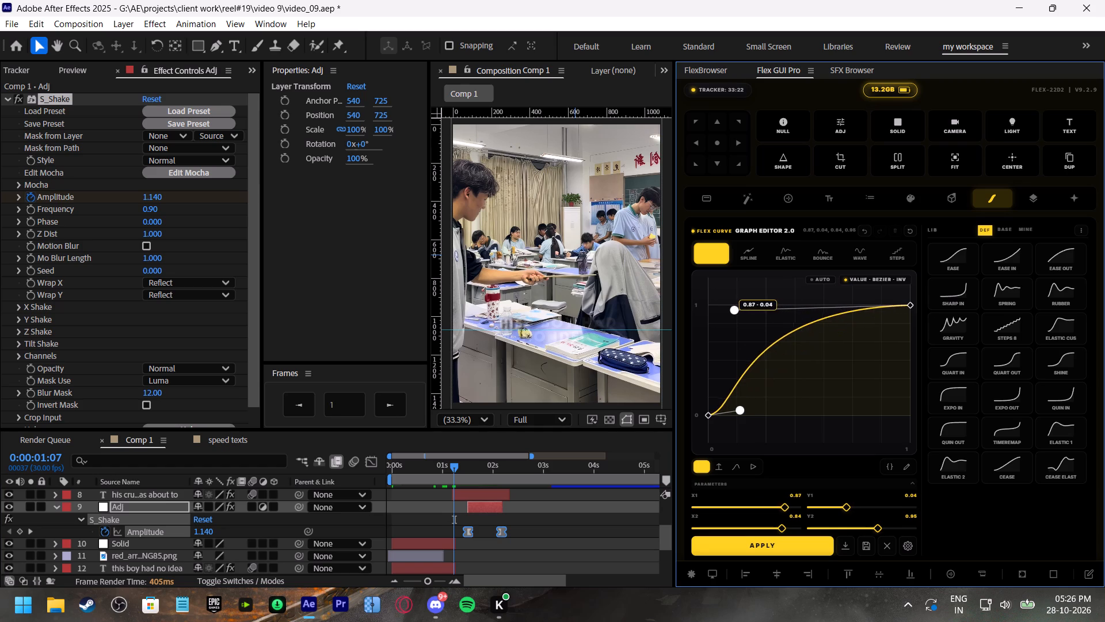
drag(732, 314, 730, 314)
click(750, 540)
Replay the composition from several points between 0:00:00:21 and 0:00:01:07 to examine how the shake decays with the new curve.
key(space)
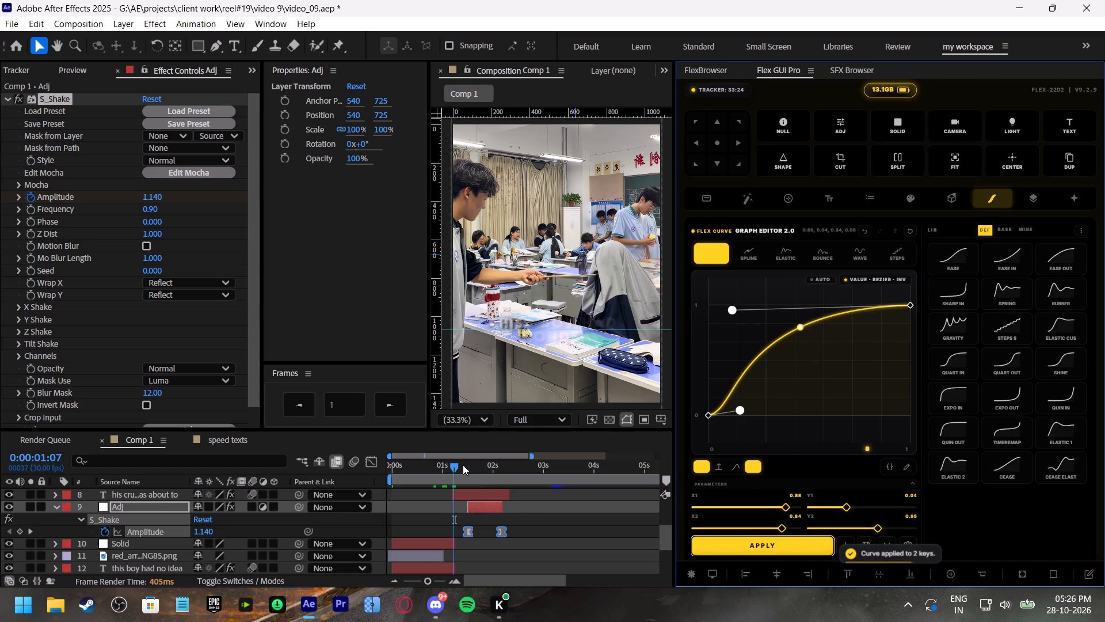
click(456, 465)
key(space)
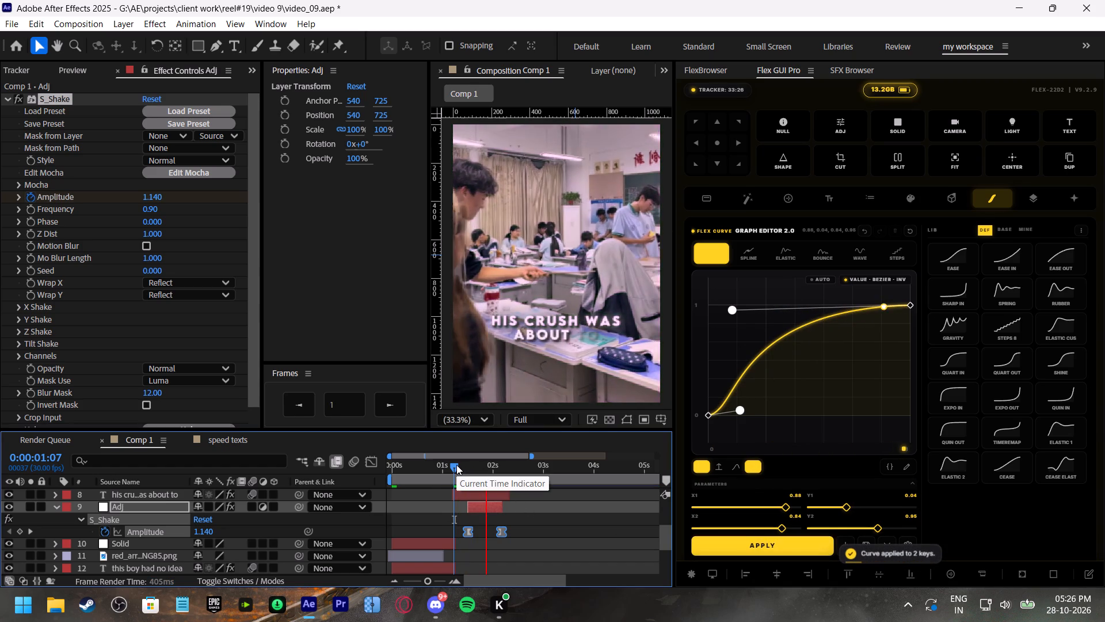
click(456, 465)
click(747, 465)
key(space)
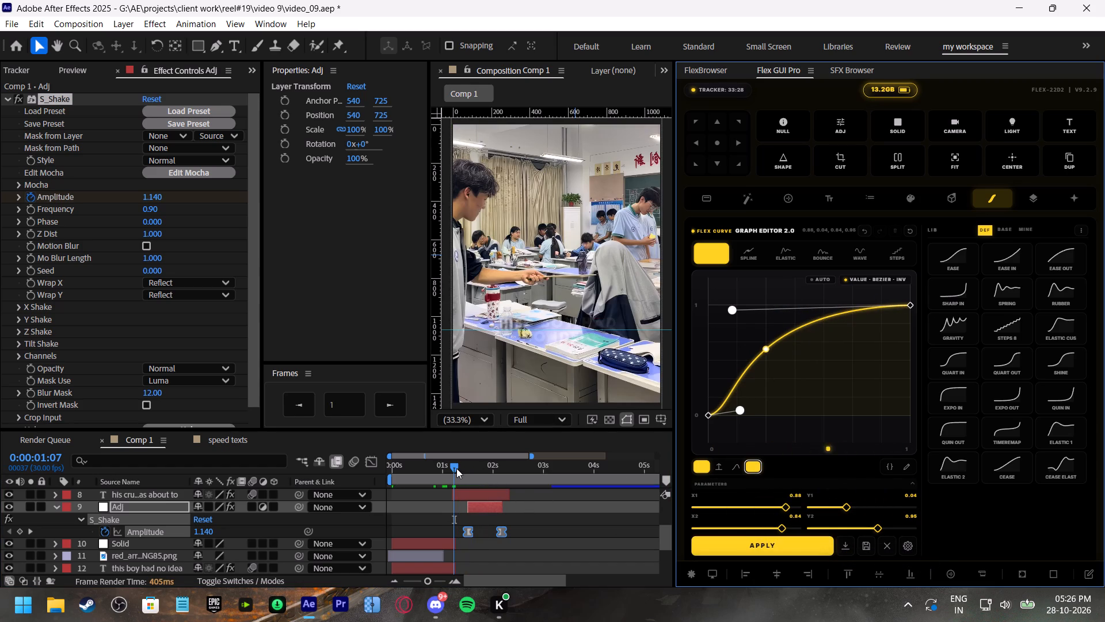
key(space)
click(426, 465)
key(space)
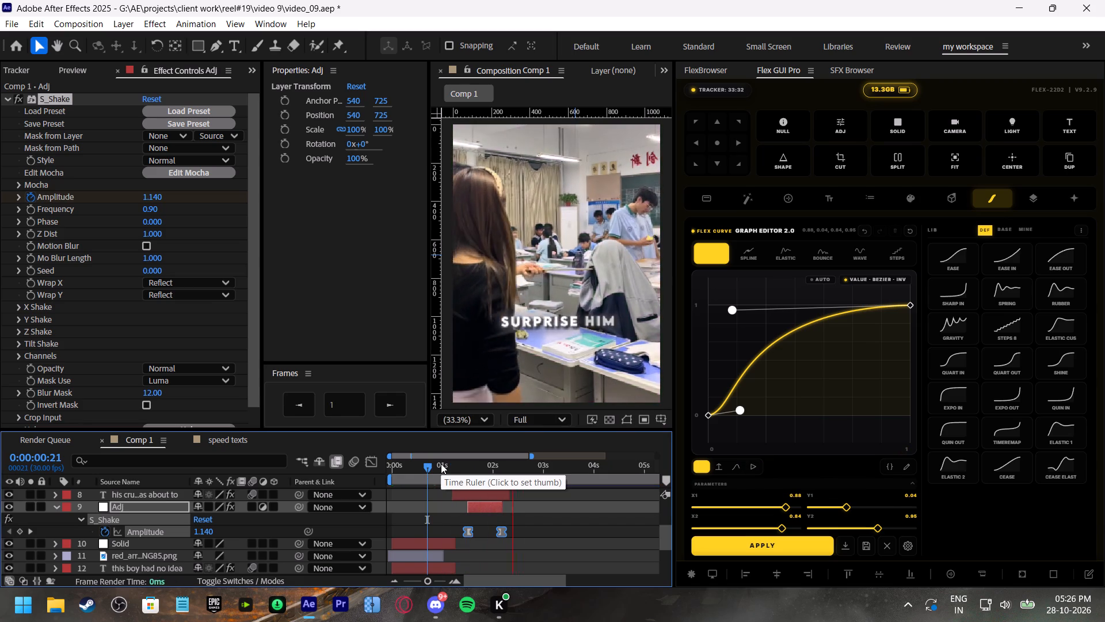
click(448, 465)
key(space)
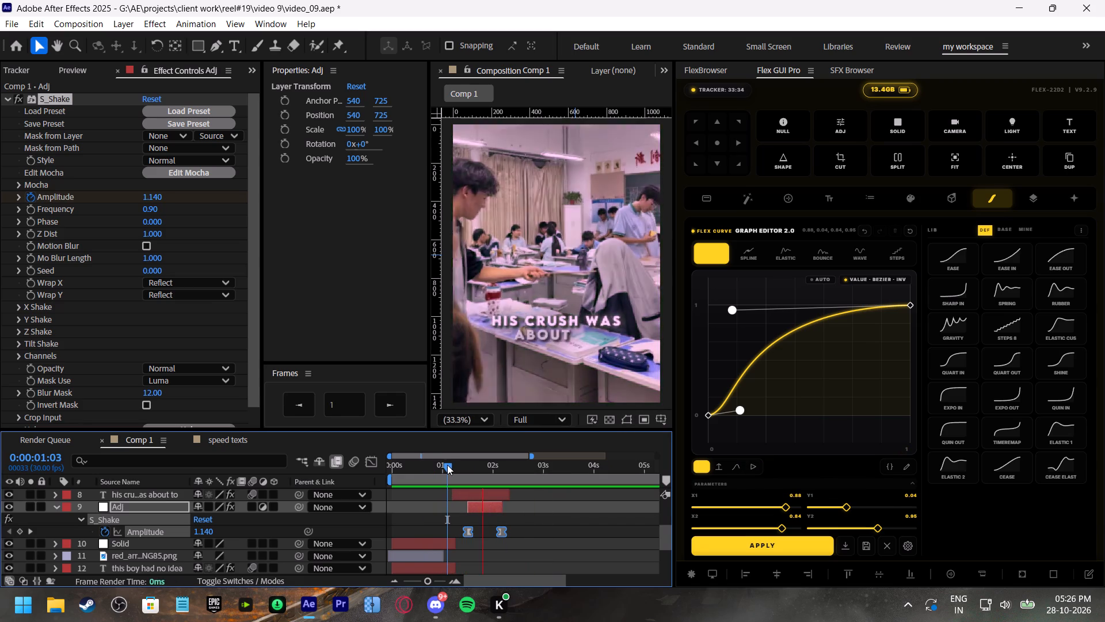
click(447, 465)
key(space)
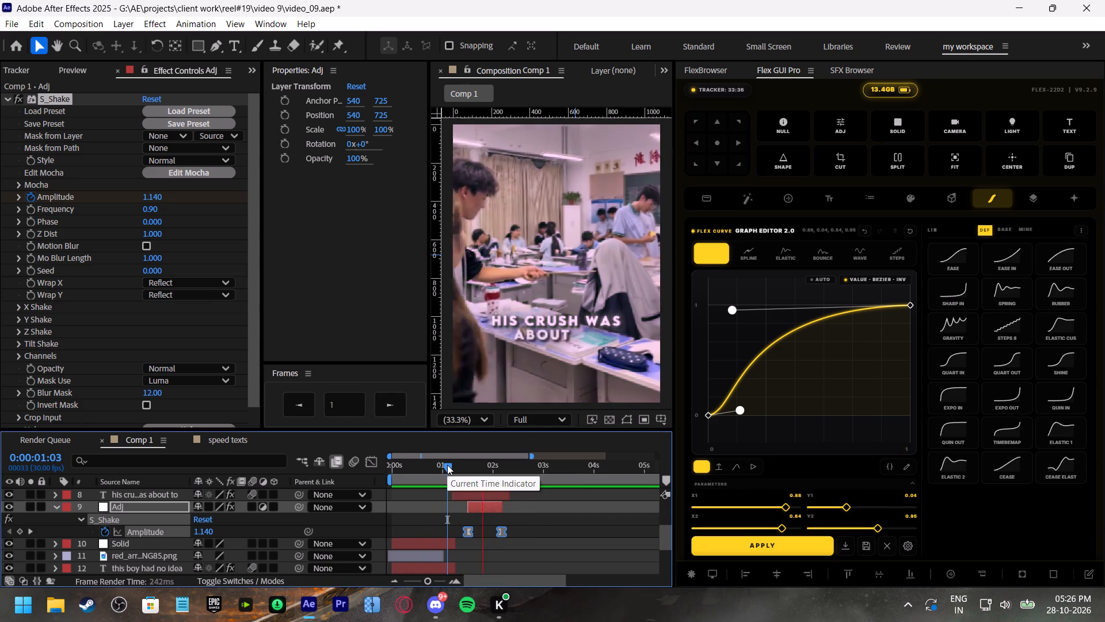
click(449, 464)
key(space)
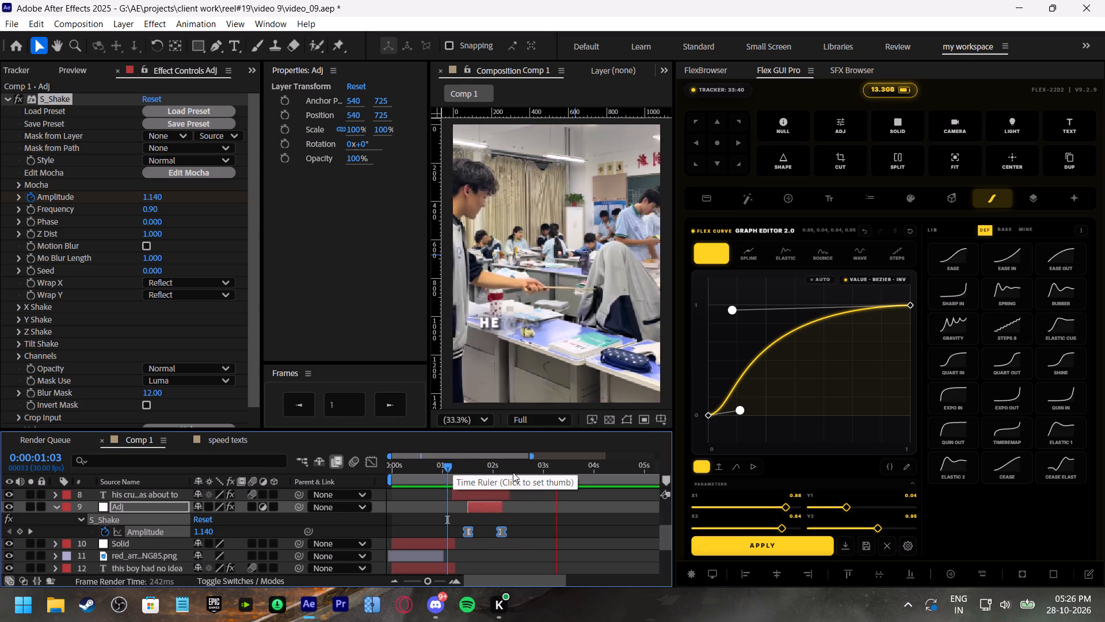
Return the playhead to 0:00:00:00 and save the project.
shift+scroll(525, 496, down, 2)
drag(437, 468, 348, 472)
key(ctrl+s)
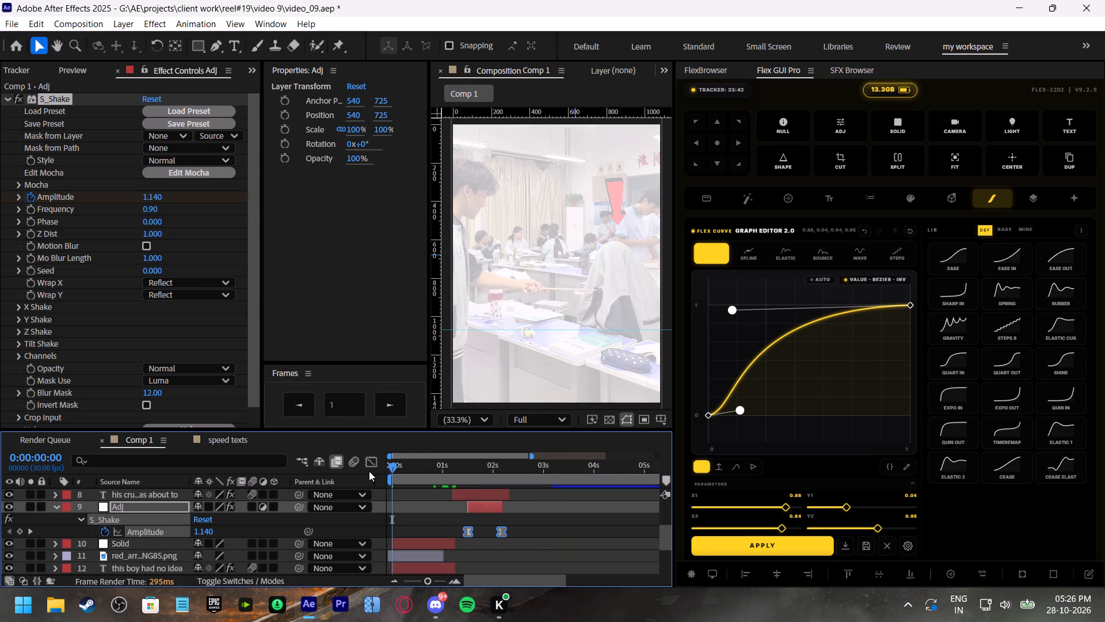
Replay the composition from 0:00:00:00 and around 0:00:01:13 to 0:00:02:05 to examine the shake and the caption change.
key(space)
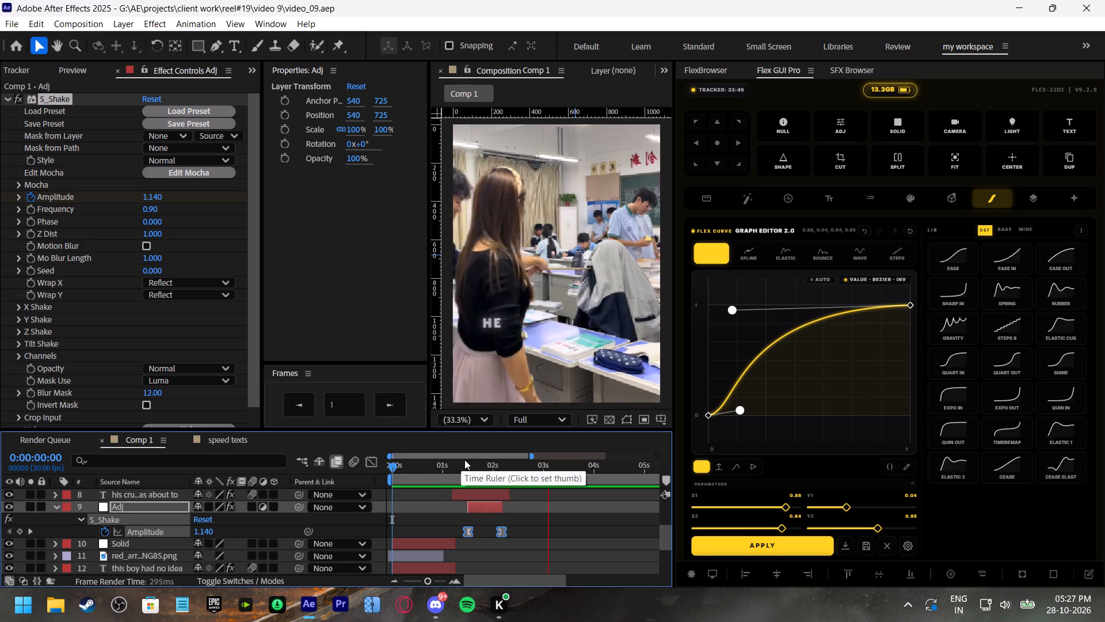
drag(520, 467, 531, 473)
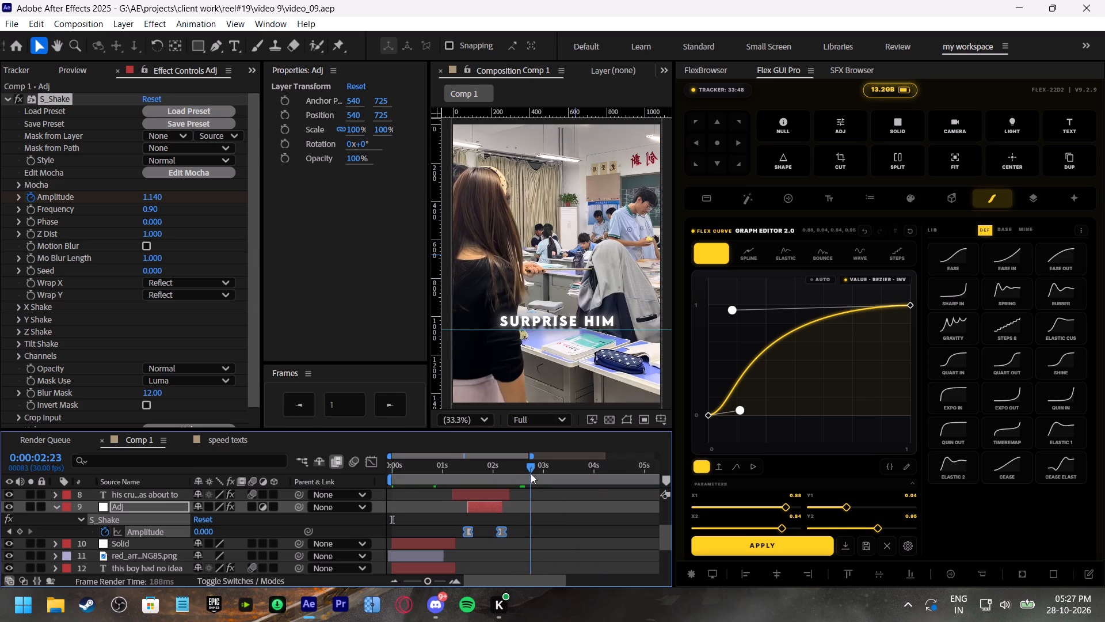
drag(531, 473, 489, 476)
key(space)
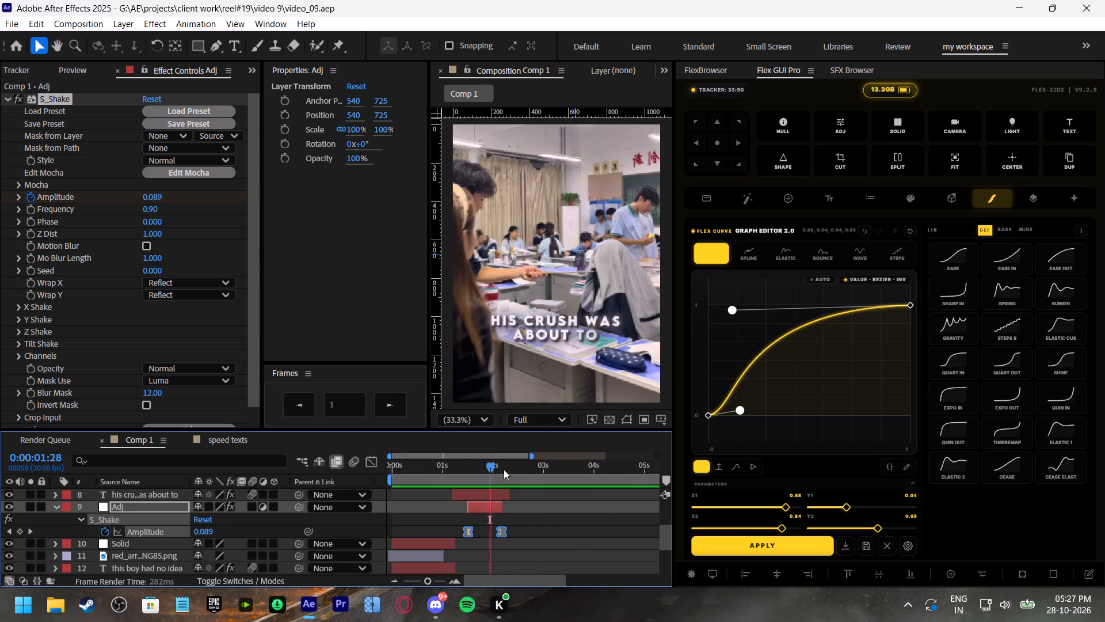
drag(510, 467, 464, 472)
key(space)
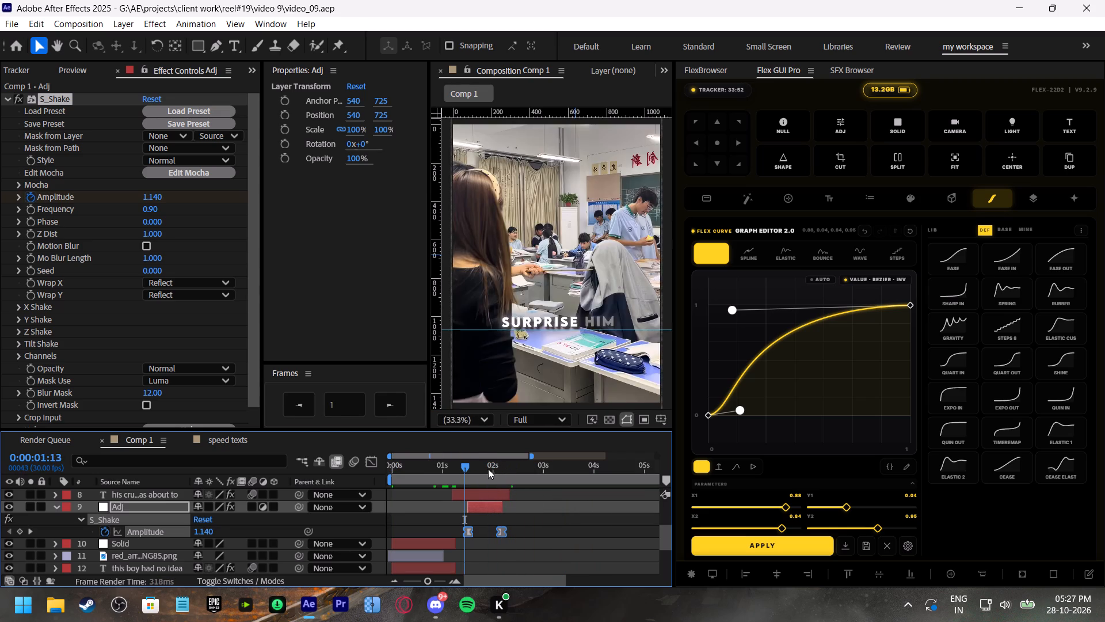
drag(491, 468, 501, 473)
key(space)
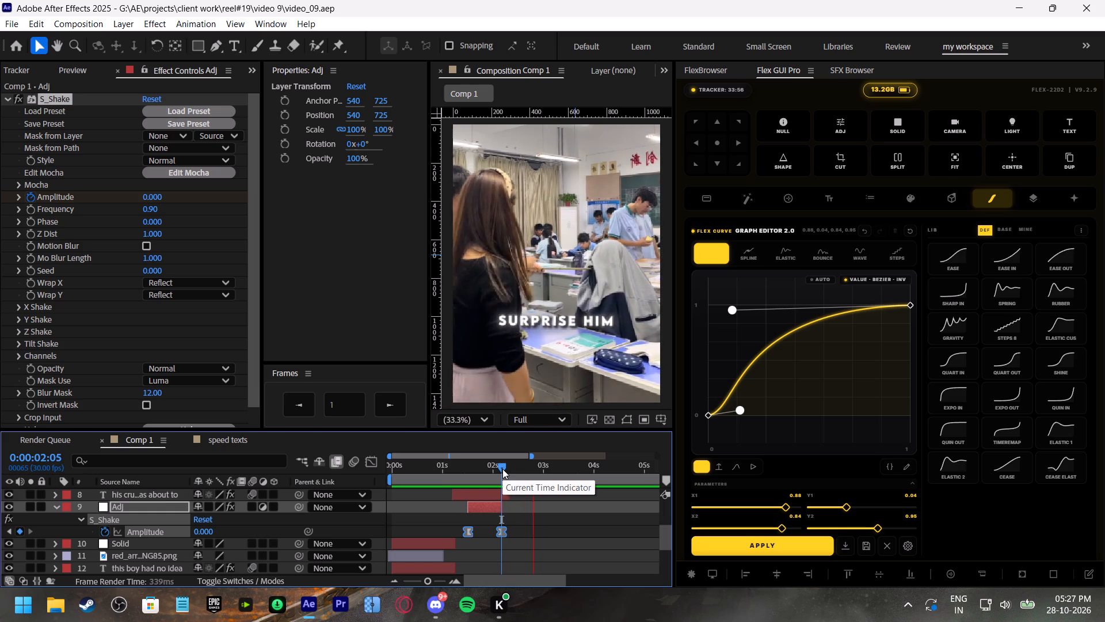
drag(502, 469, 494, 468)
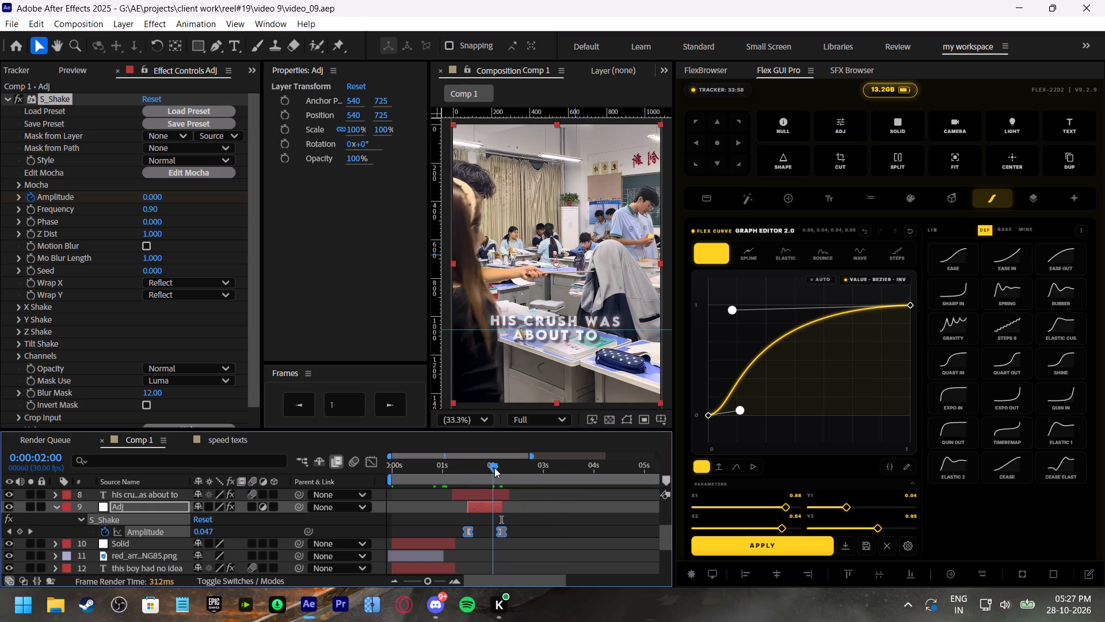
drag(494, 468, 497, 468)
Copy the "*giving out hugs*" text layer from the speed texts composition into Comp 1 and start it at about 0:00:02:02.
scroll(526, 514, up, 1)
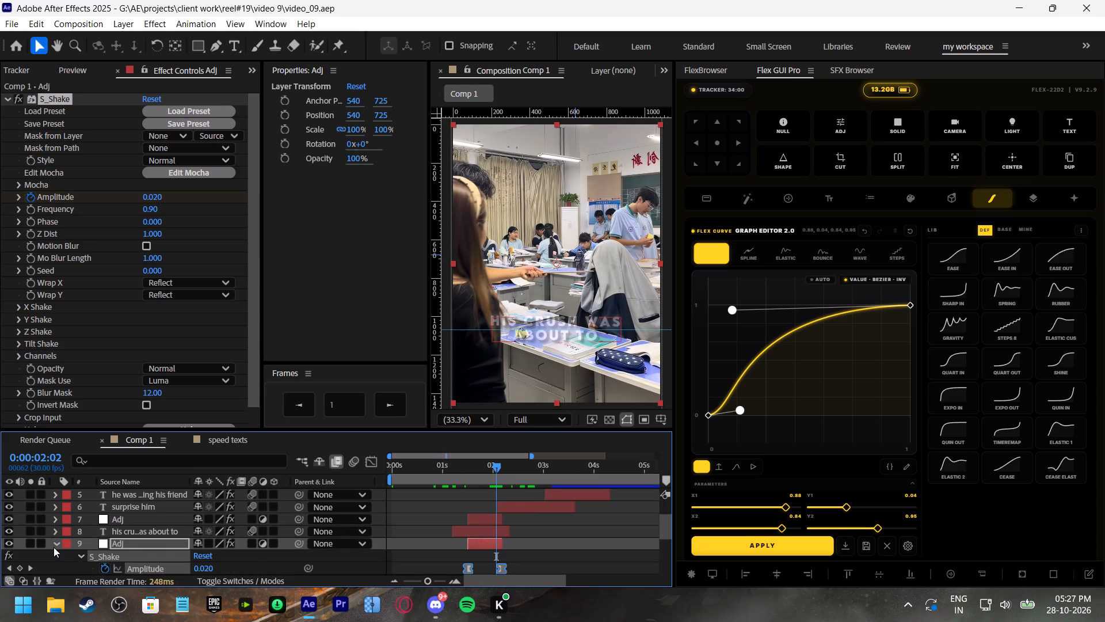
click(54, 547)
click(435, 541)
click(224, 440)
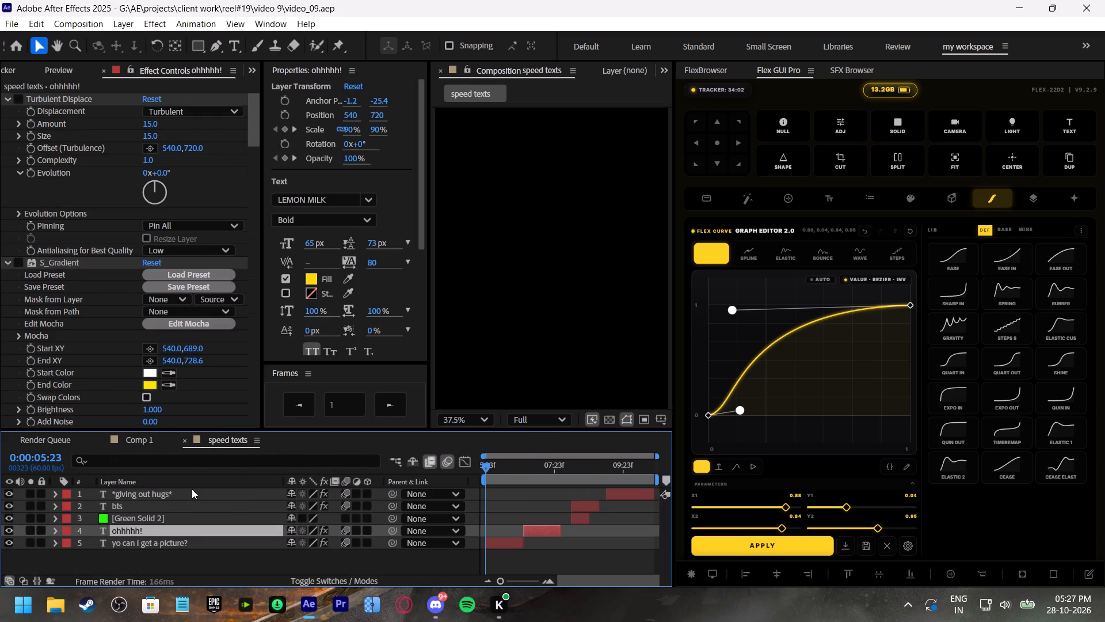
click(149, 495)
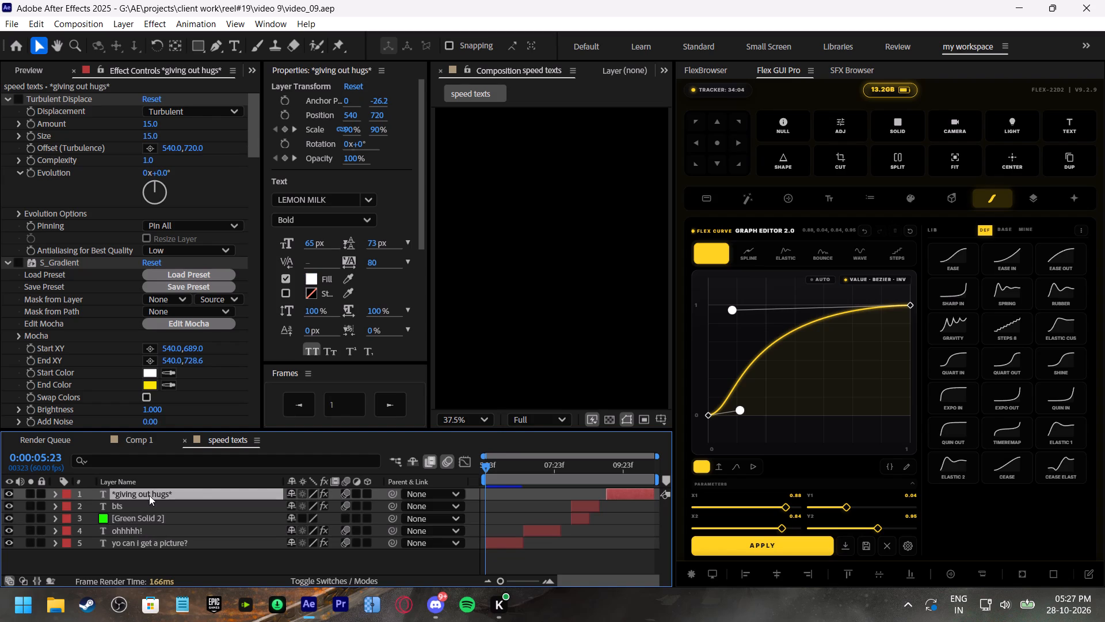
key(ctrl+c)
click(132, 441)
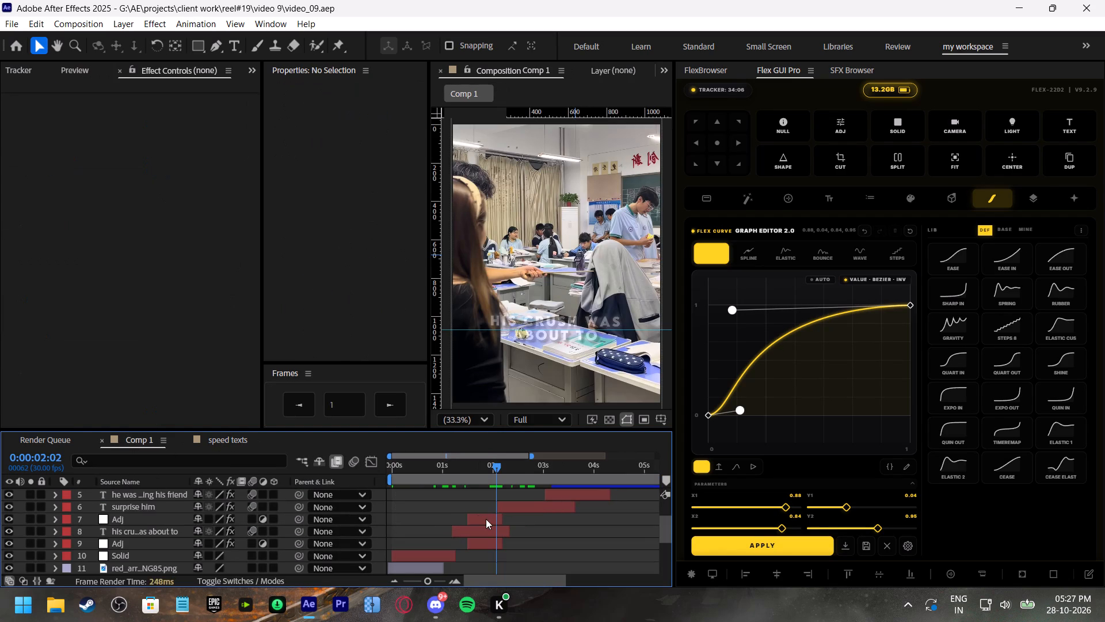
click(509, 520)
click(515, 518)
key(ctrl+v)
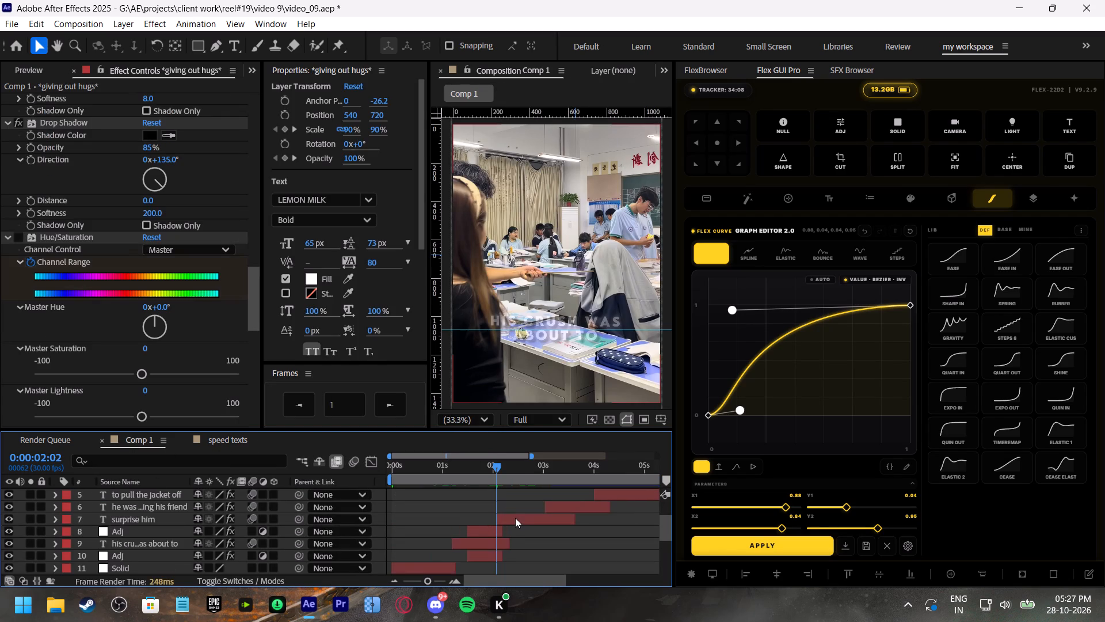
scroll(515, 515, up, 3)
drag(582, 495, 501, 493)
drag(498, 494, 512, 500)
Replace the pasted layer's text with "*his crush*".
double_click(517, 495)
text(*his crush)
key(asterisk)
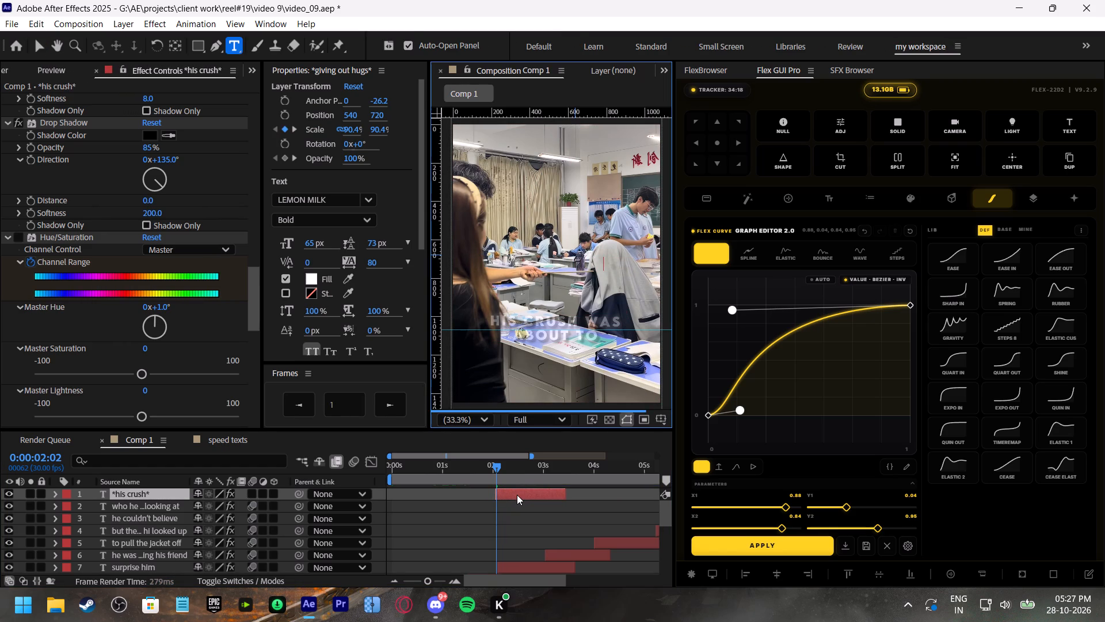
Preview the new caption and change its fill colour to magenta FF00F7.
click(485, 469)
key(space)
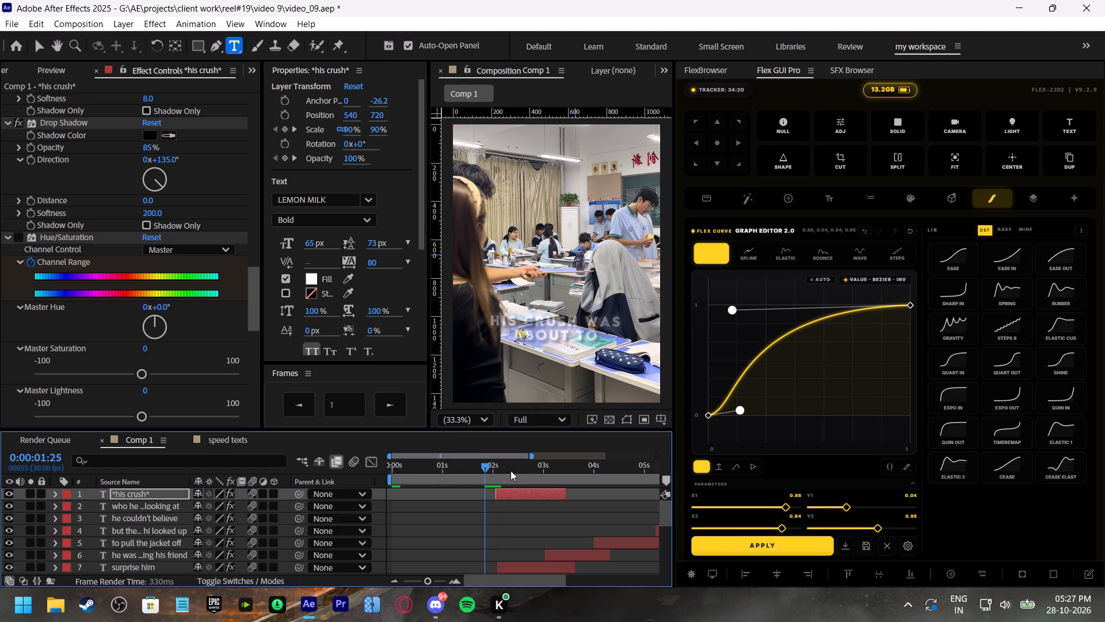
click(518, 464)
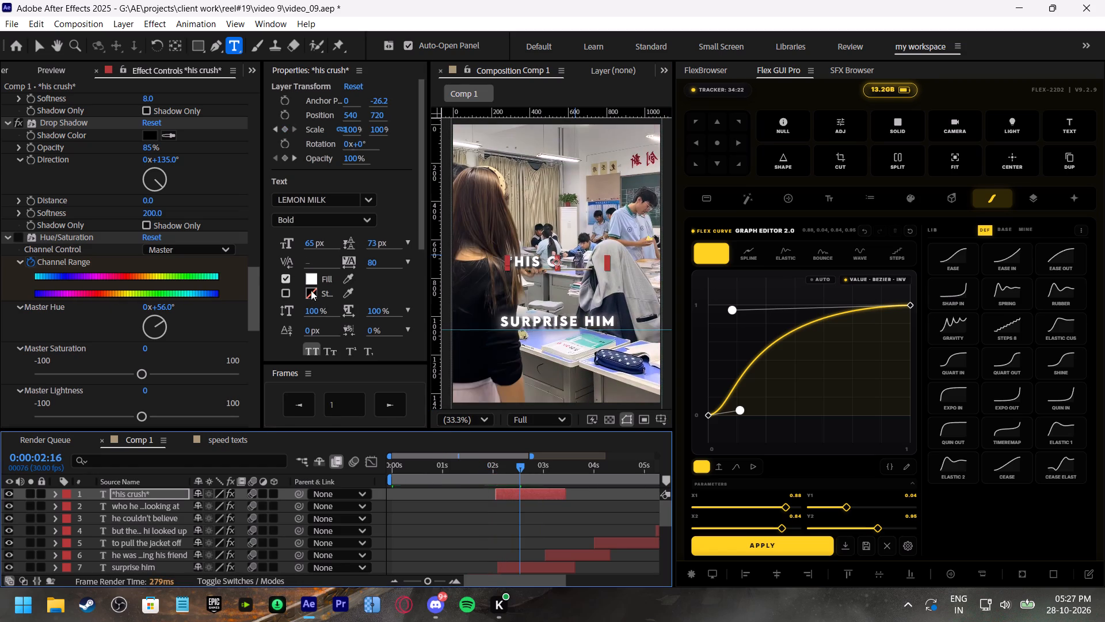
click(307, 282)
drag(480, 260, 676, 151)
click(590, 237)
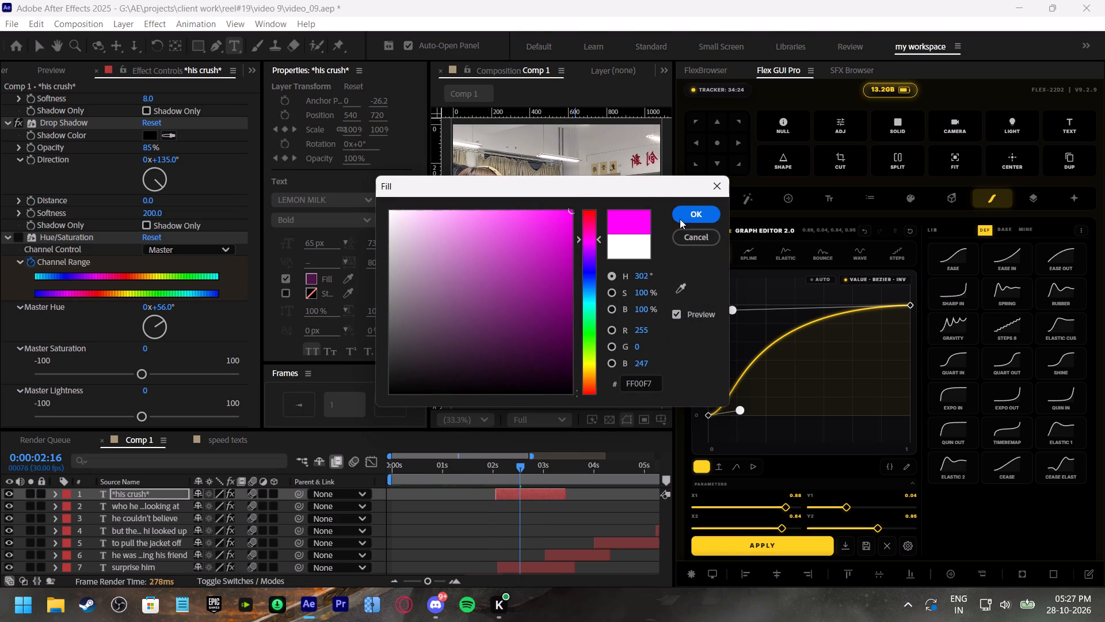
click(687, 218)
Move the magenta caption onto the girl's hair, at about position 321, 567.
key(v)
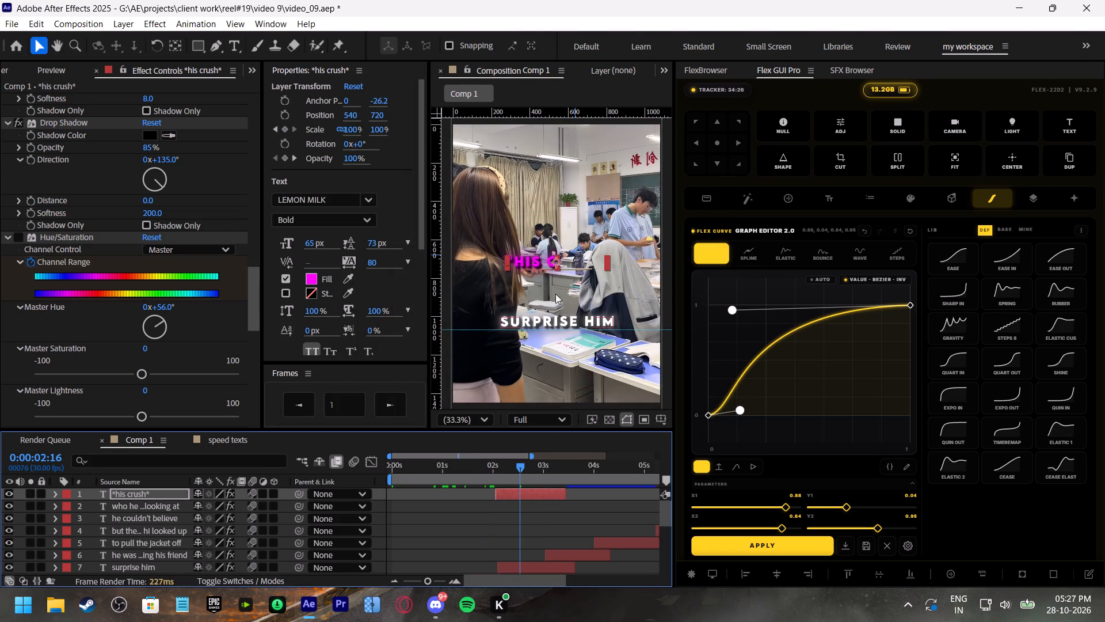
drag(546, 263, 504, 233)
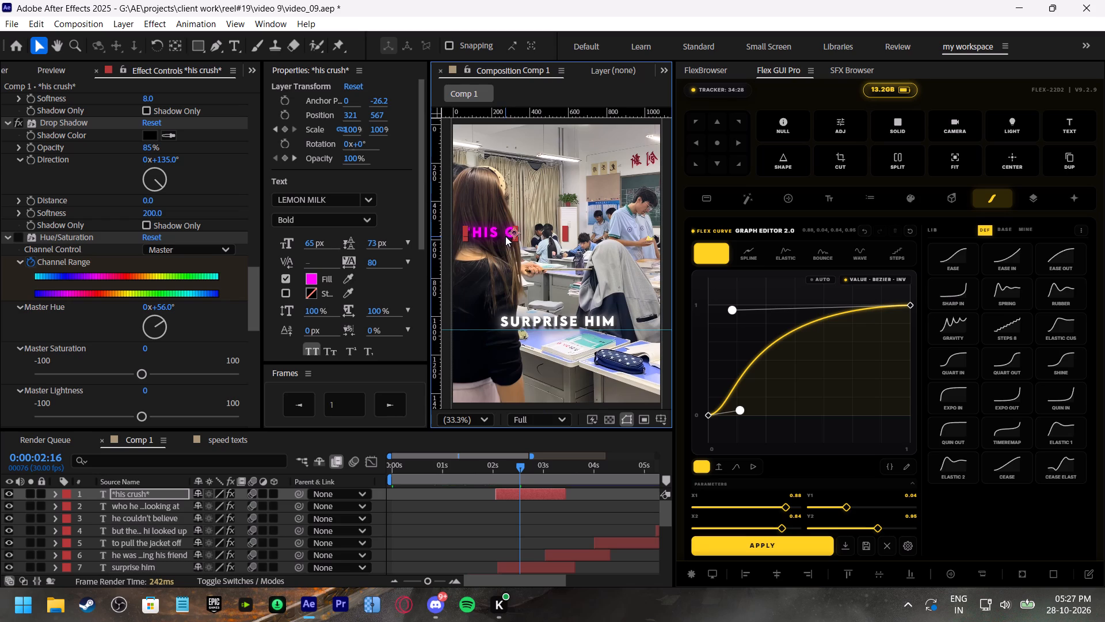
Replace the space between "his" and "crush" with a line break so the caption is set on two lines.
double_click(505, 234)
click(505, 234)
click(506, 237)
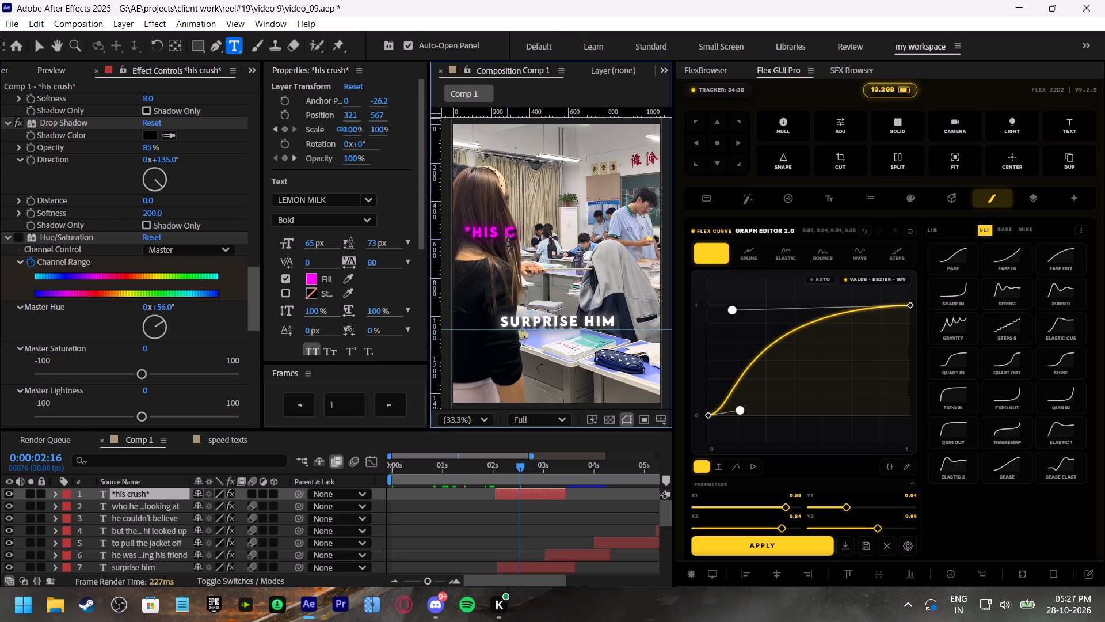
key(BackSpace)
key(Return)
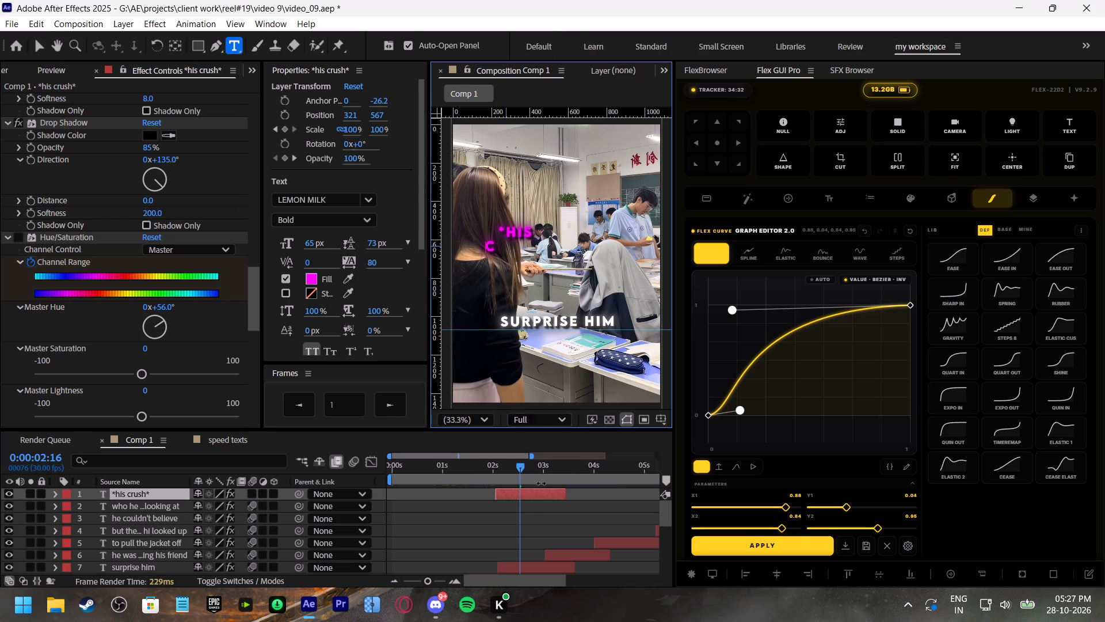
click(528, 504)
Shift the "*his crush*" layer earlier to start at about 0:00:01:27 and replay its entrance.
drag(538, 467, 551, 473)
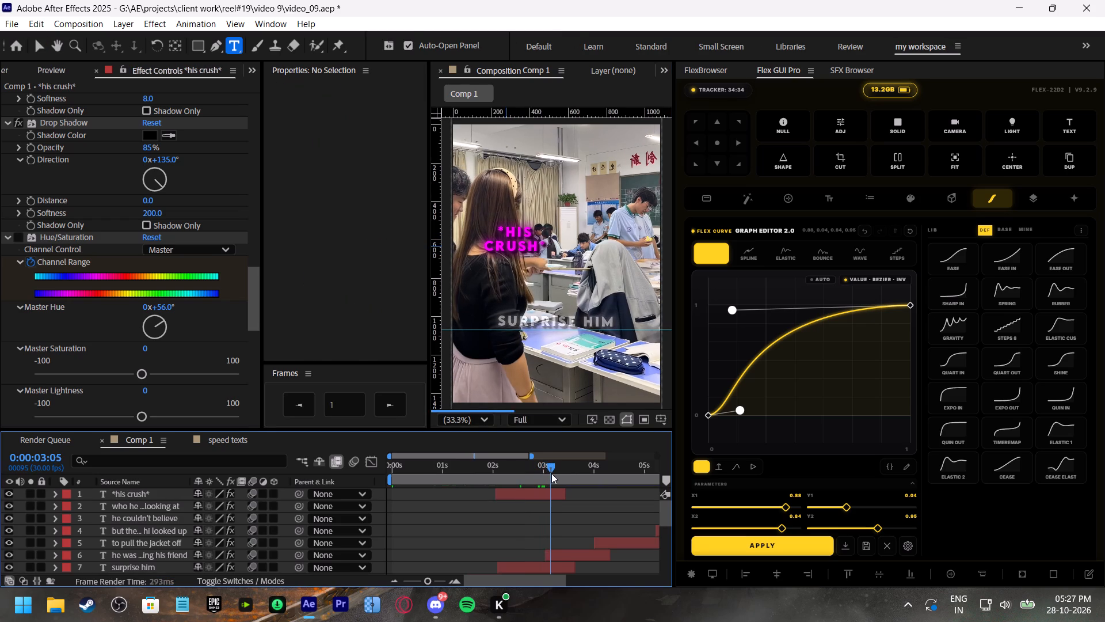
drag(551, 473, 485, 485)
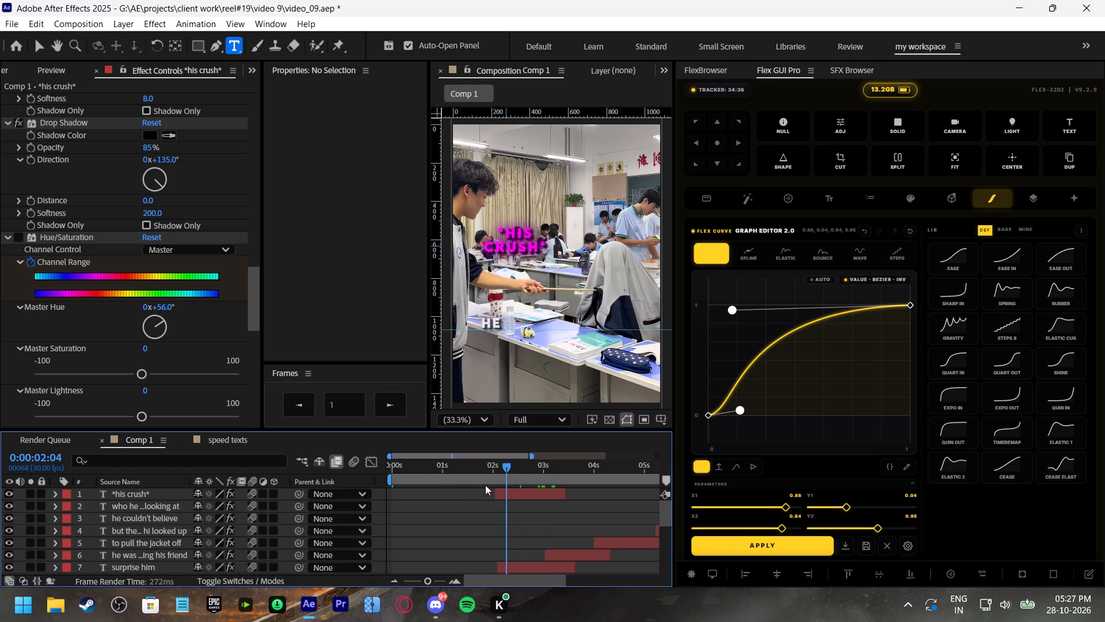
drag(485, 485, 479, 485)
key(space)
click(468, 464)
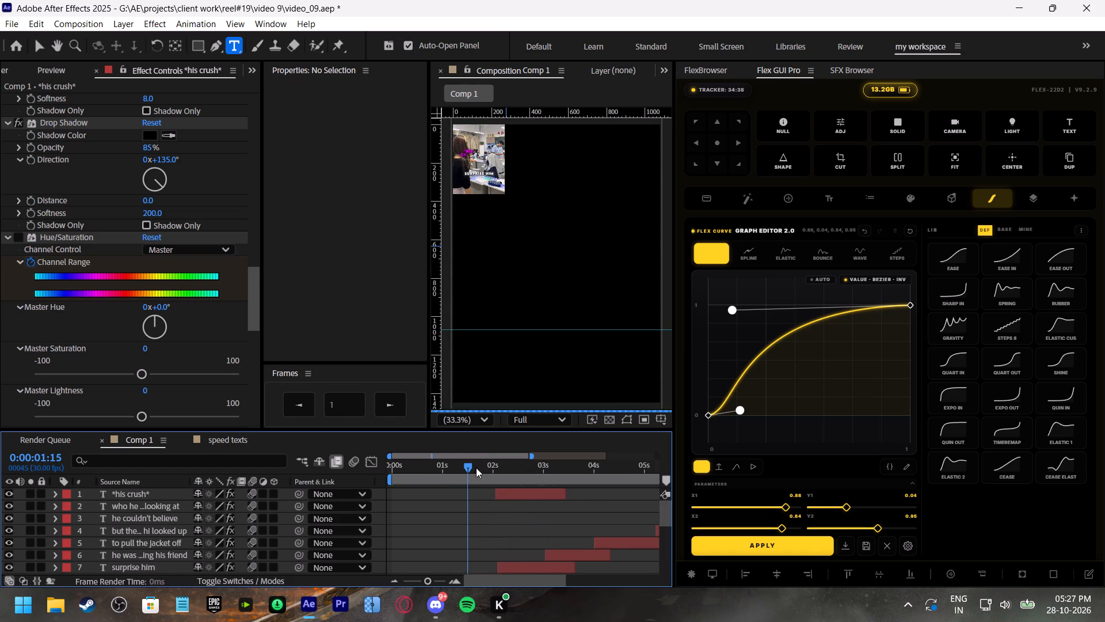
drag(482, 464, 487, 466)
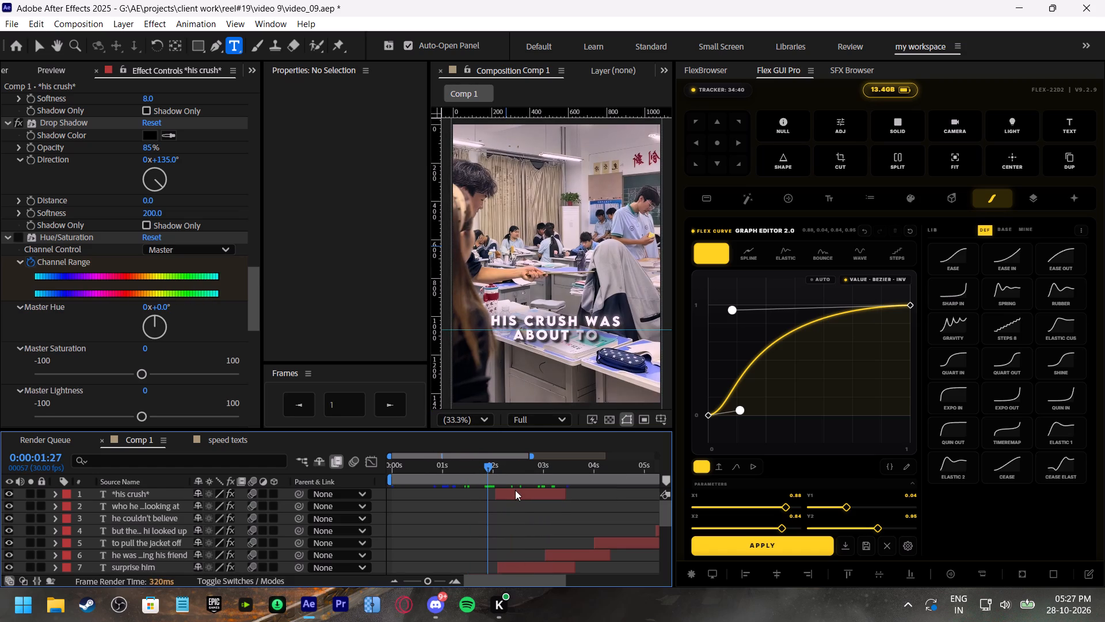
drag(514, 493, 506, 493)
key(space)
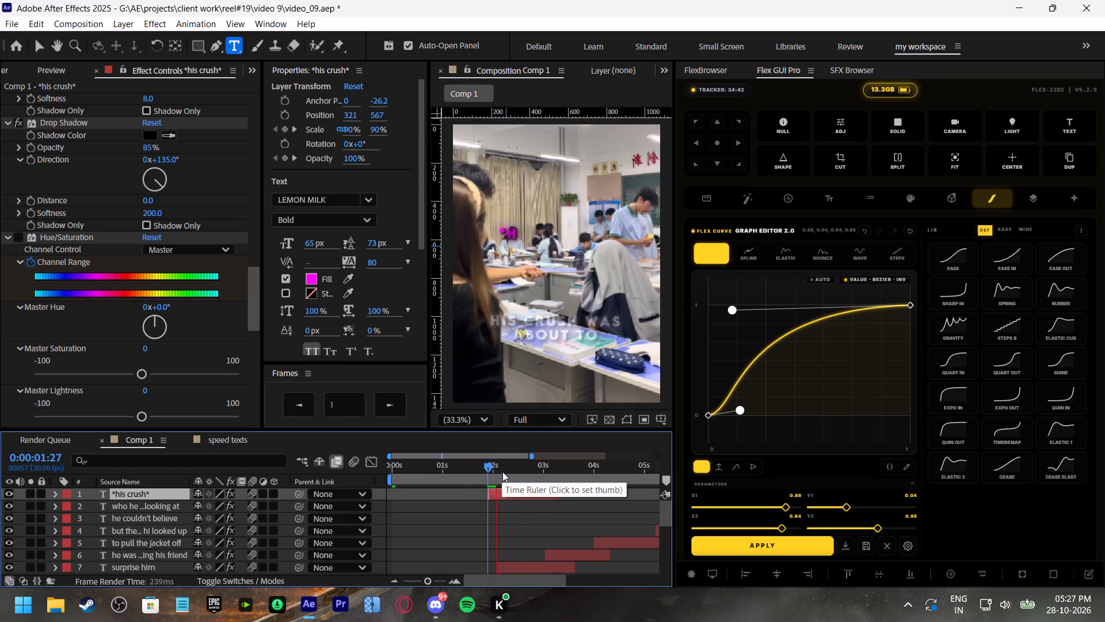
click(536, 471)
key(space)
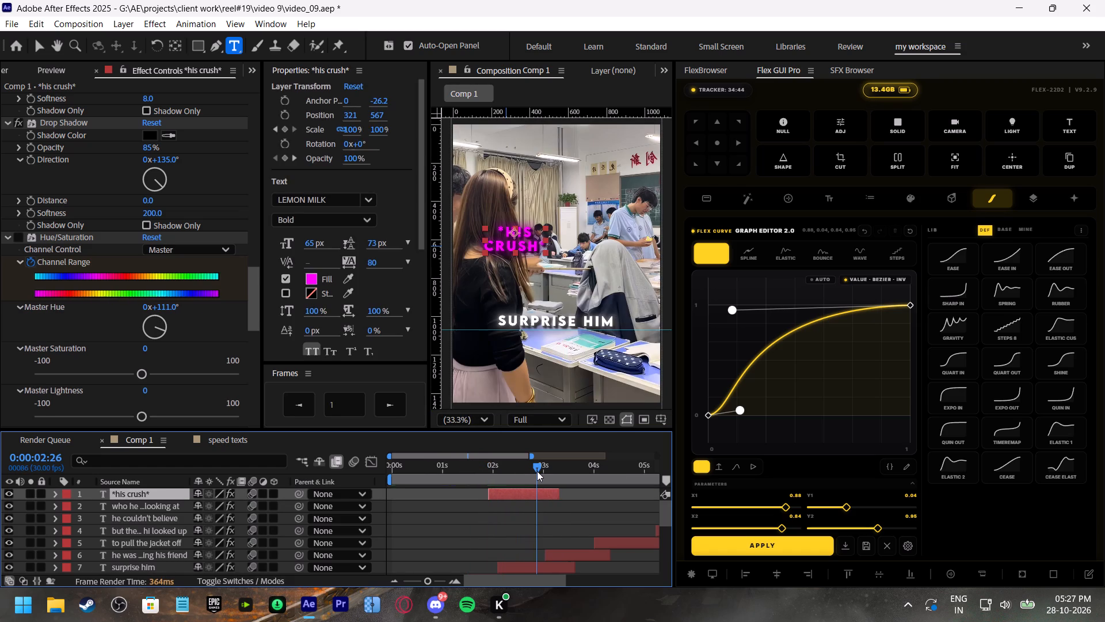
Move the caption's second Range Selector 1 Start keyframe earlier to about 0:00:02:14 and replay the faster text reveal.
drag(539, 470, 545, 471)
click(546, 495)
key(u)
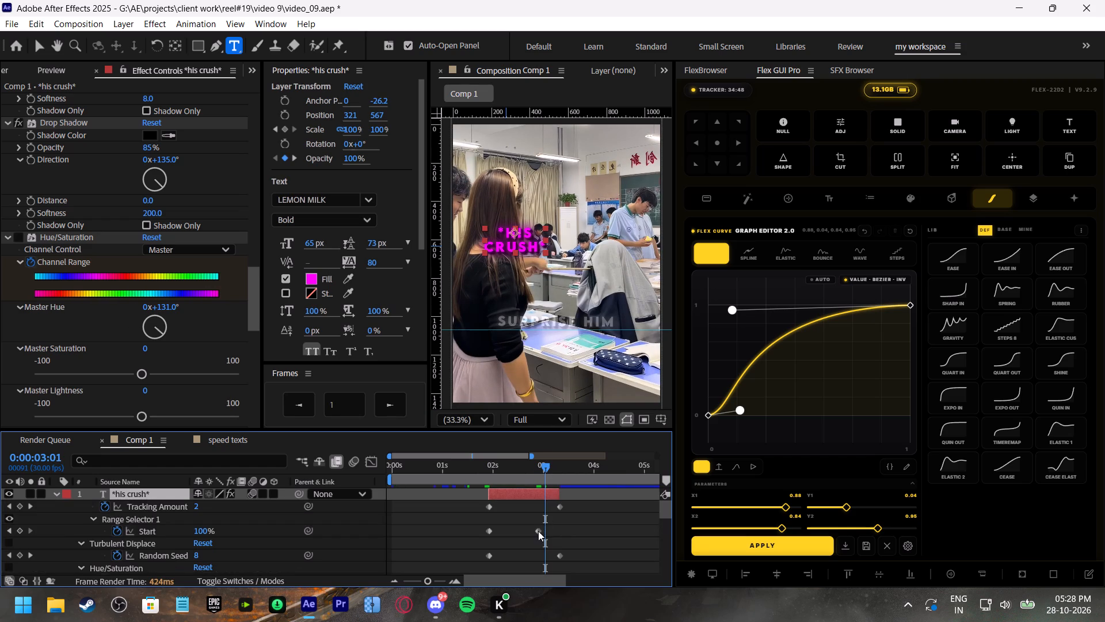
drag(537, 531, 515, 526)
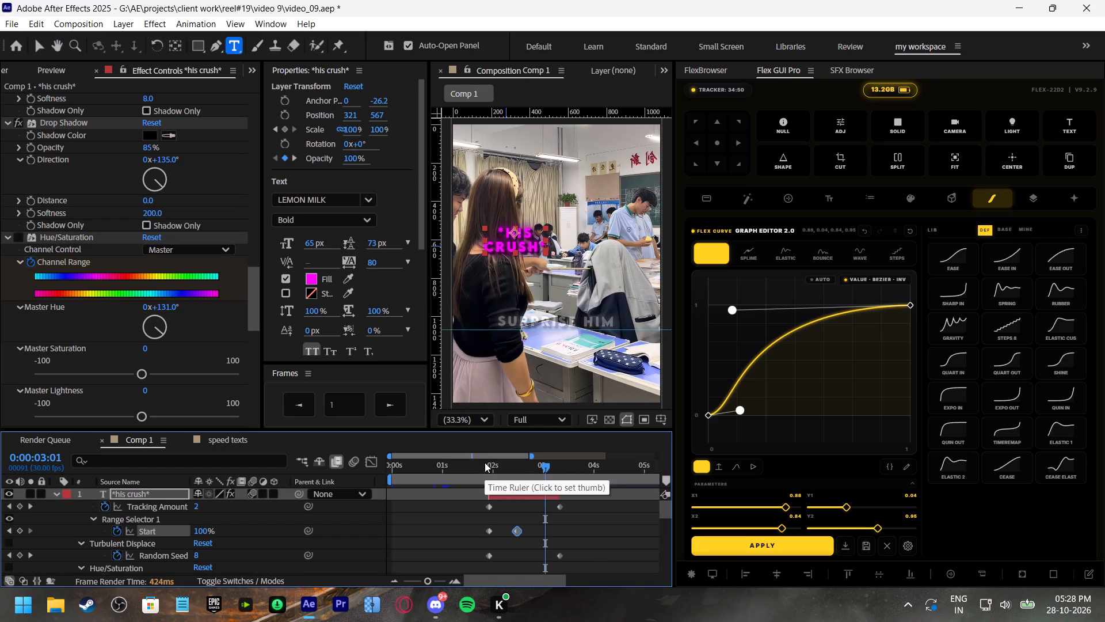
click(485, 462)
key(space)
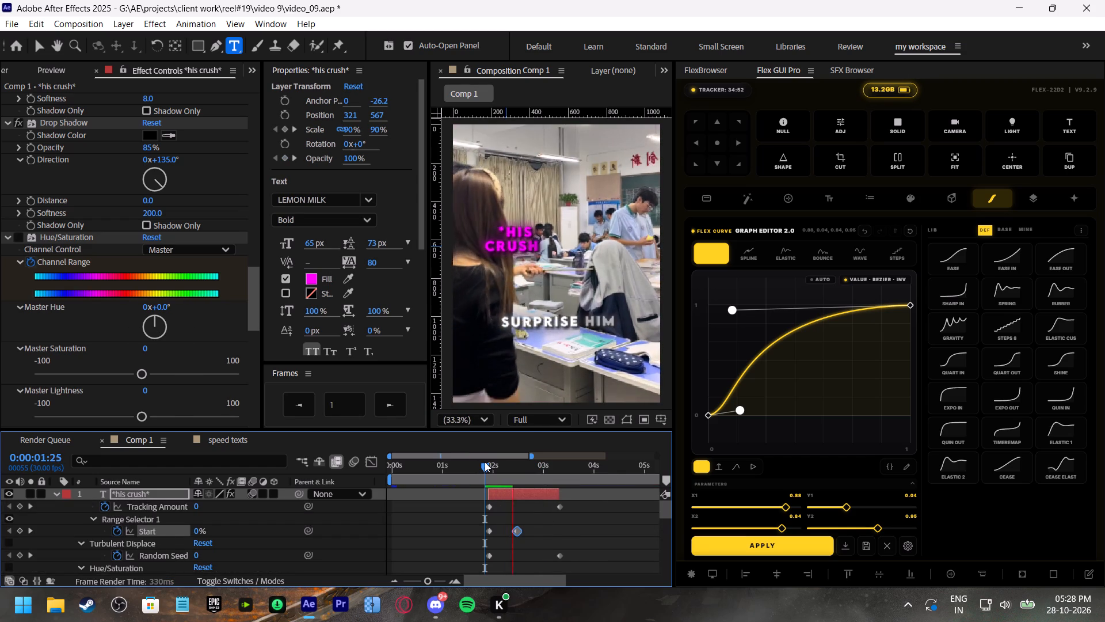
click(485, 462)
key(space)
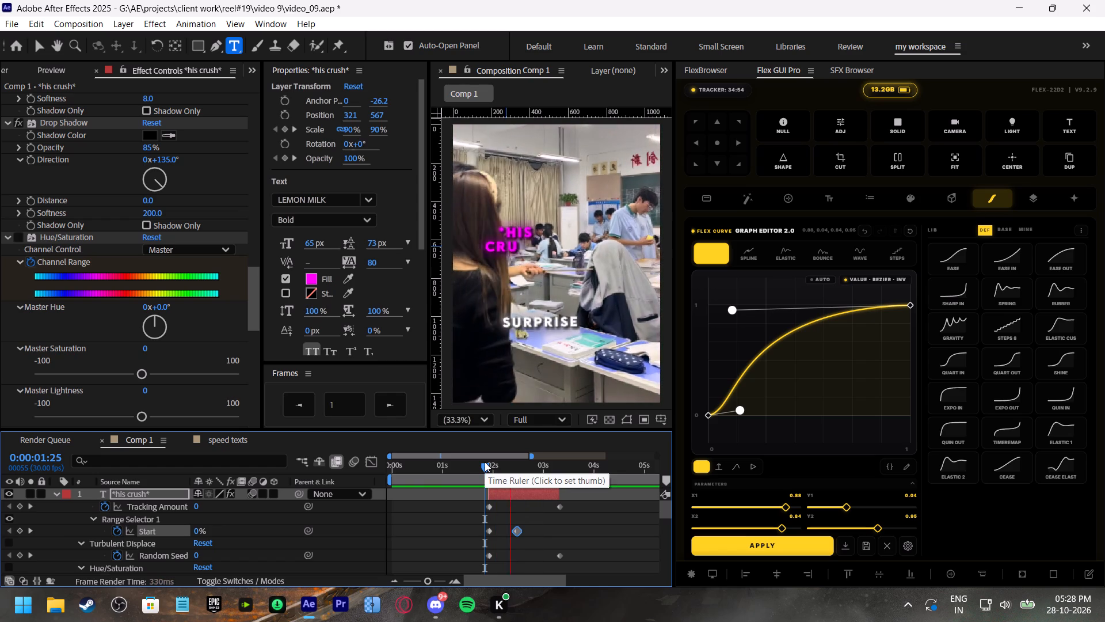
At 0:00:02:26, insert two spaces before "crush" in the caption and delete the asterisk before "his".
drag(485, 462, 523, 480)
click(532, 518)
click(536, 496)
click(537, 465)
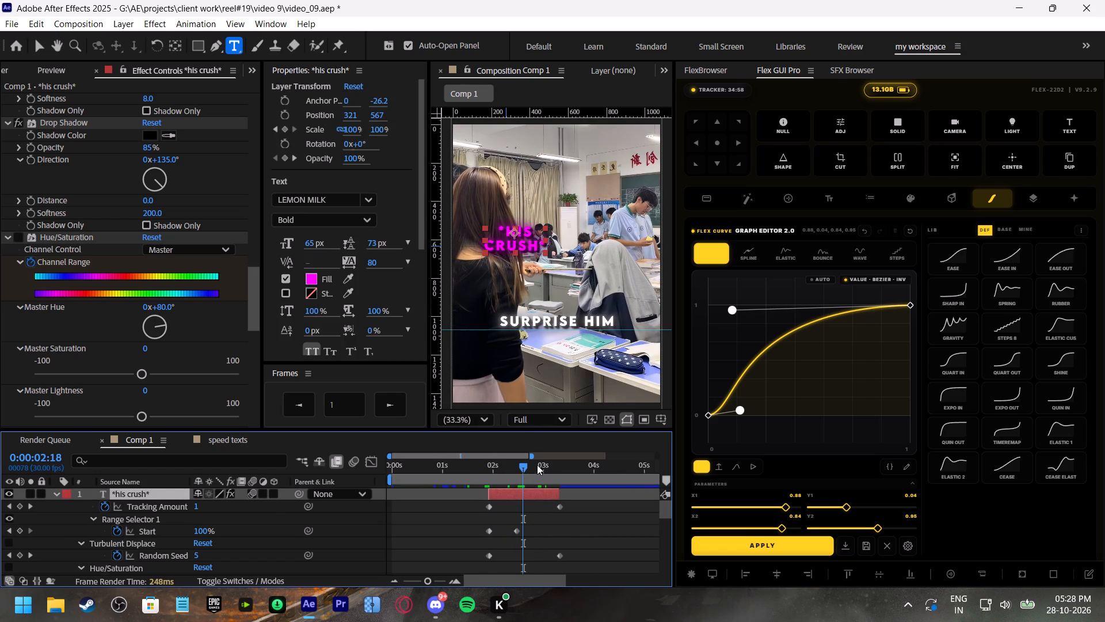
click(485, 249)
key(space)
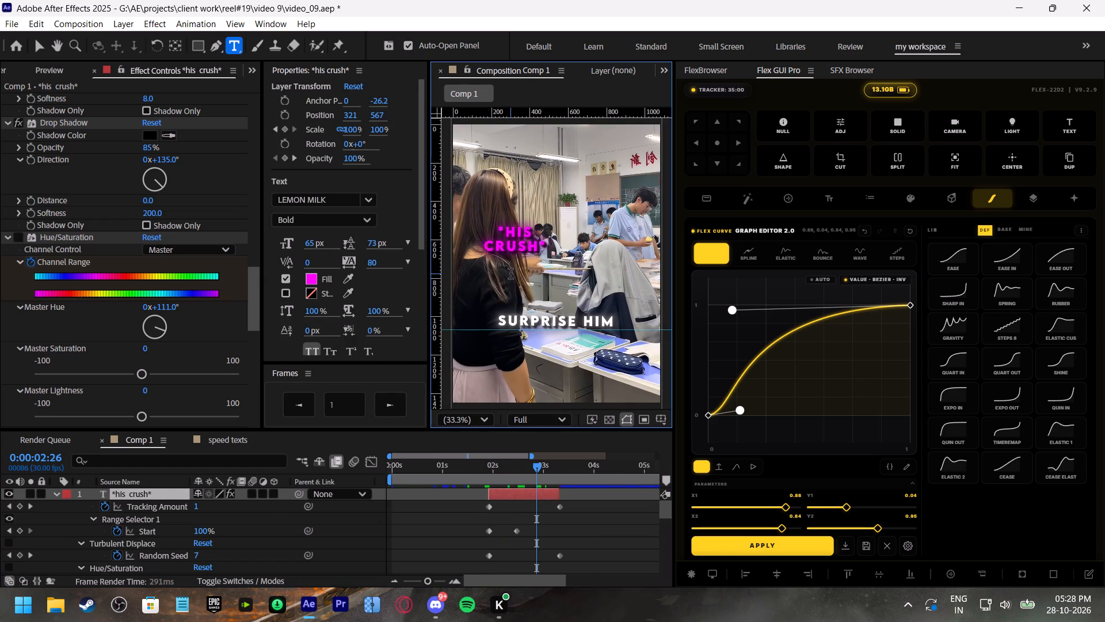
key(space)
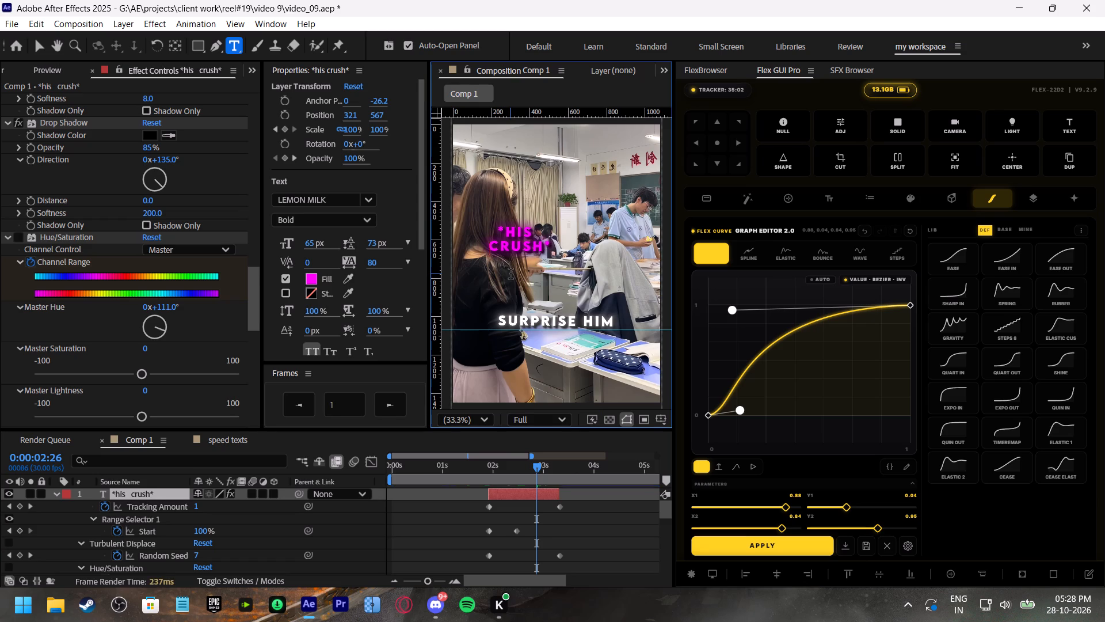
drag(506, 230, 499, 229)
key(BackSpace)
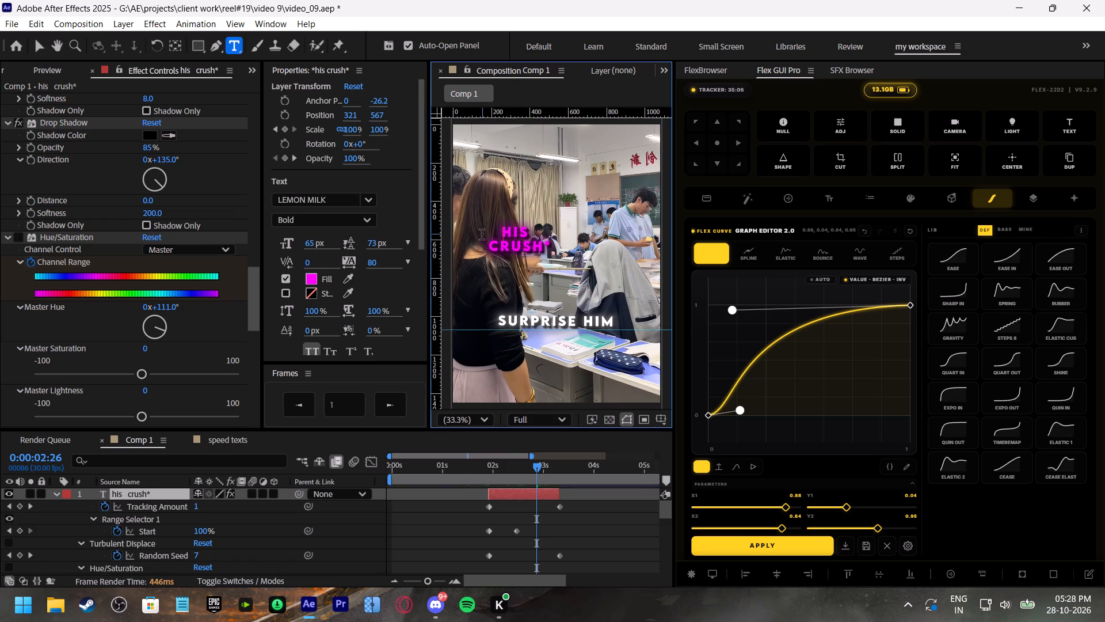
Insert an opening double quote before "crush" and replace the asterisk after it with a closing double quote.
click(494, 248)
key(shift+quotedbl)
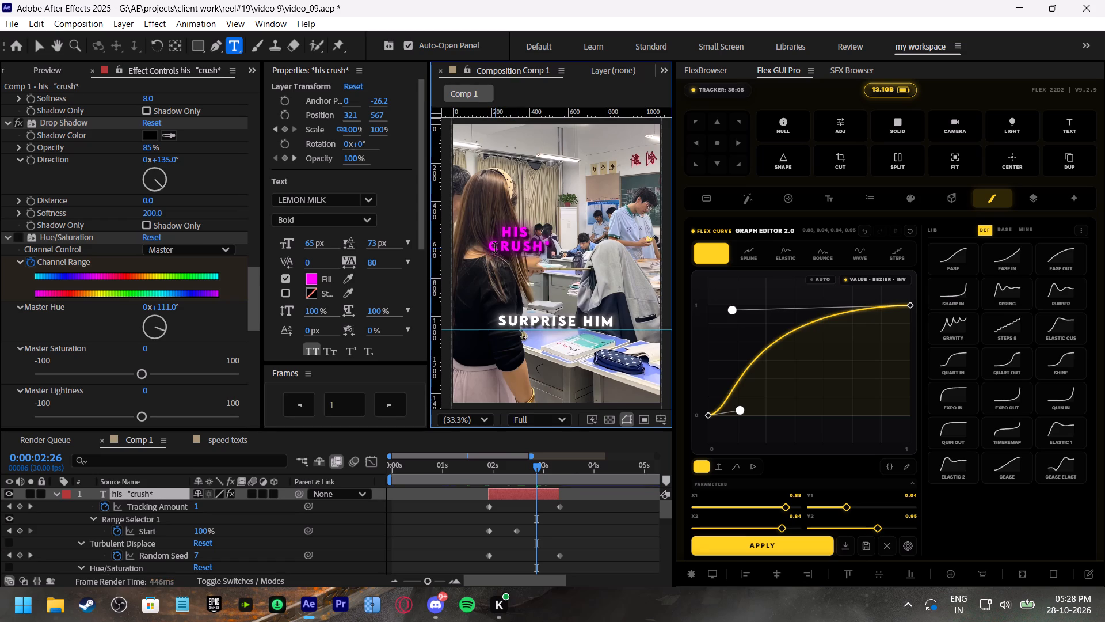
key(Right)
key(Right)
key(Right)
key(Right)
key(Right)
key(Right)
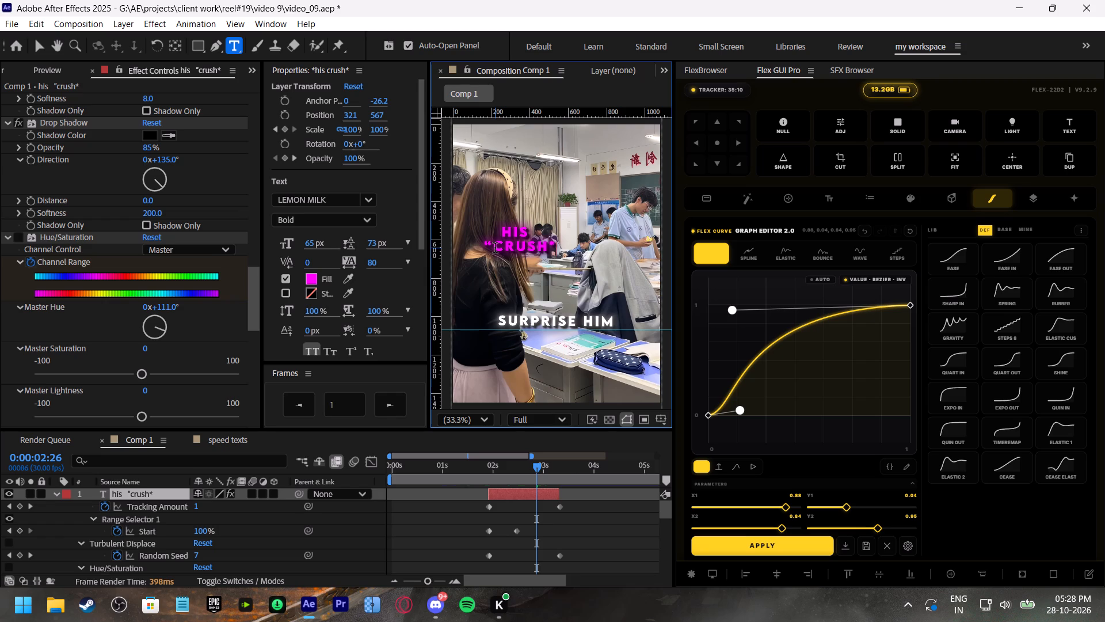
key(BackSpace)
key(shift+quotedbl)
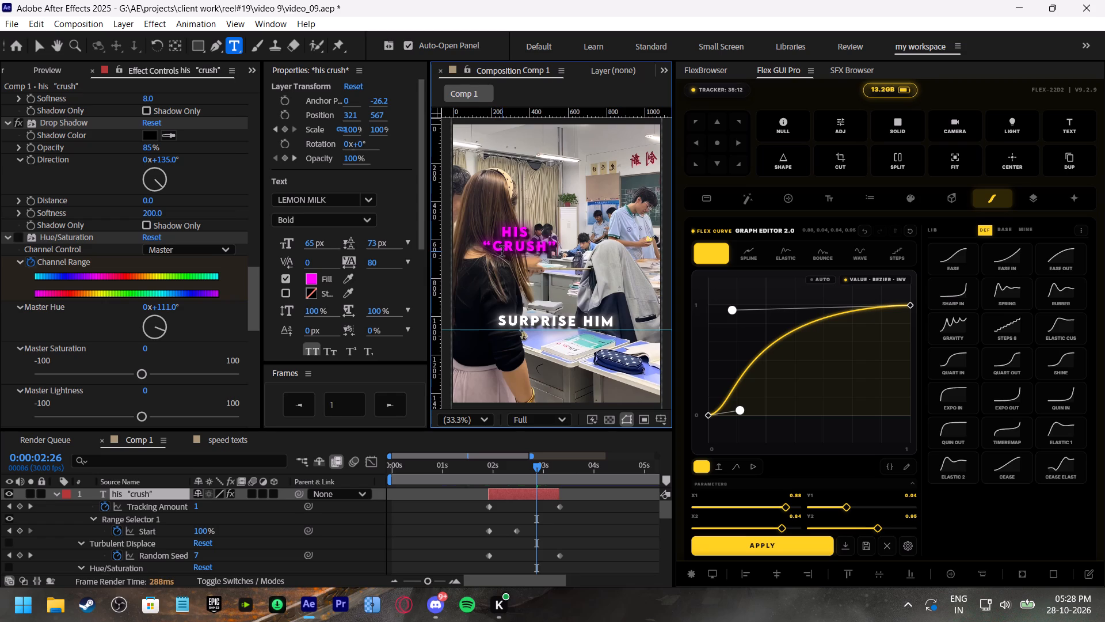
Set the fill of both quotation marks around "crush" to white, FFFFFF.
drag(492, 244, 477, 243)
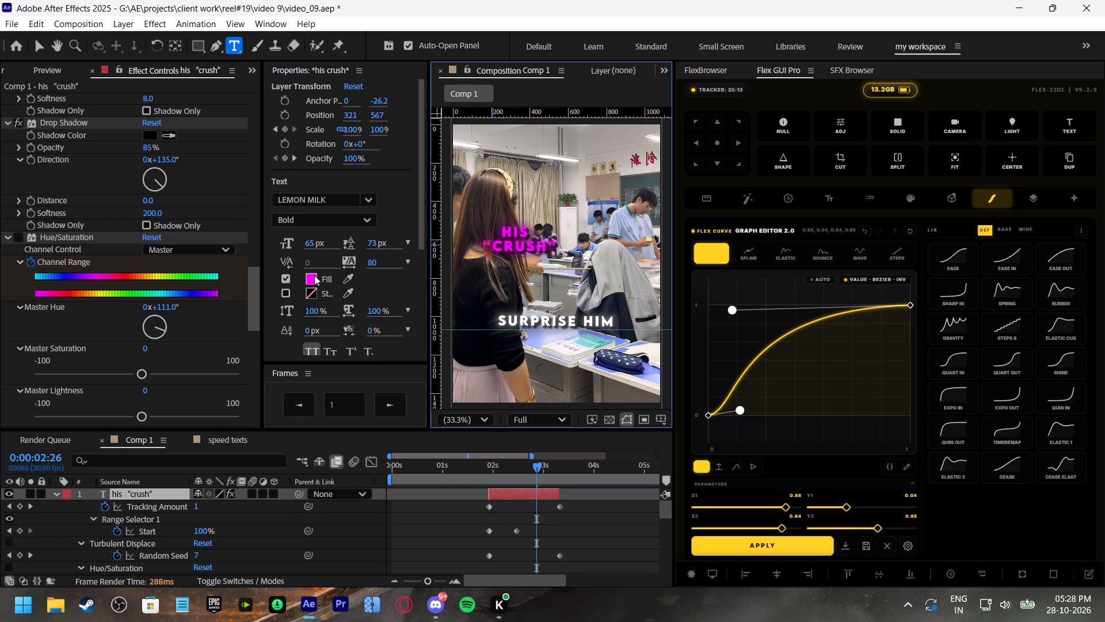
click(314, 278)
drag(464, 264, 344, 173)
click(692, 218)
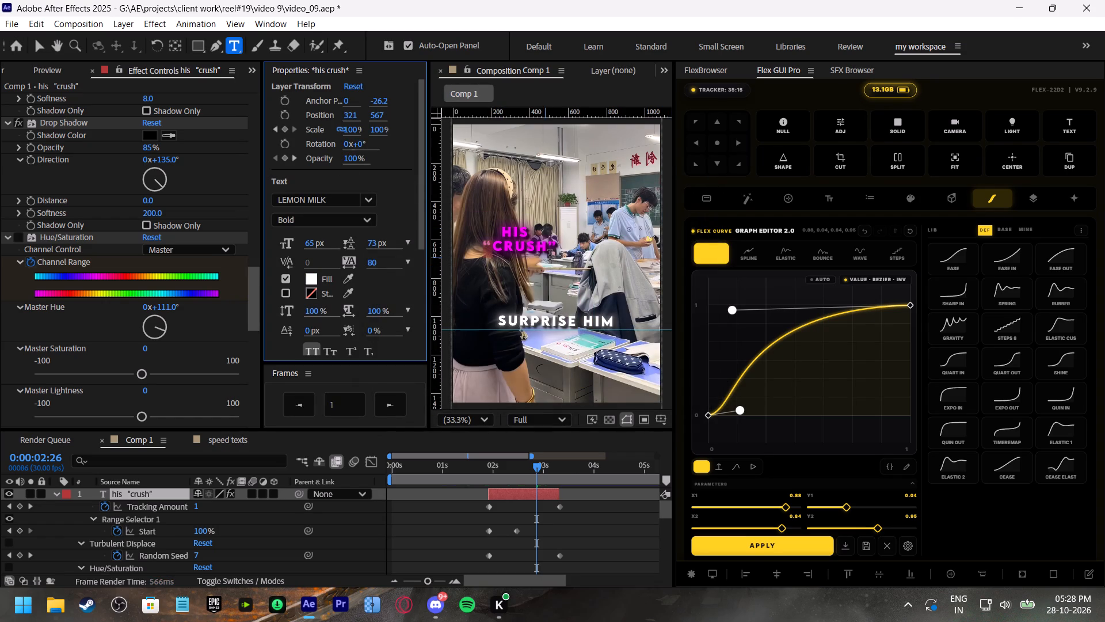
drag(548, 245, 562, 250)
click(306, 279)
drag(439, 249, 337, 171)
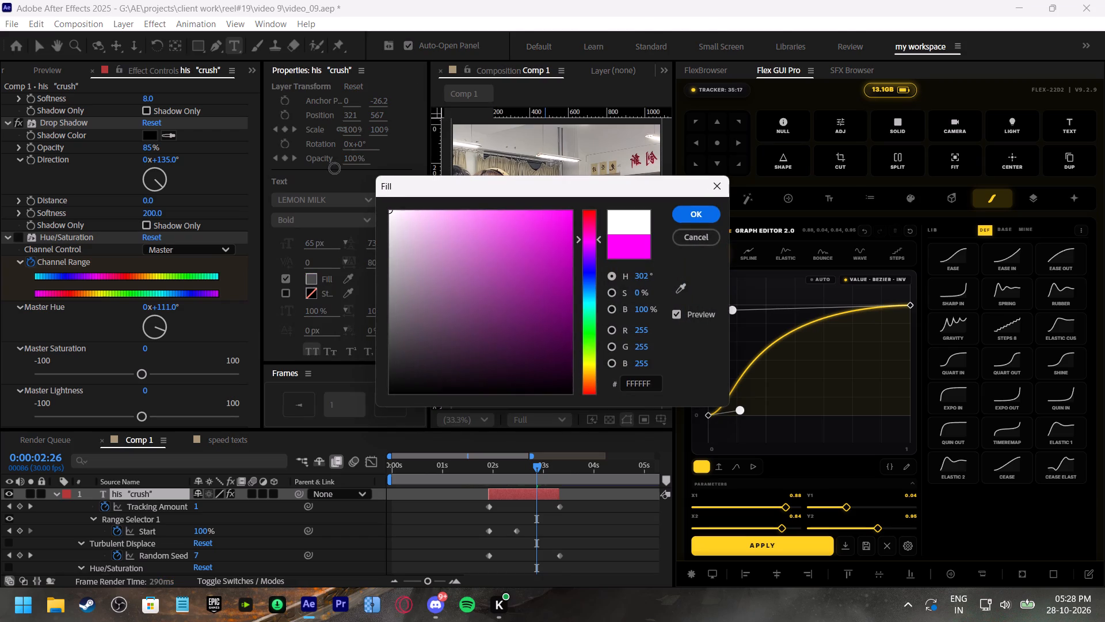
click(703, 216)
Change the fill of the word "his" to white, leaving "crush" magenta.
double_click(510, 226)
click(307, 277)
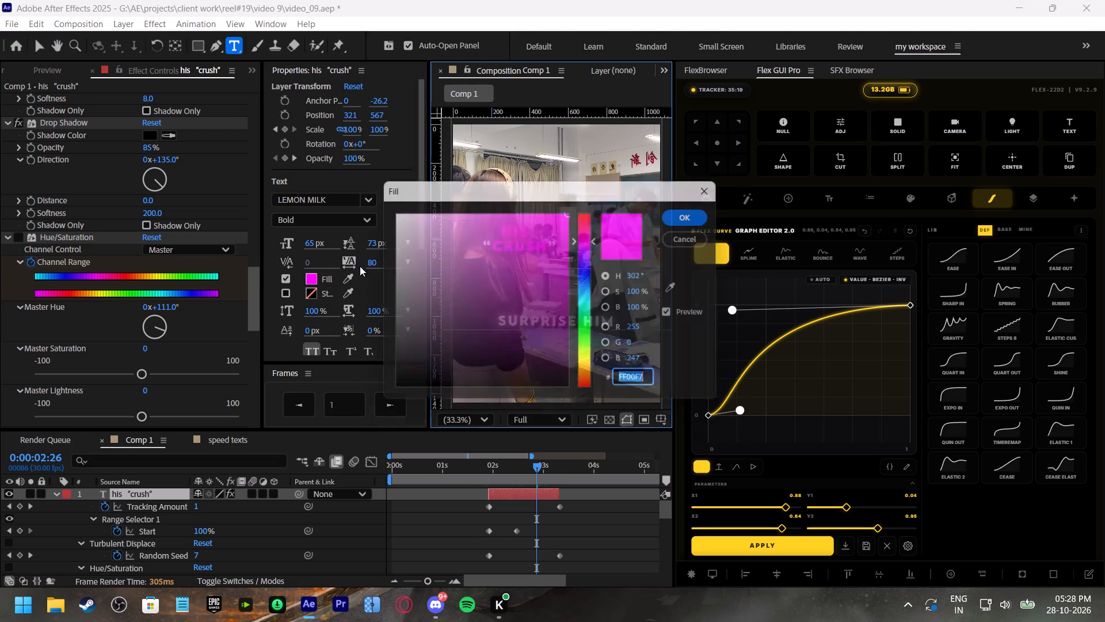
drag(444, 242, 312, 165)
click(700, 211)
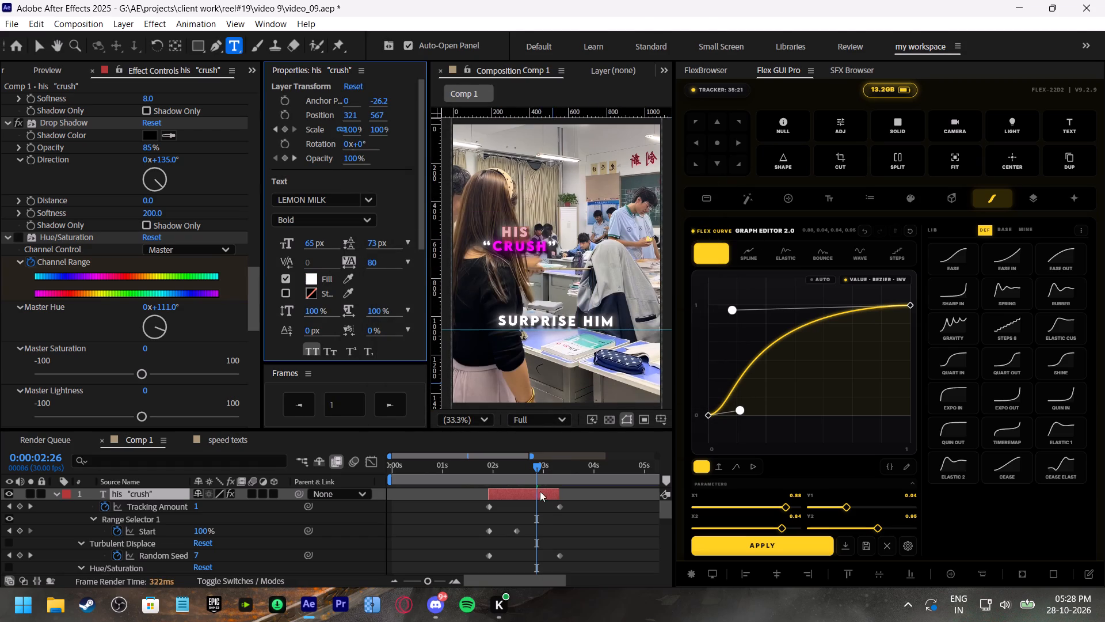
click(538, 506)
click(532, 496)
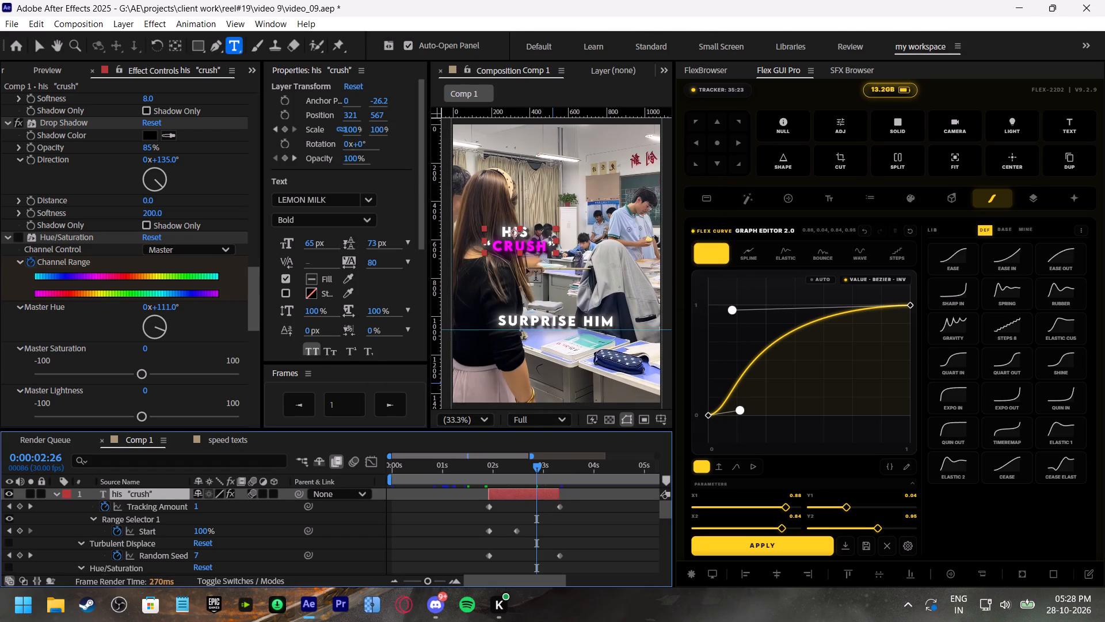
Insert two spaces before "his" in the caption and finish the text edit.
click(502, 234)
key(space)
key(space)
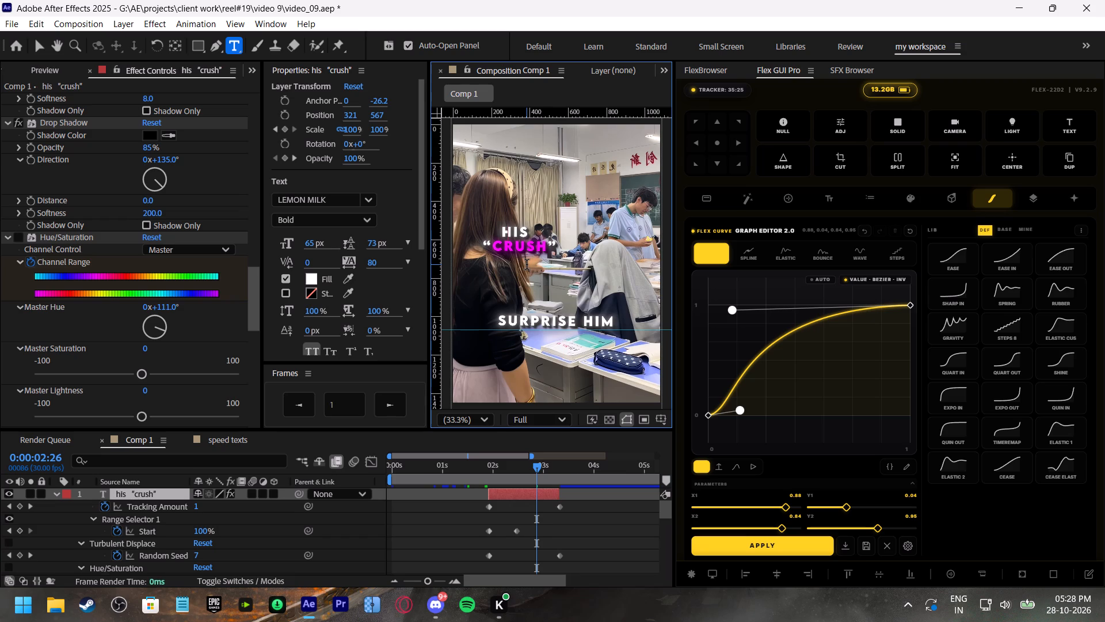
click(540, 510)
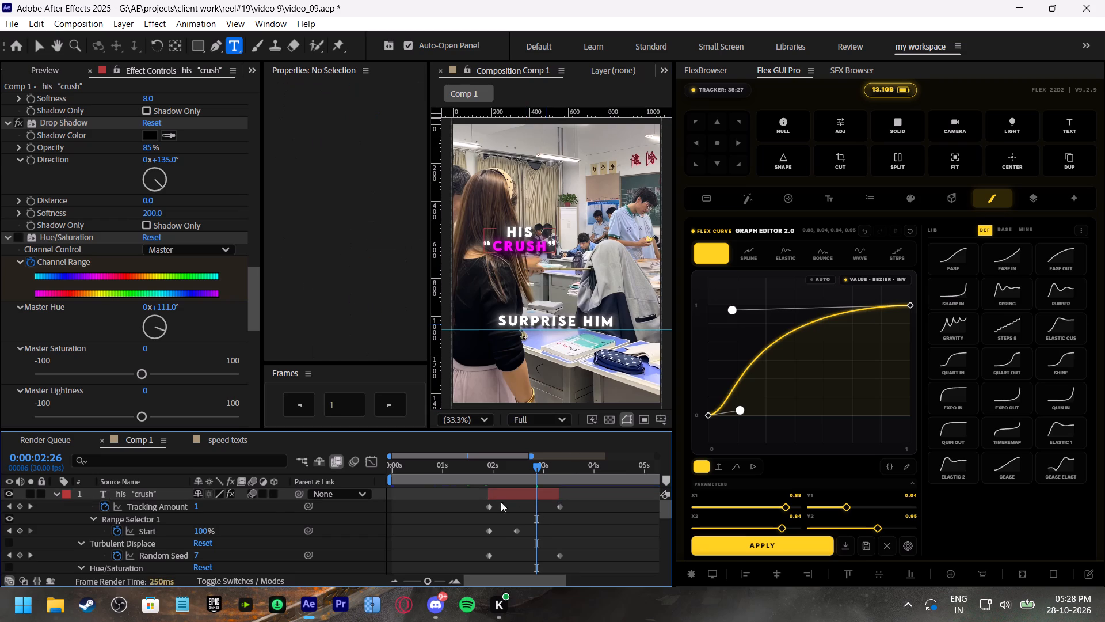
Save the project and replay the caption's entrance from about 0:00:01:18.
click(473, 468)
key(ctrl+s)
key(space)
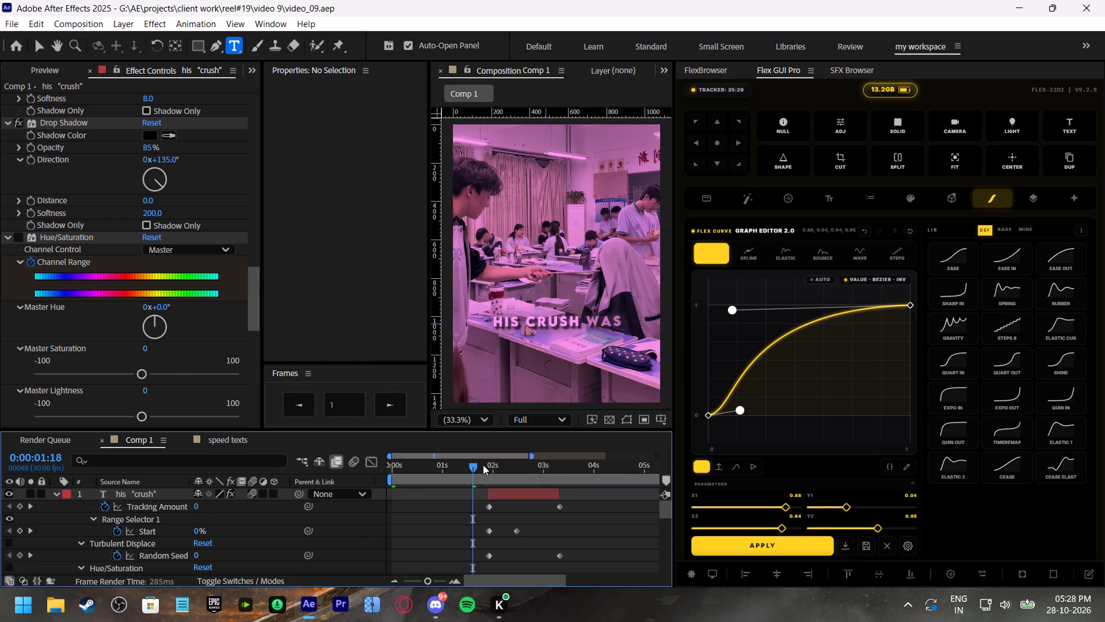
click(484, 465)
key(space)
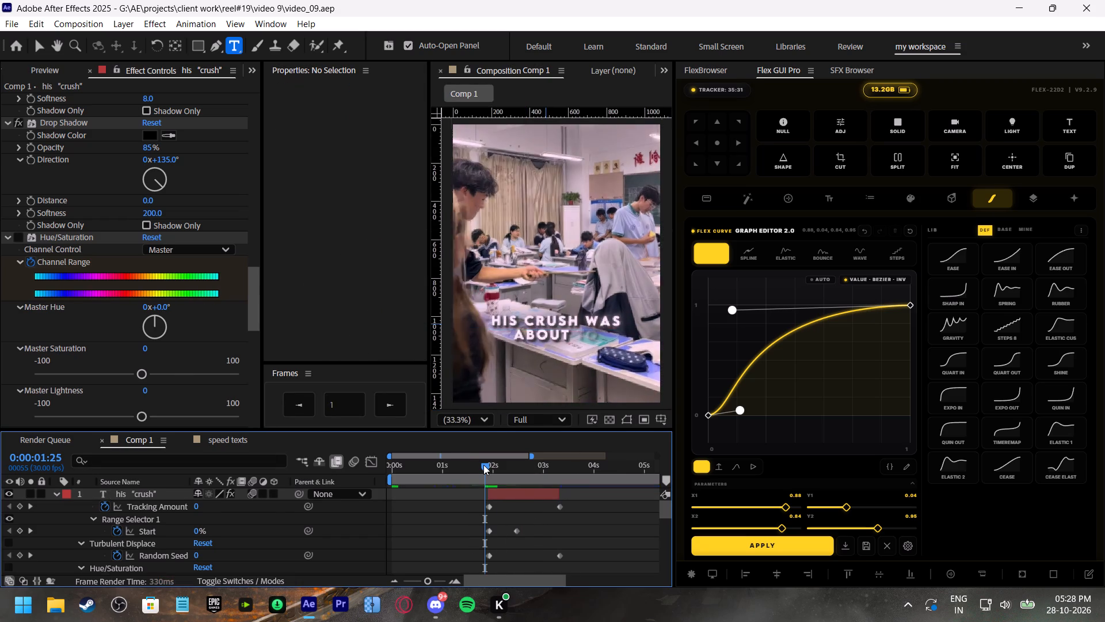
Reduce both of the caption's Scale keyframes together so the second one, at 0:00:02:08, is 74%.
drag(483, 465, 489, 471)
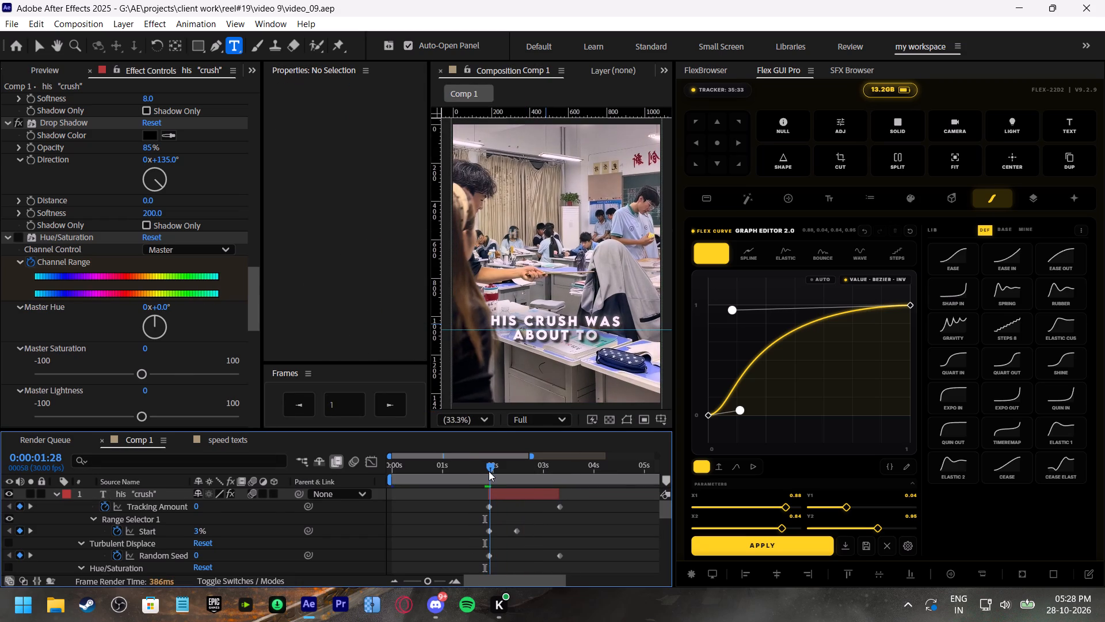
drag(489, 471, 492, 475)
click(502, 494)
scroll(144, 556, up, 1)
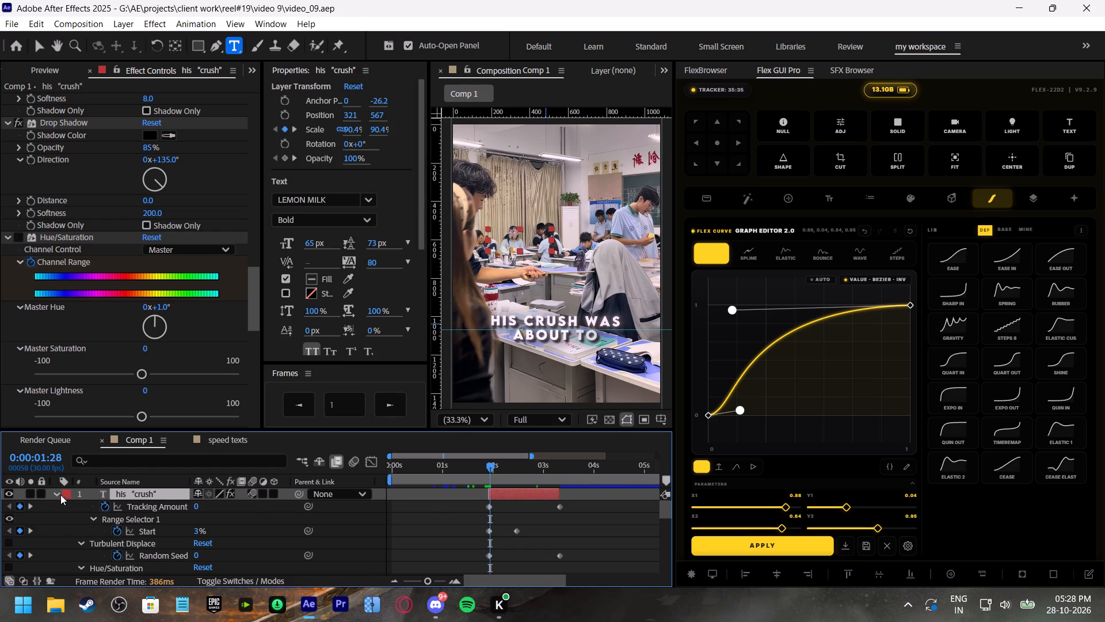
click(59, 495)
key(s)
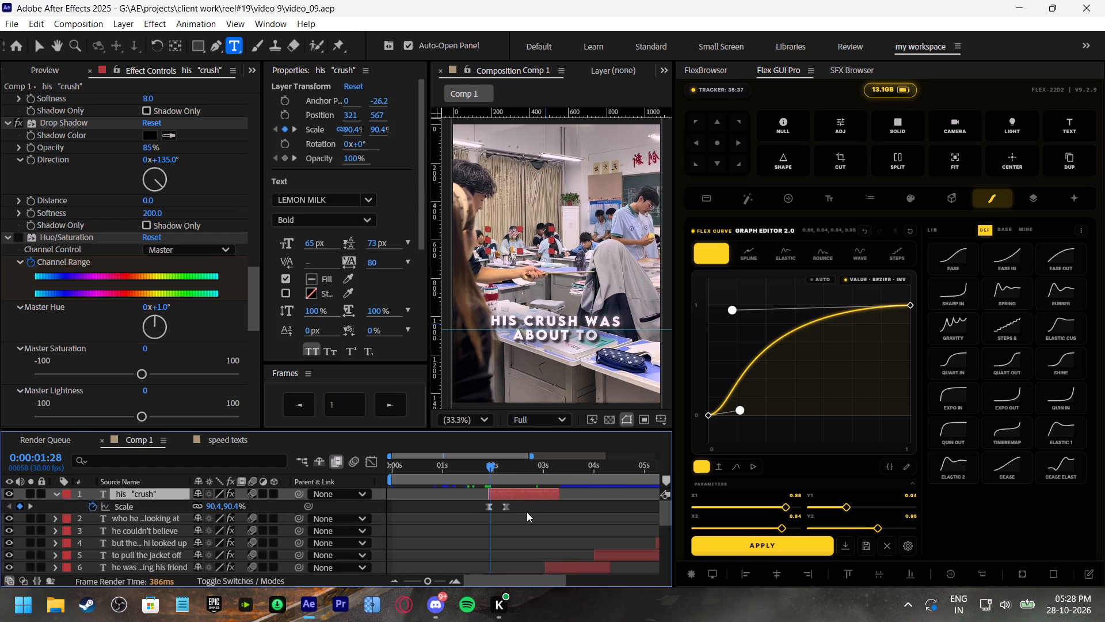
drag(499, 464, 508, 471)
shift+click(508, 471)
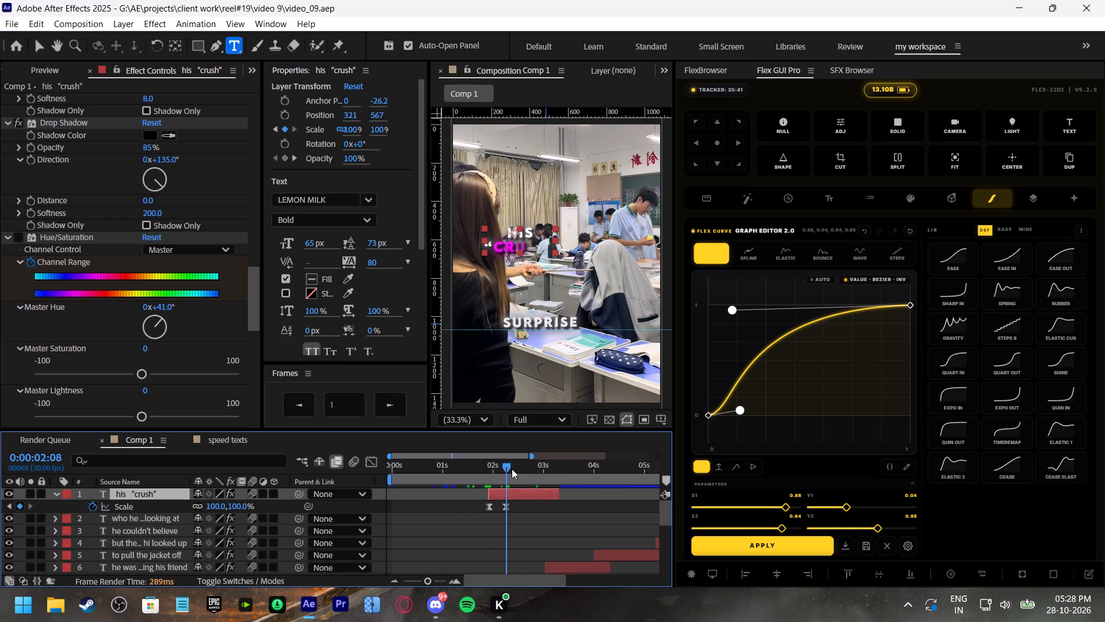
click(512, 469)
drag(529, 510, 448, 501)
drag(236, 508, 231, 507)
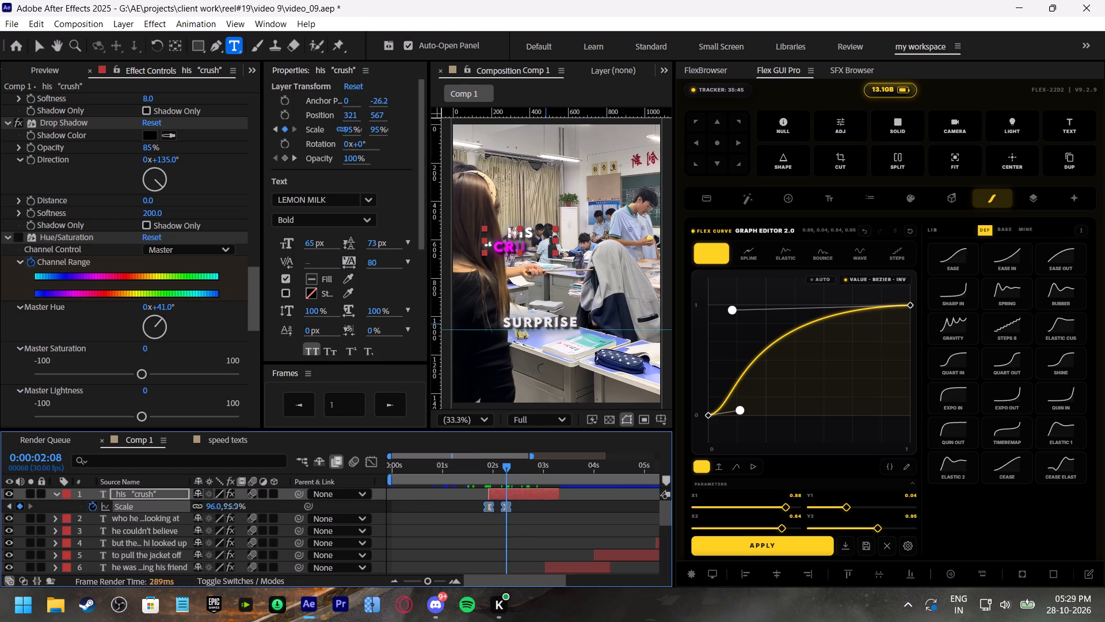
drag(231, 507, 212, 501)
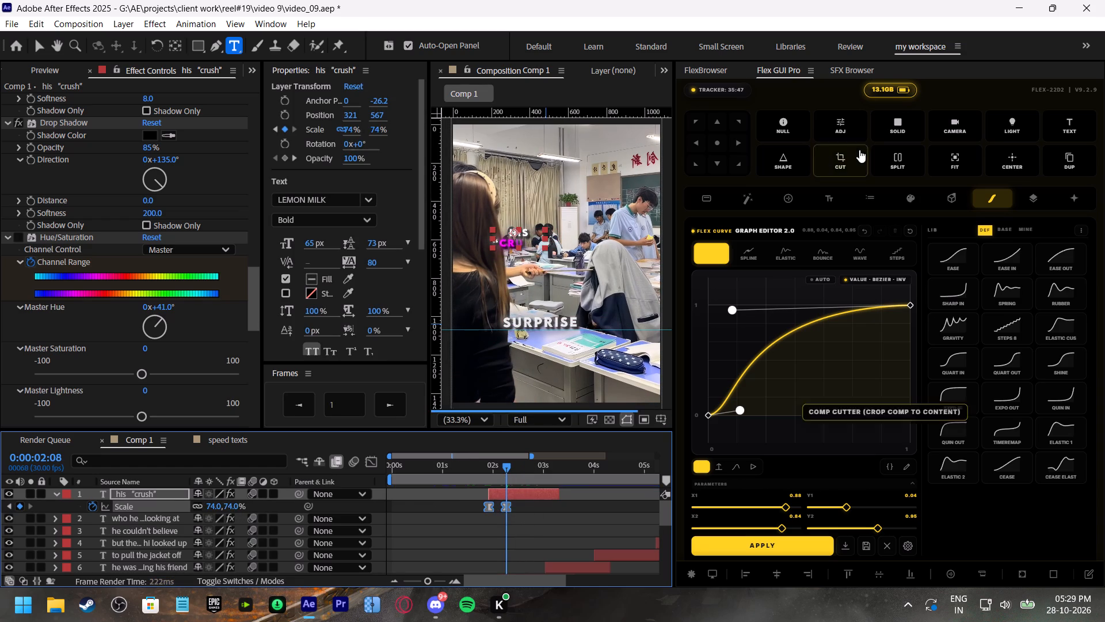
Center the caption layer's anchor point and replay its entrance from 0:00:01:17.
click(716, 141)
key(v)
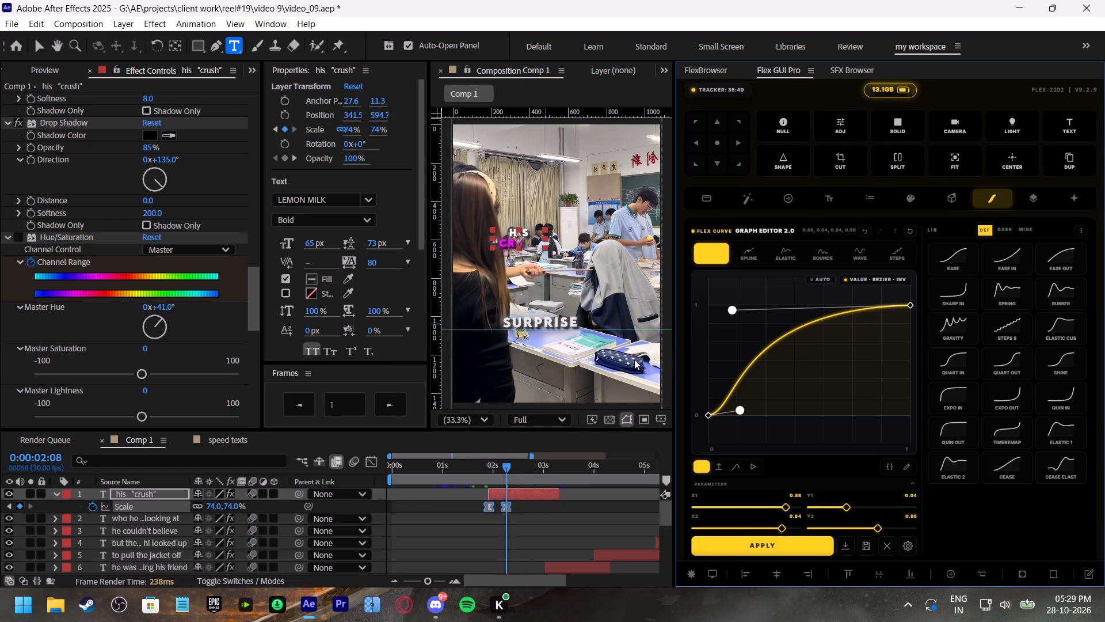
click(471, 465)
key(space)
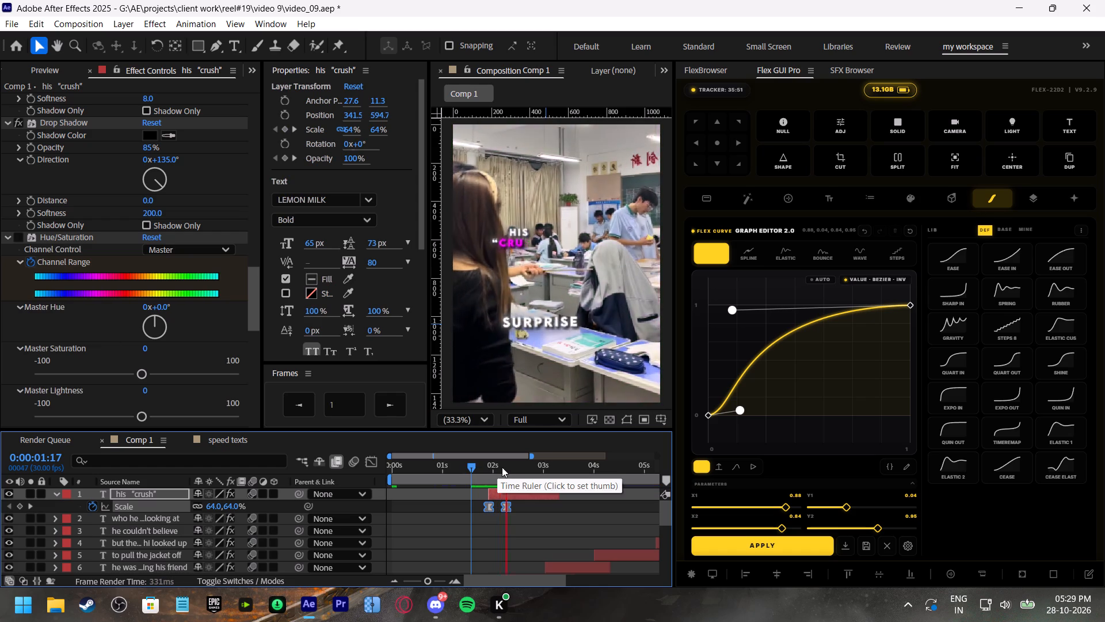
At 0:00:03:04, move the caption up over the long-haired girl's head, to about position 314.5, 297.7.
drag(512, 466, 534, 481)
click(401, 410)
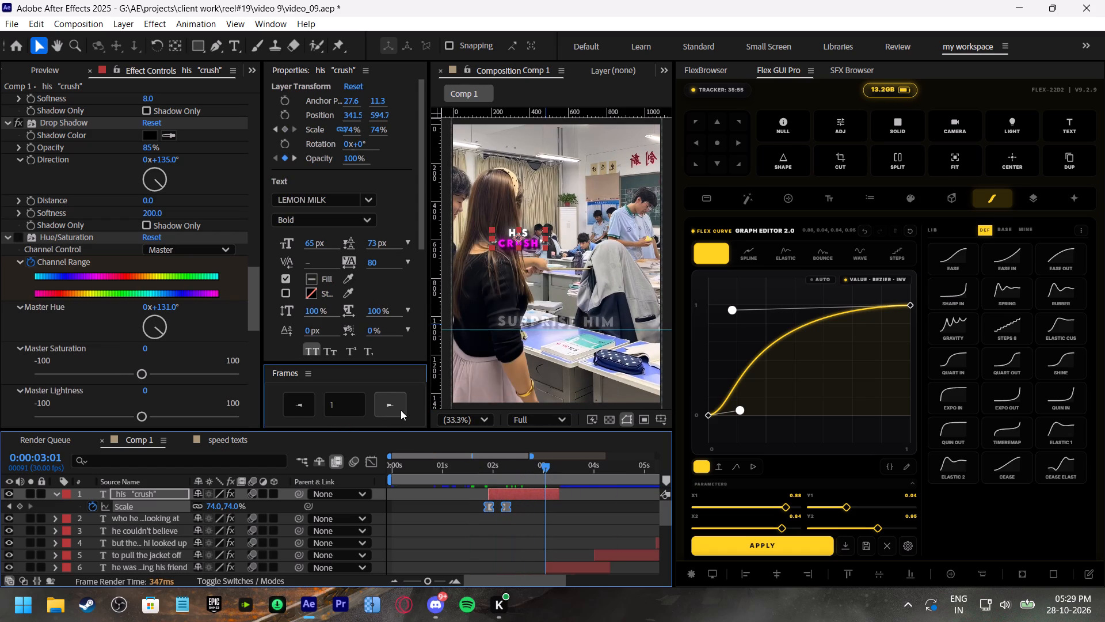
click(380, 404)
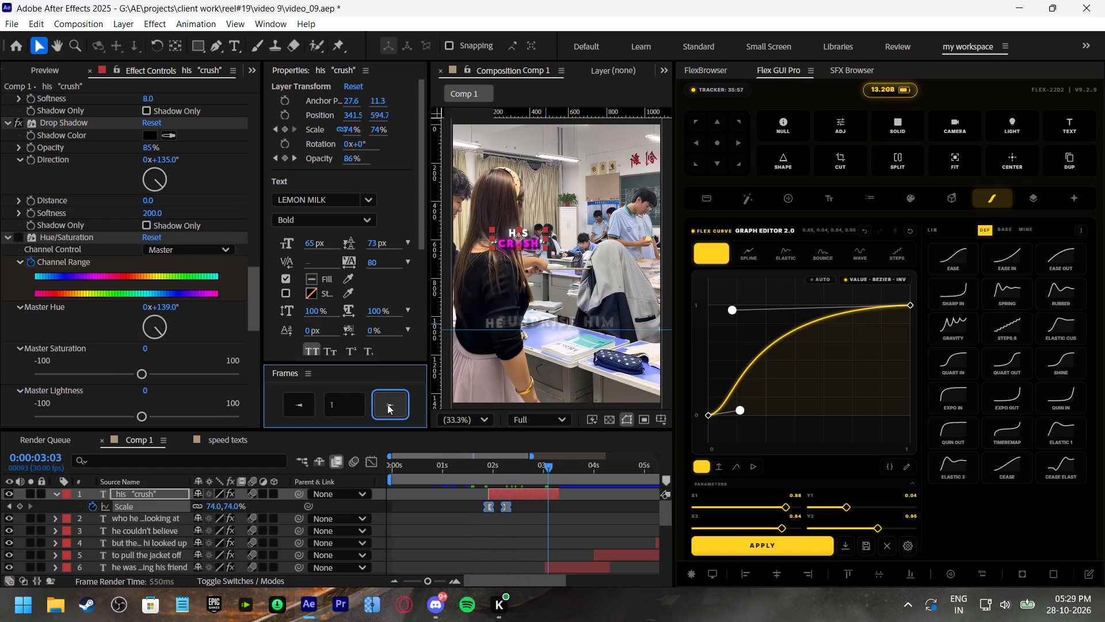
click(388, 404)
click(389, 405)
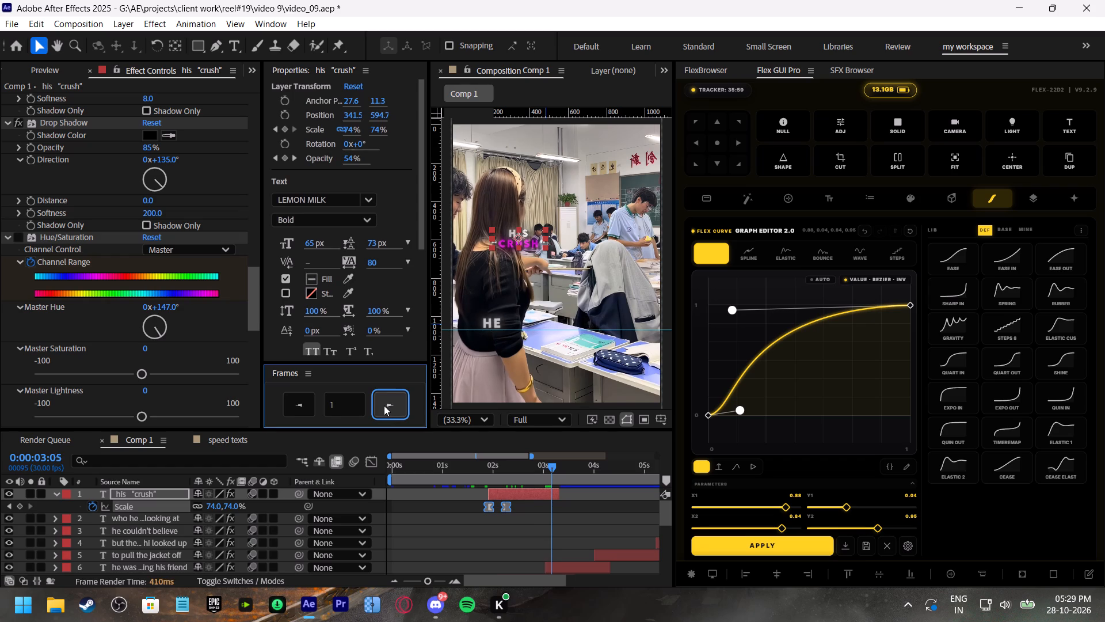
click(314, 403)
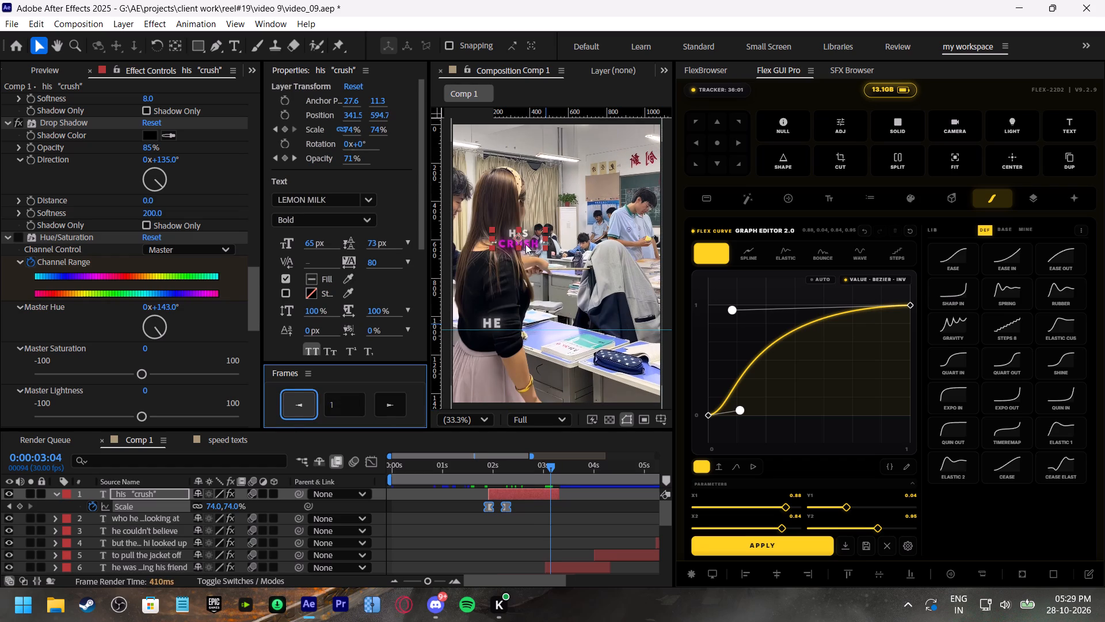
drag(527, 240, 523, 191)
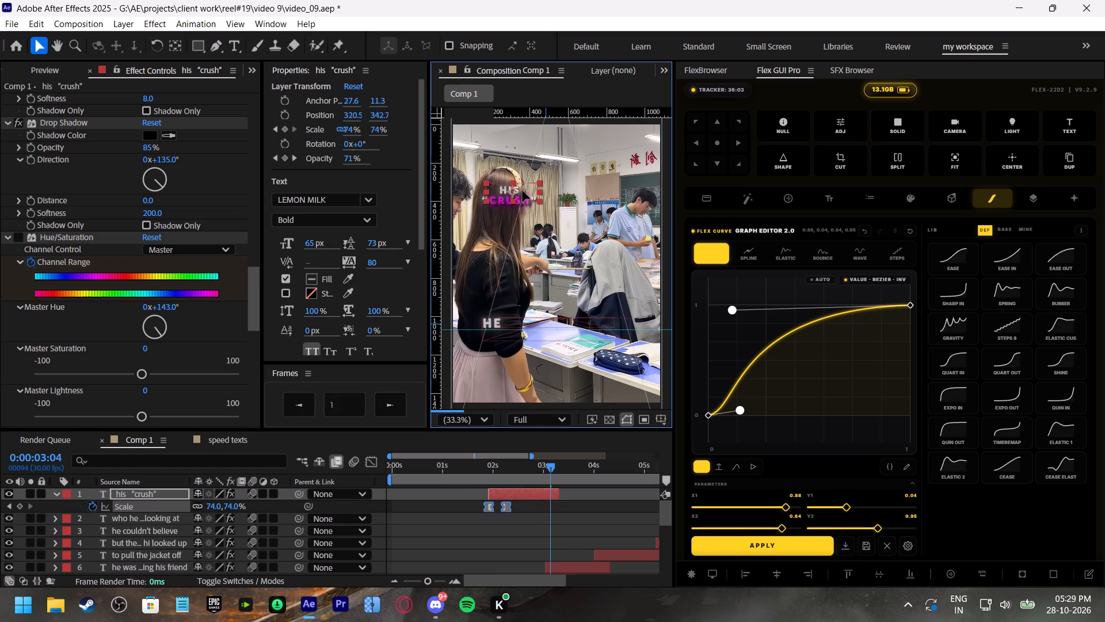
drag(523, 191, 521, 183)
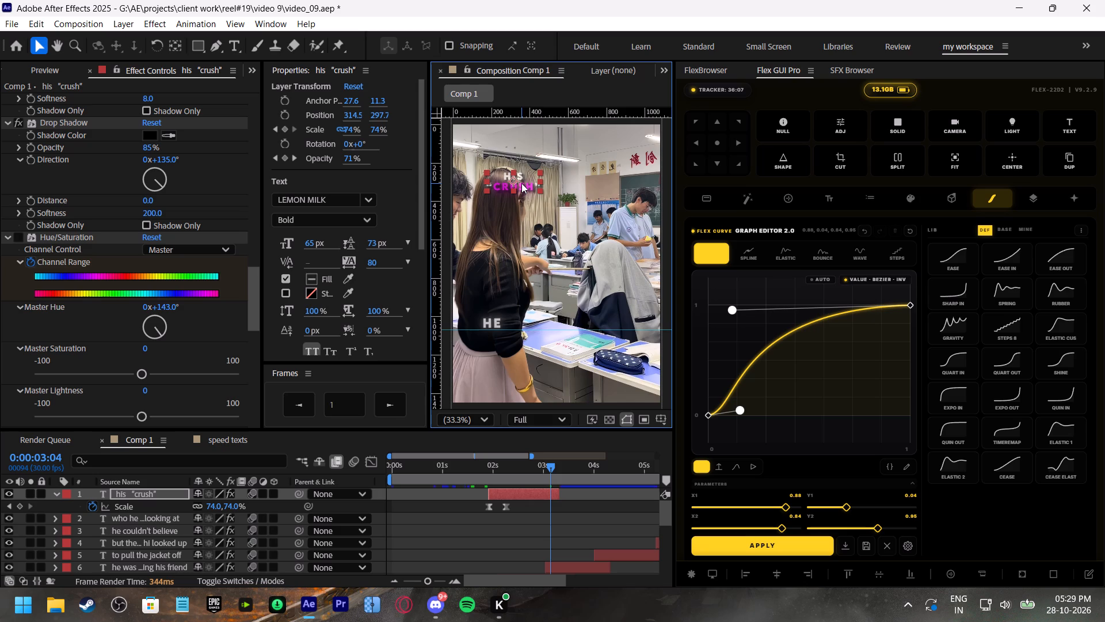
Set a Position keyframe for the caption at 0:00:03:04 and step back 5 frames to 0:00:02:29.
key(p)
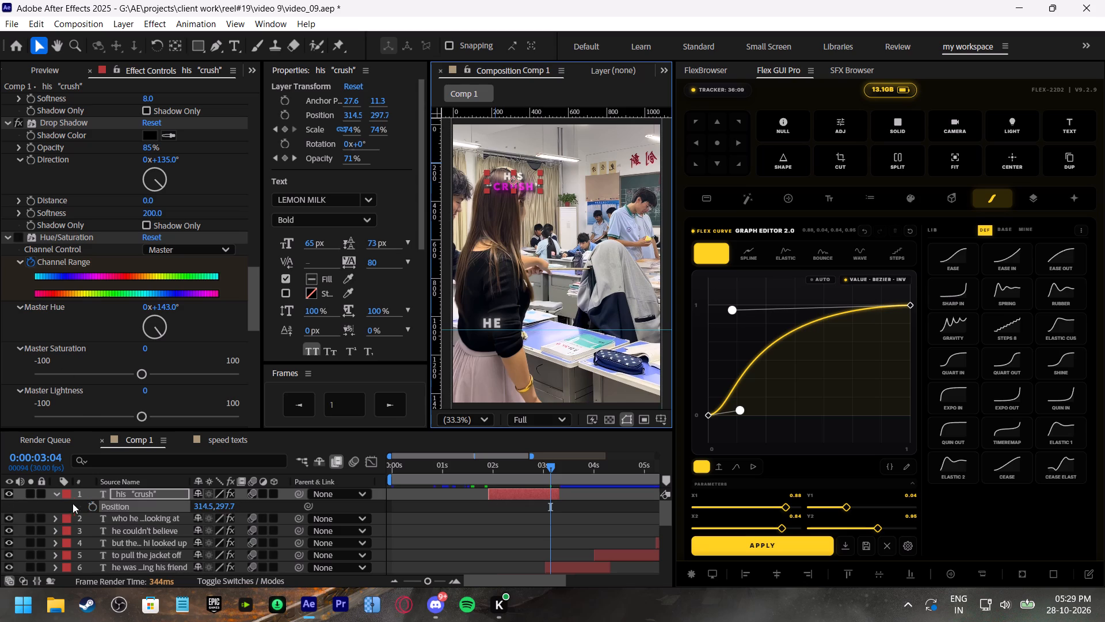
click(96, 508)
drag(348, 408, 318, 405)
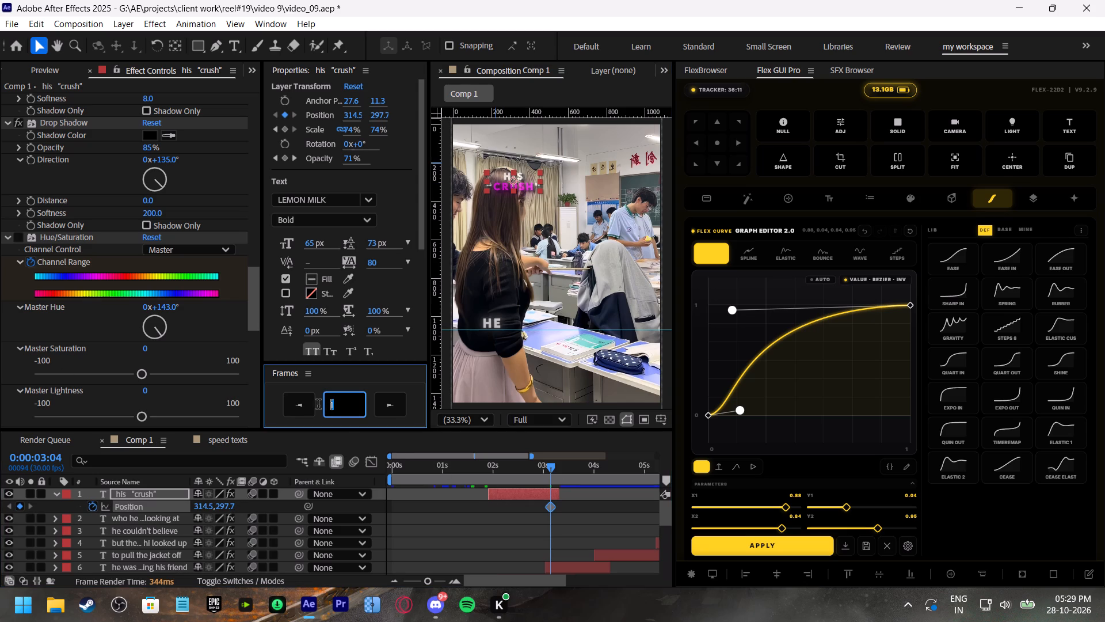
drag(318, 405, 318, 405)
key(5)
click(374, 426)
click(302, 407)
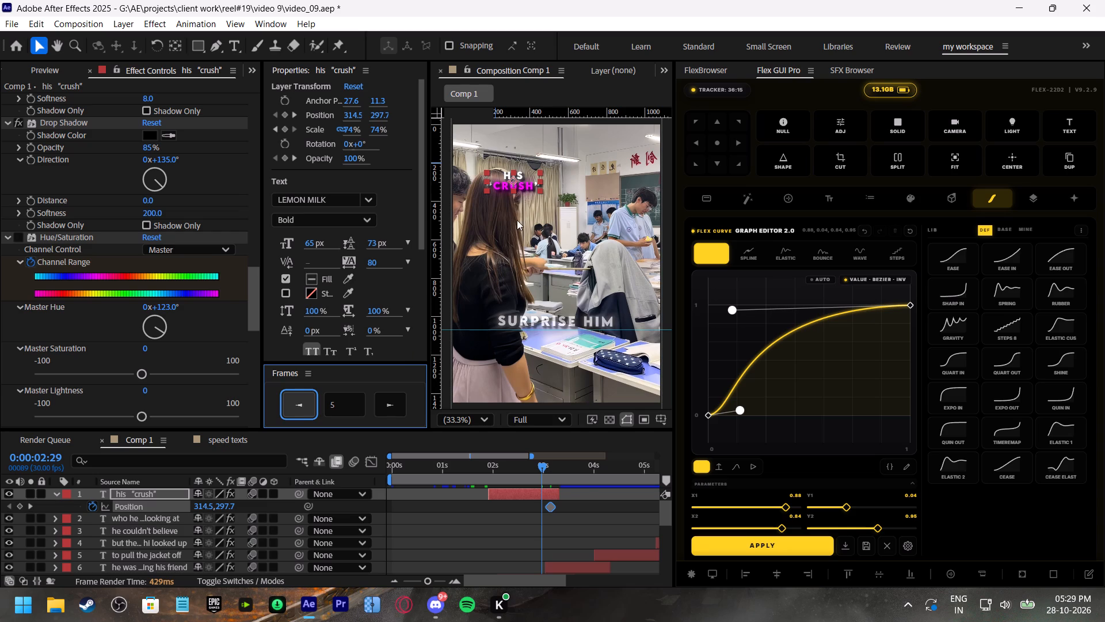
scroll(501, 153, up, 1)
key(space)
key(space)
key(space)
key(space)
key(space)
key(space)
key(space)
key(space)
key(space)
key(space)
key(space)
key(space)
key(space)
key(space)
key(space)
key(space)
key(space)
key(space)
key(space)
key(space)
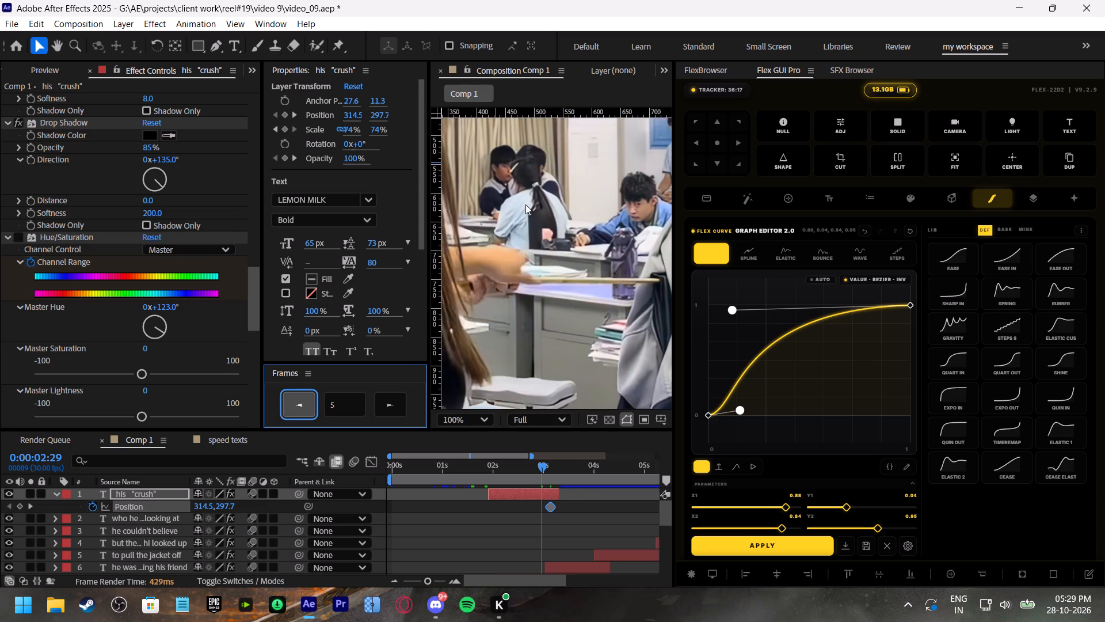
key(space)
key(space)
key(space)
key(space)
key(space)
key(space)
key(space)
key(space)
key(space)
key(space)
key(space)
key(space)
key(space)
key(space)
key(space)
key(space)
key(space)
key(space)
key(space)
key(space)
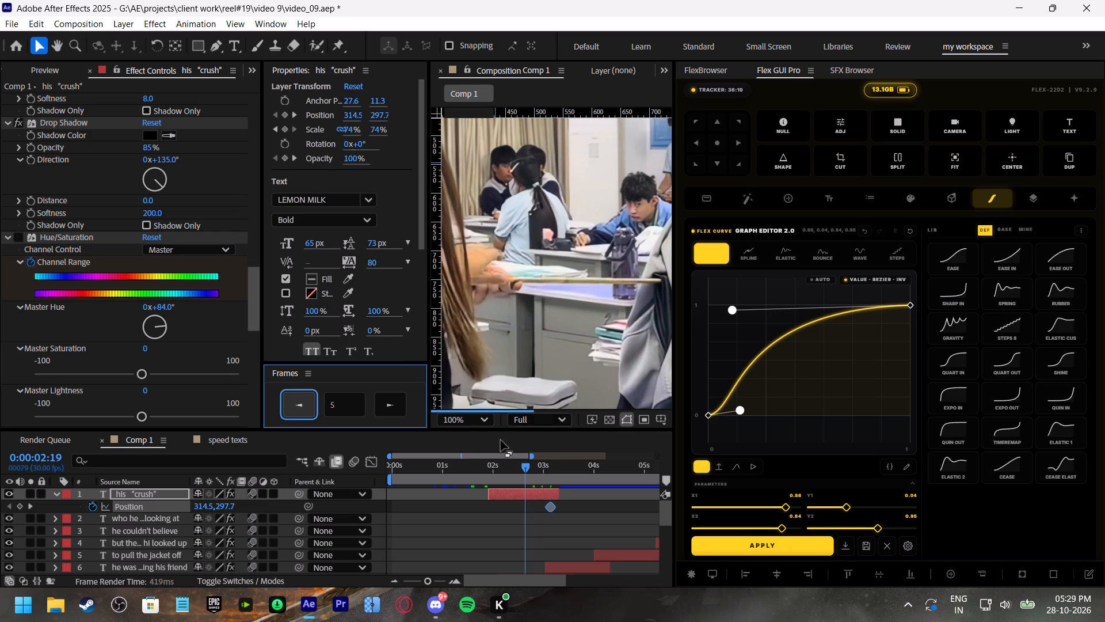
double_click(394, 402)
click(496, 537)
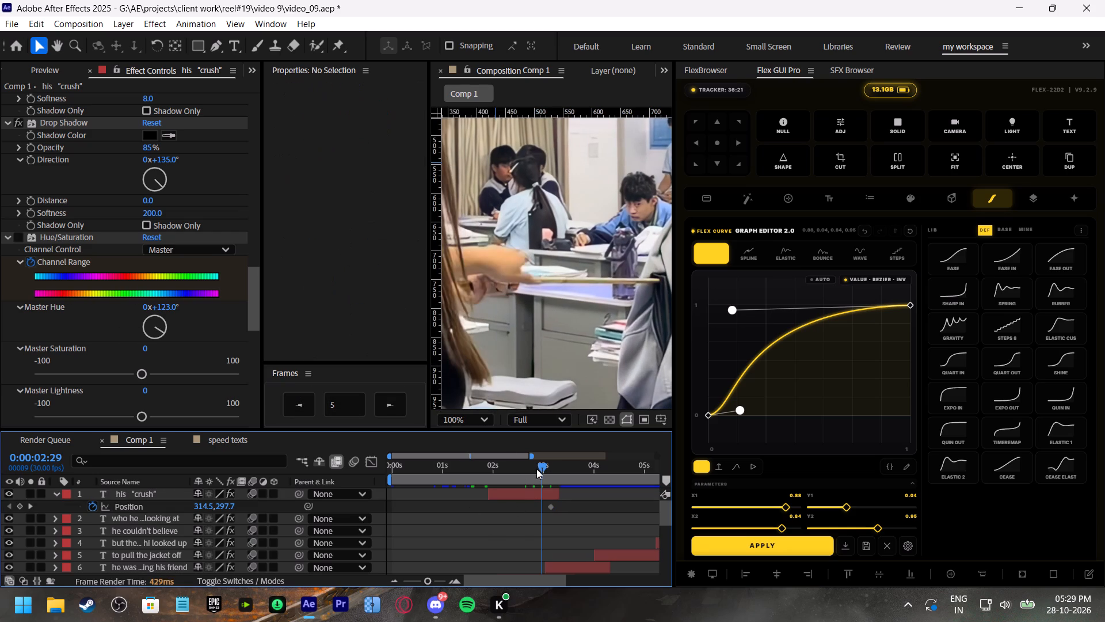
Compare how the caption sits over the long-haired girl's head at 0:00:02:29 and 0:00:03:04.
click(532, 293)
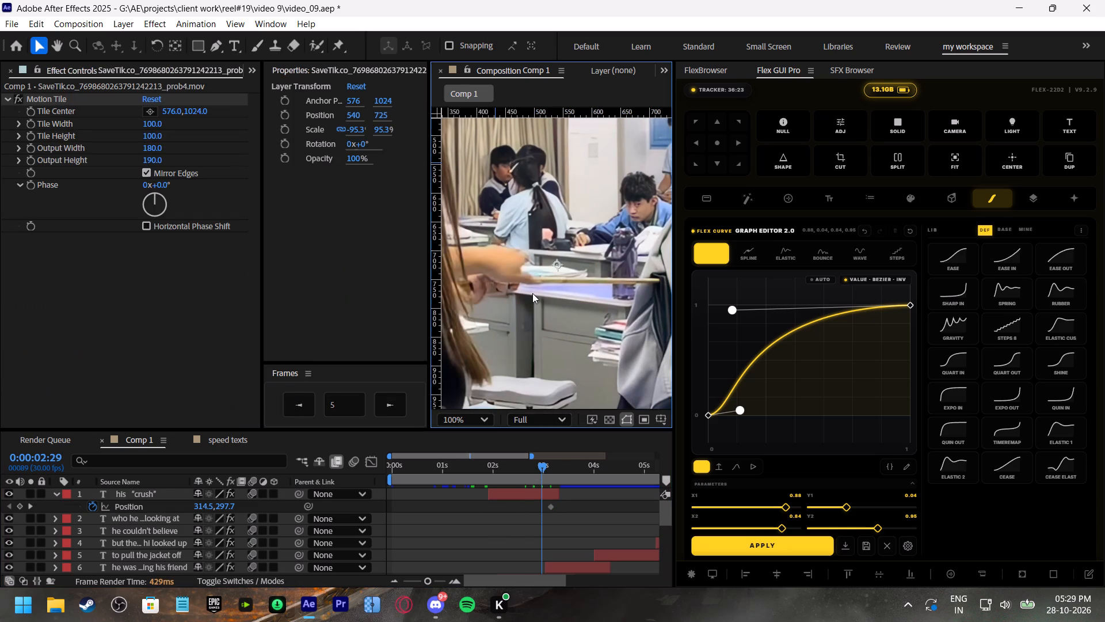
key(space)
key(space)
key(space)
key(space)
key(space)
key(space)
key(space)
key(space)
key(space)
key(space)
key(space)
key(space)
key(space)
key(space)
key(space)
key(space)
key(space)
key(space)
key(space)
key(space)
drag(517, 236, 617, 366)
drag(565, 287, 619, 356)
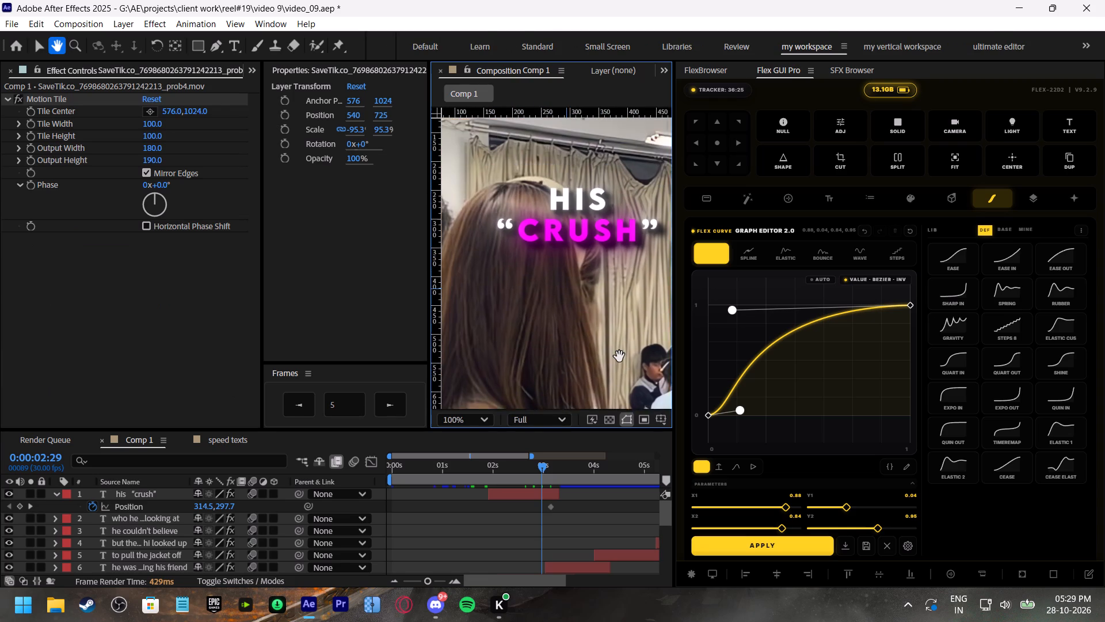
drag(619, 356, 637, 356)
click(393, 403)
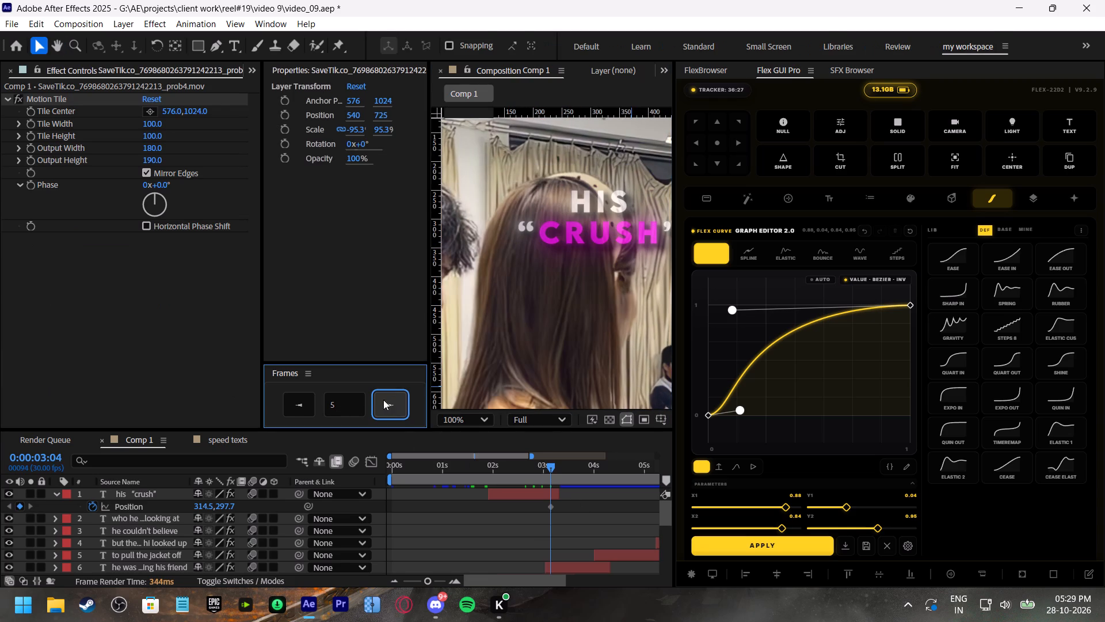
click(300, 407)
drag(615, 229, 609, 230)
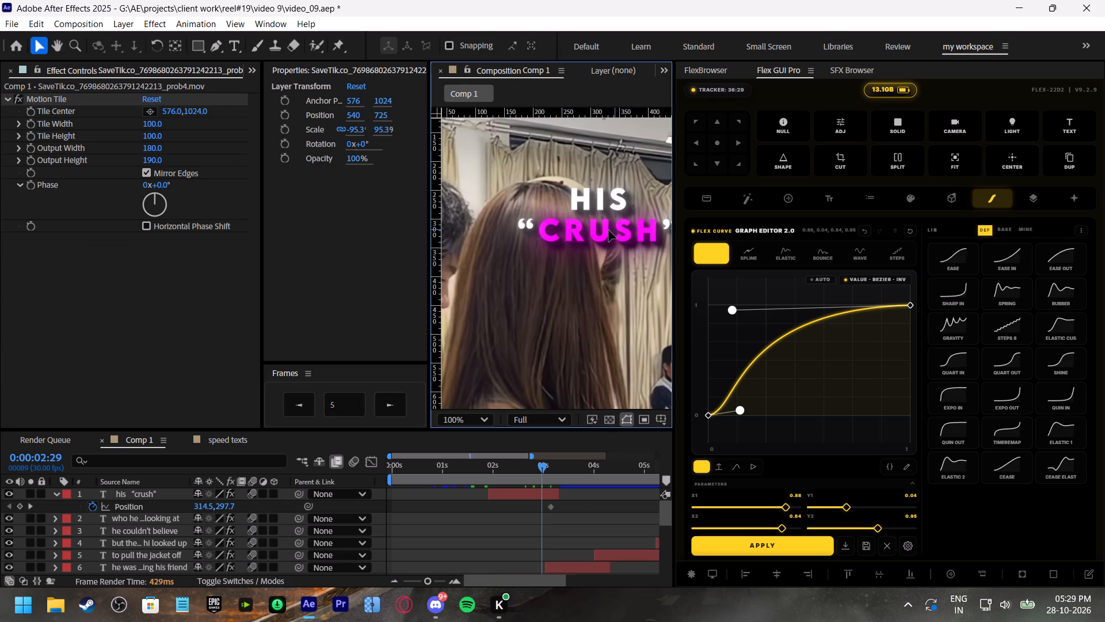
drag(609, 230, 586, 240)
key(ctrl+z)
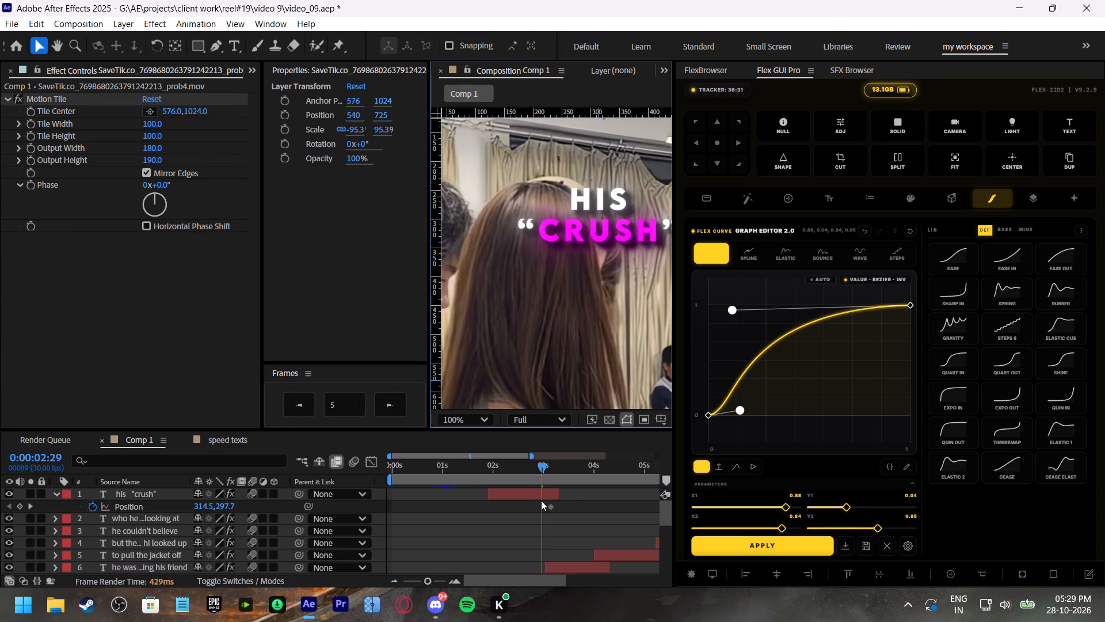
Follow the girl's head with the caption's Position keyframes: about 283.5, 309.7 at 0:00:02:29 and 244.5, 315.7 at 0:00:02:24.
click(537, 490)
drag(611, 230, 598, 236)
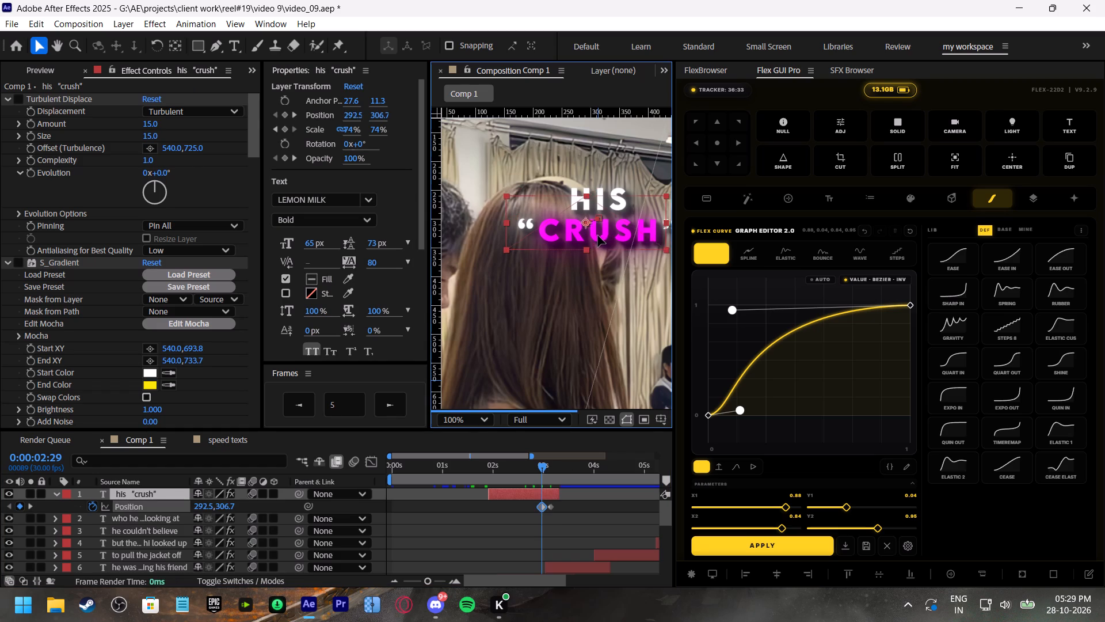
drag(598, 236, 593, 237)
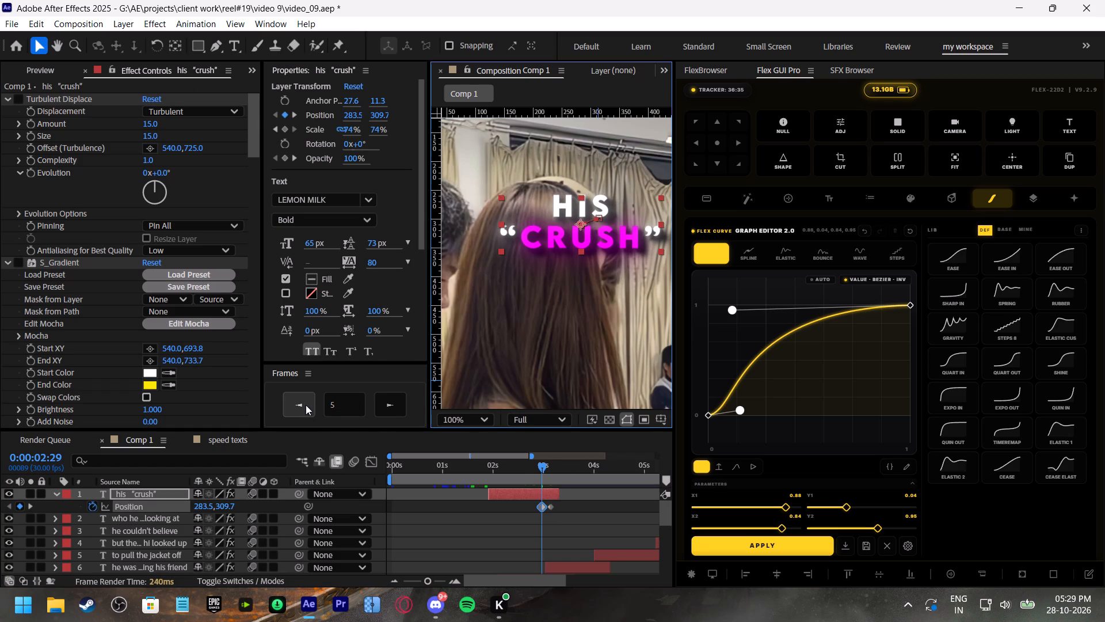
click(306, 405)
drag(608, 232, 587, 235)
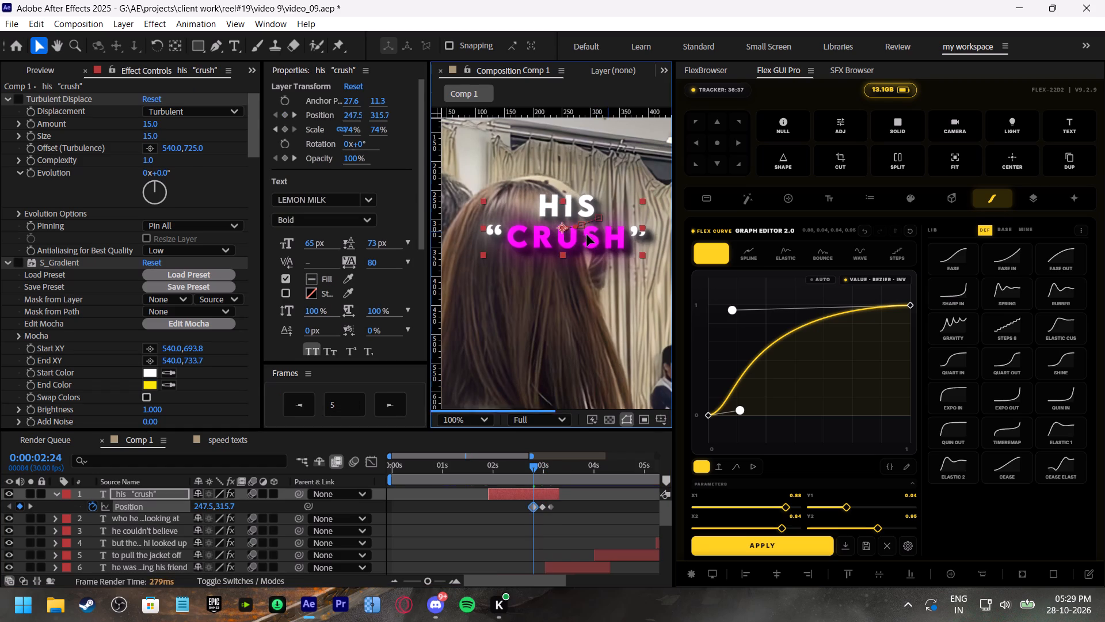
drag(587, 235, 585, 235)
Keyframe the caption's position at about 214.5, 319.7 at 0:00:02:19, 198.5, 320.7 at 0:00:02:14, and 171.5, 322.7 at 0:00:02:09.
click(308, 401)
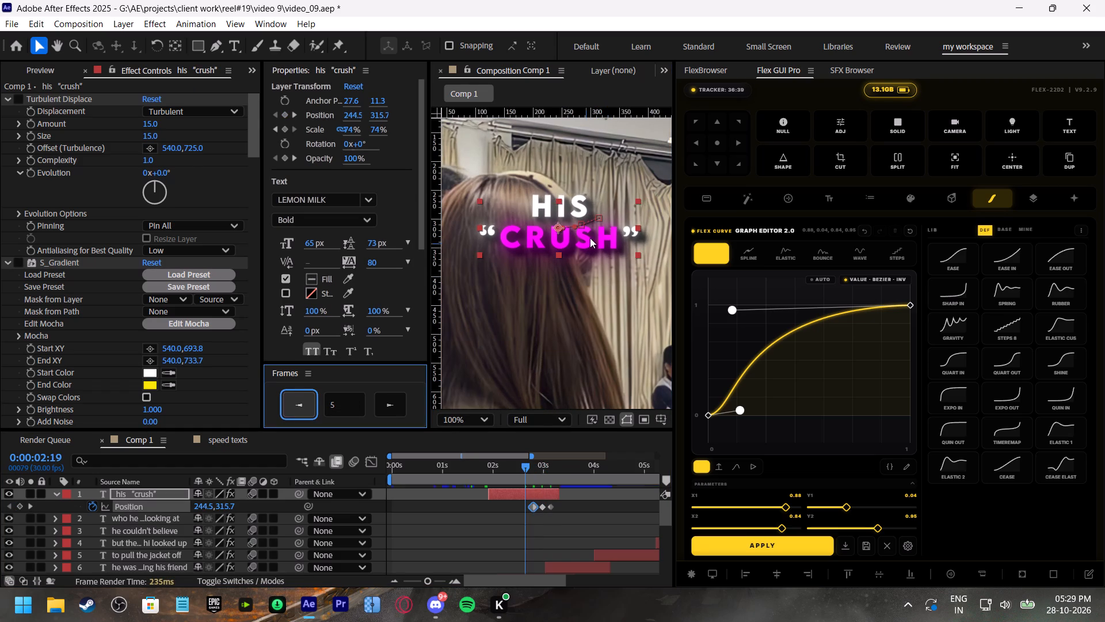
drag(591, 236, 574, 238)
click(294, 405)
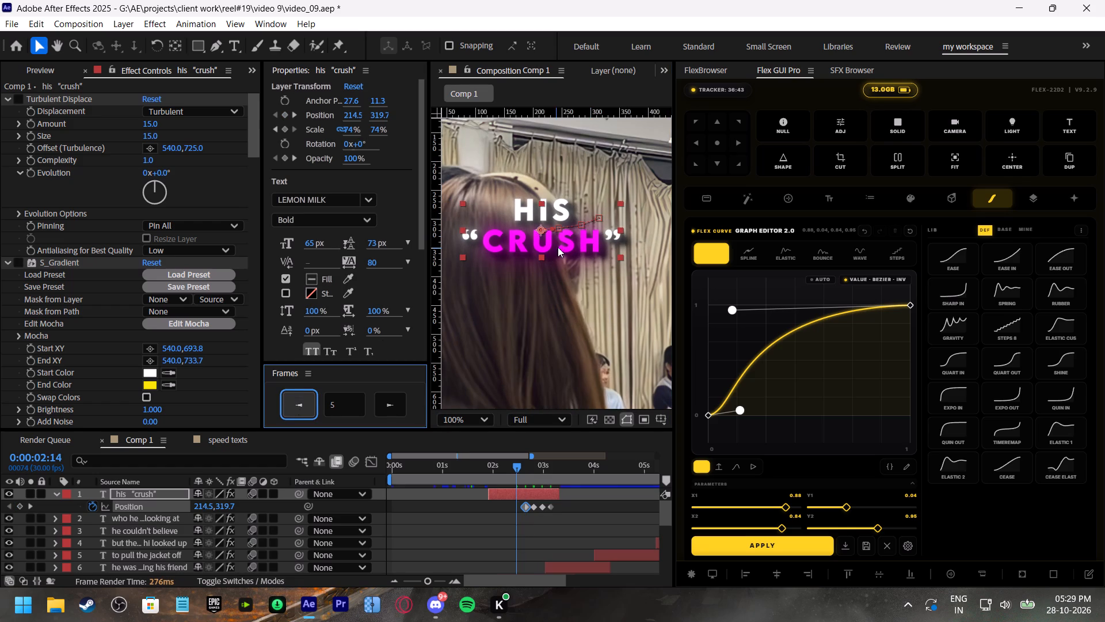
drag(561, 243, 552, 244)
click(310, 401)
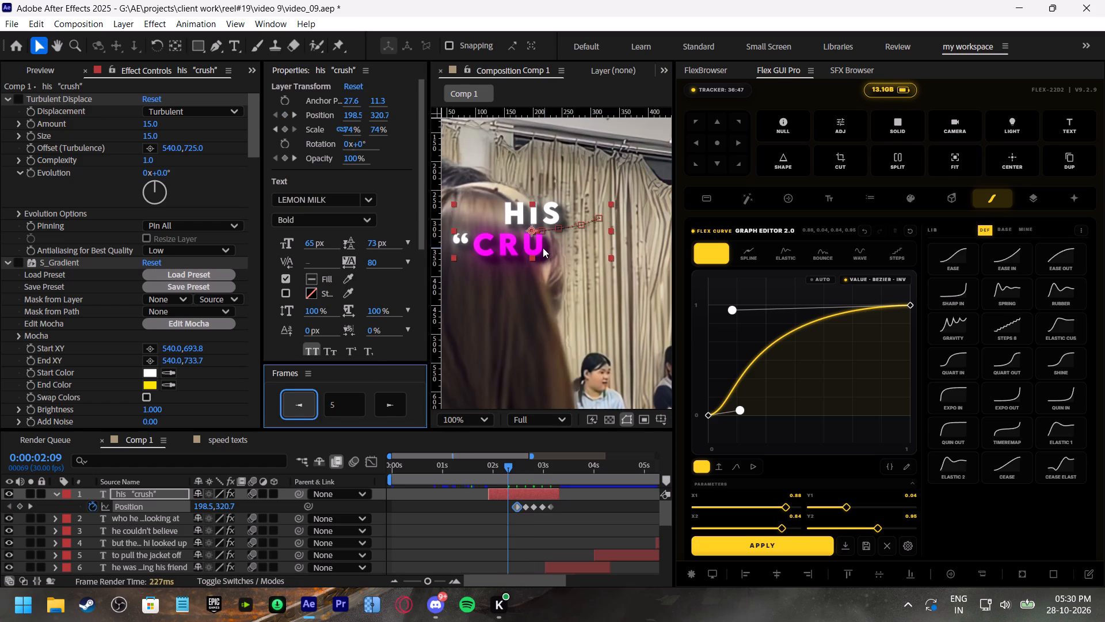
drag(539, 246, 524, 248)
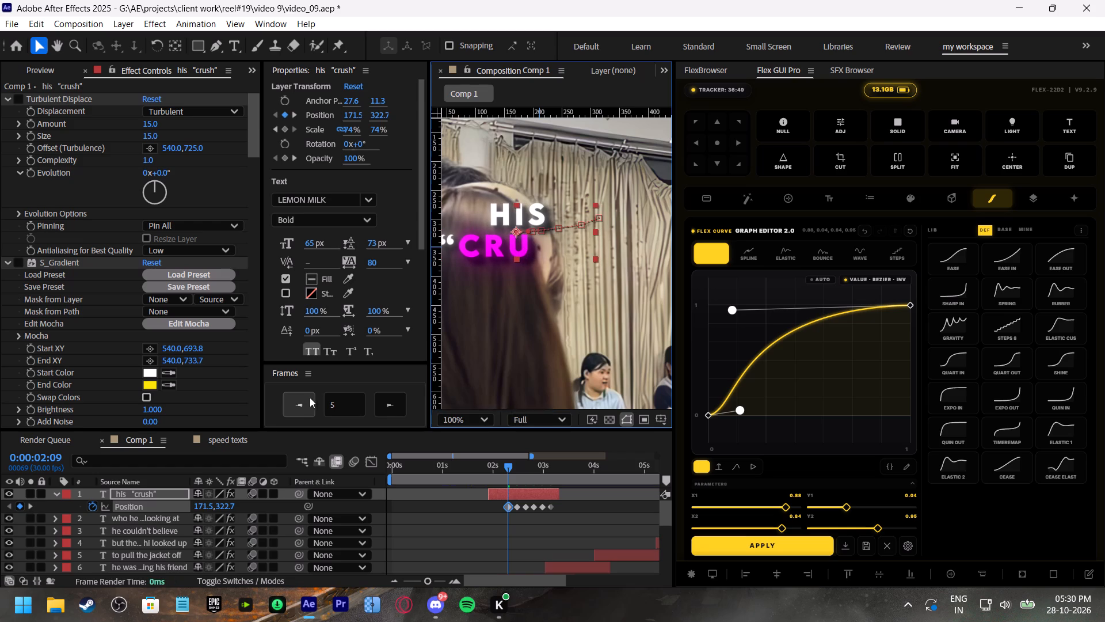
Keyframe the caption's earliest positions at about 112.5, 331.7 at 0:00:02:04 and 70.5, 340.7 at 0:00:01:29.
click(306, 402)
key(space)
key(space)
key(space)
key(space)
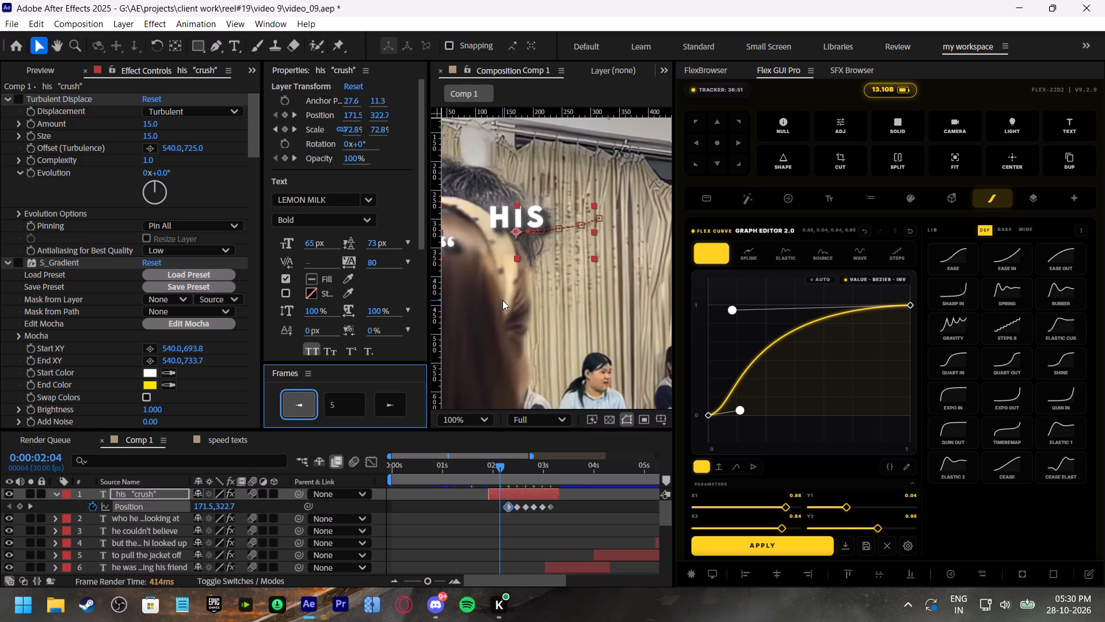
key(space)
key(space)
key(space)
key(space)
key(space)
key(space)
key(space)
key(space)
key(space)
key(space)
key(space)
key(space)
key(space)
key(space)
key(space)
key(space)
key(space)
key(space)
key(space)
key(space)
drag(503, 293, 577, 301)
drag(609, 253, 576, 259)
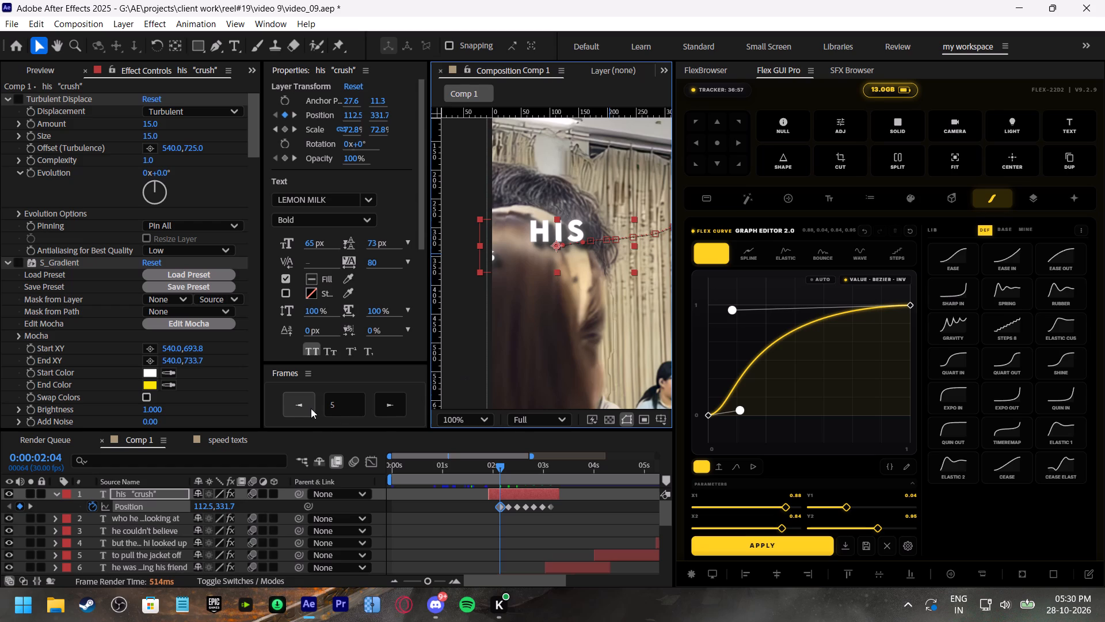
click(308, 408)
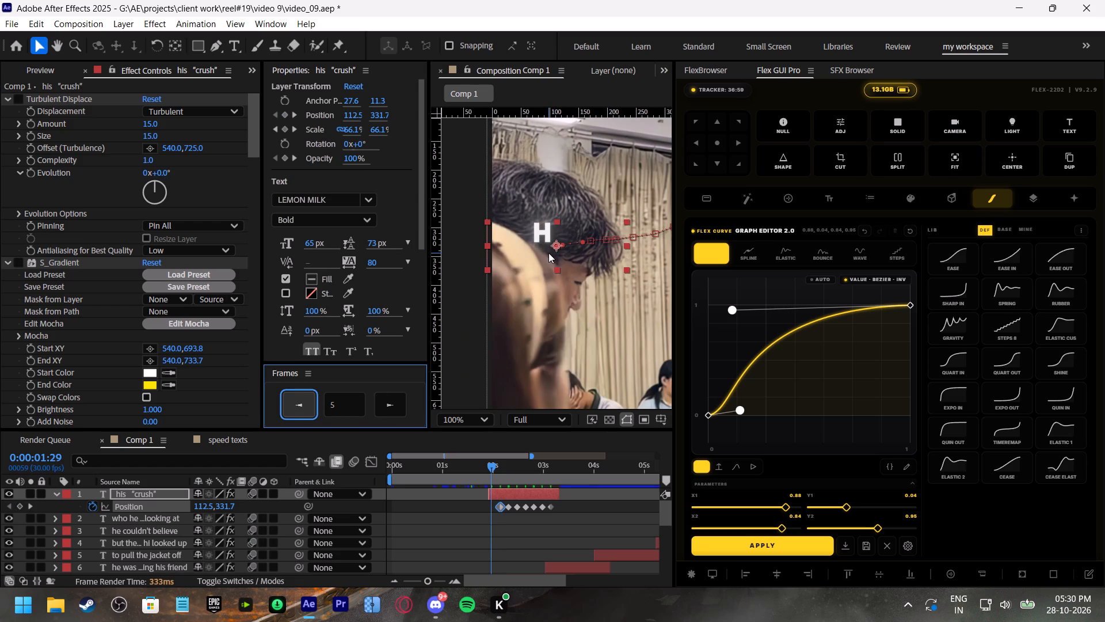
drag(548, 253, 524, 258)
Set the playhead to 0:00:01:21 and save the project.
click(478, 471)
key(ctrl+s)
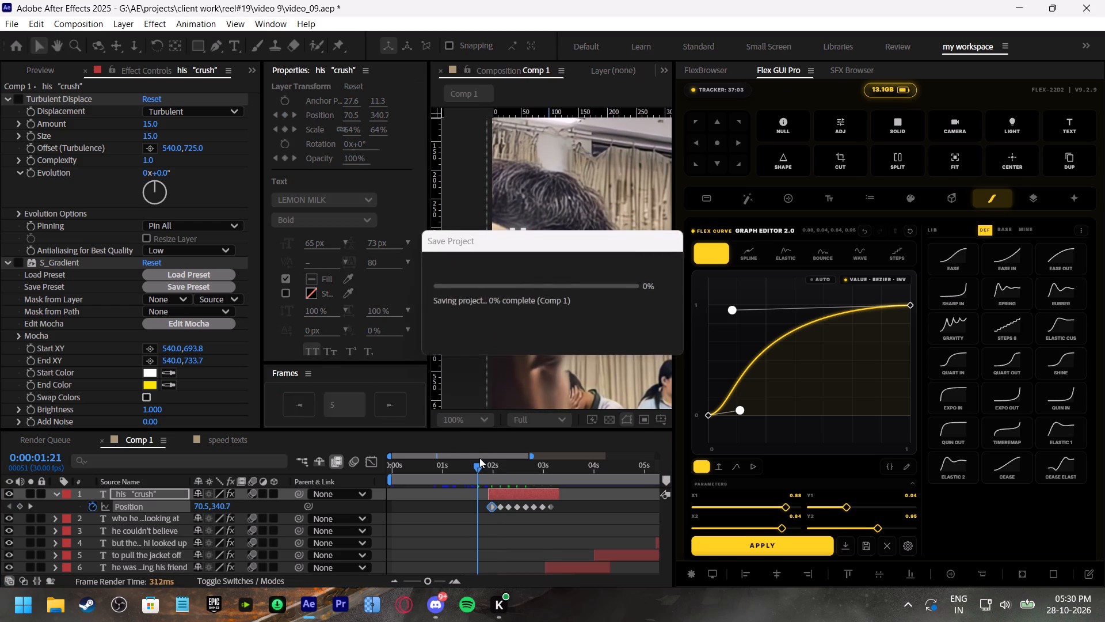
Play back the caption's tracked movement in the full frame from 0:00:01:21 and again from 0:00:01:16.
click(469, 415)
click(475, 131)
key(space)
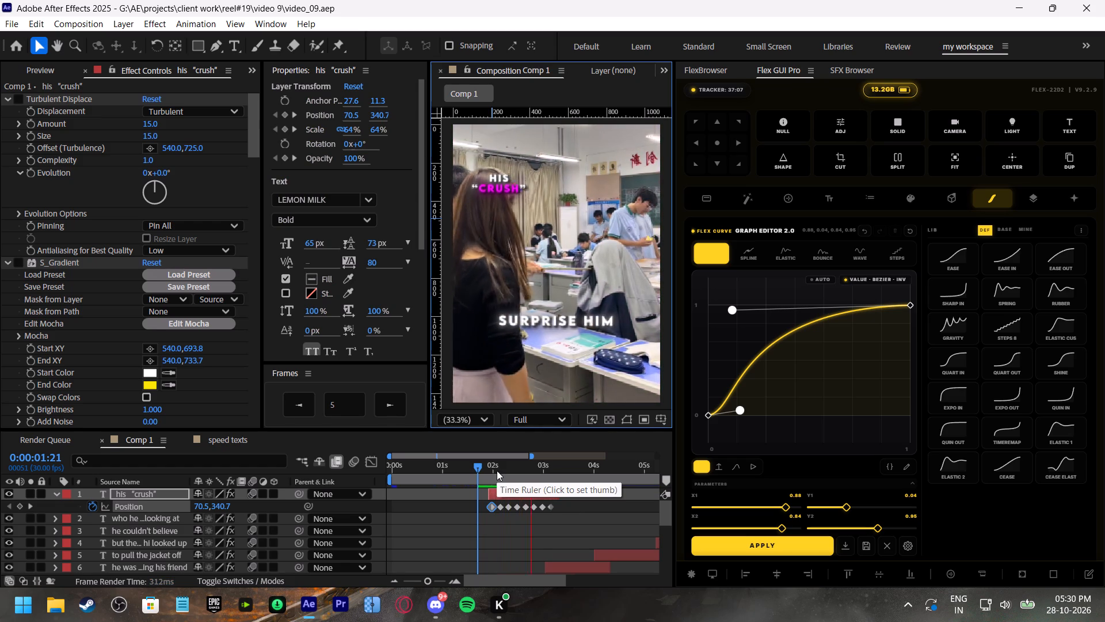
click(469, 464)
key(space)
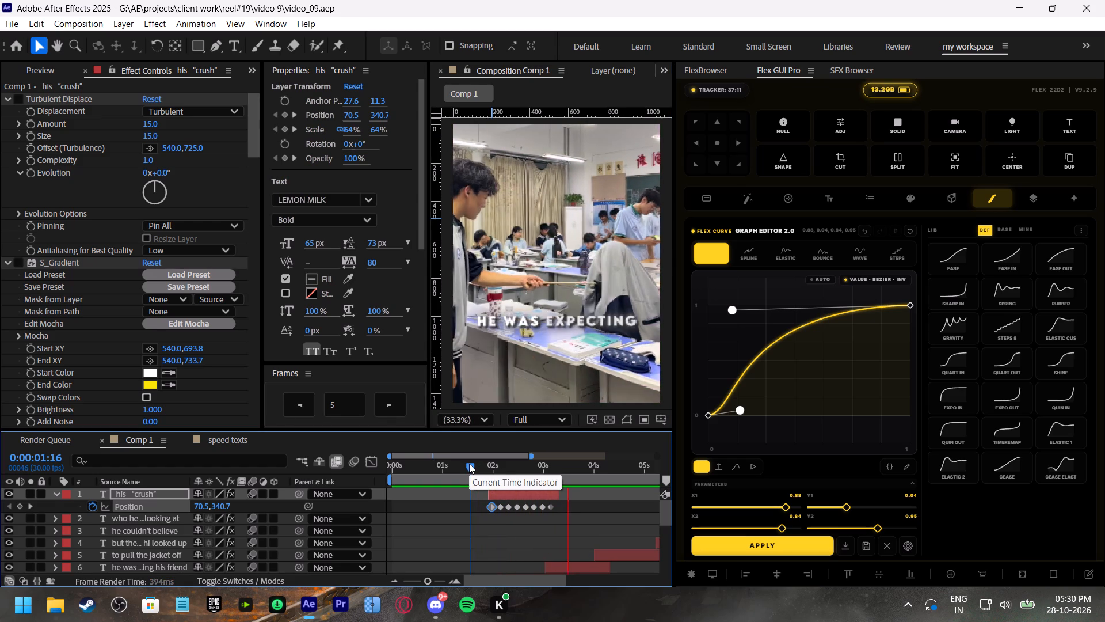
Review the section with the "he was expecting his friend" caption, playing from around 0:00:03:10 and 0:00:03:17.
shift+click(543, 467)
click(580, 471)
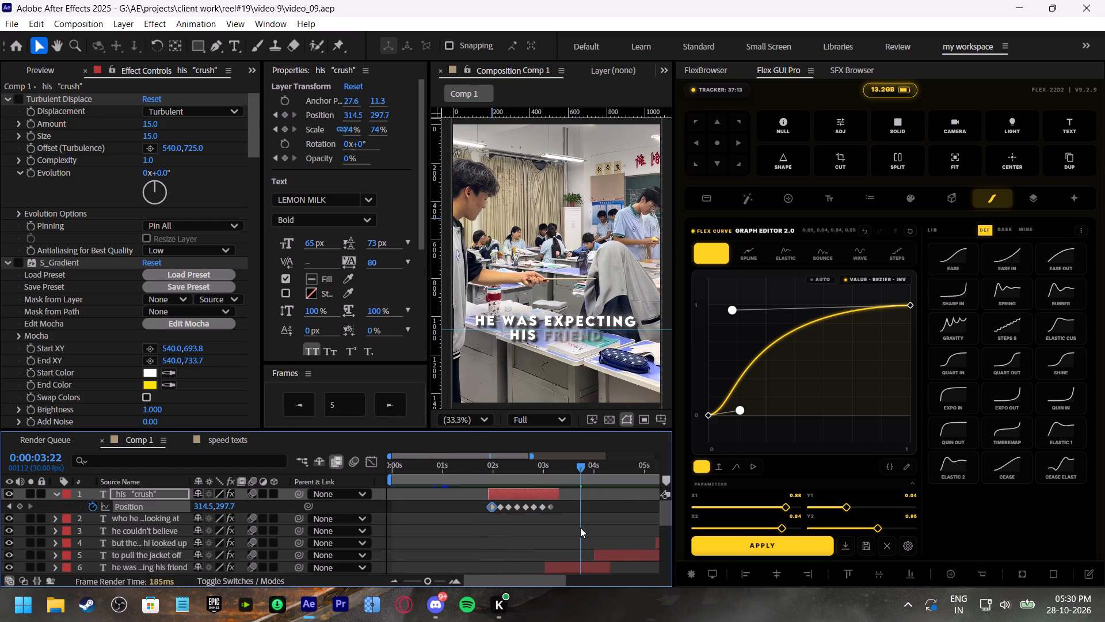
shift+scroll(581, 532, down, 3)
key(space)
drag(495, 467, 475, 468)
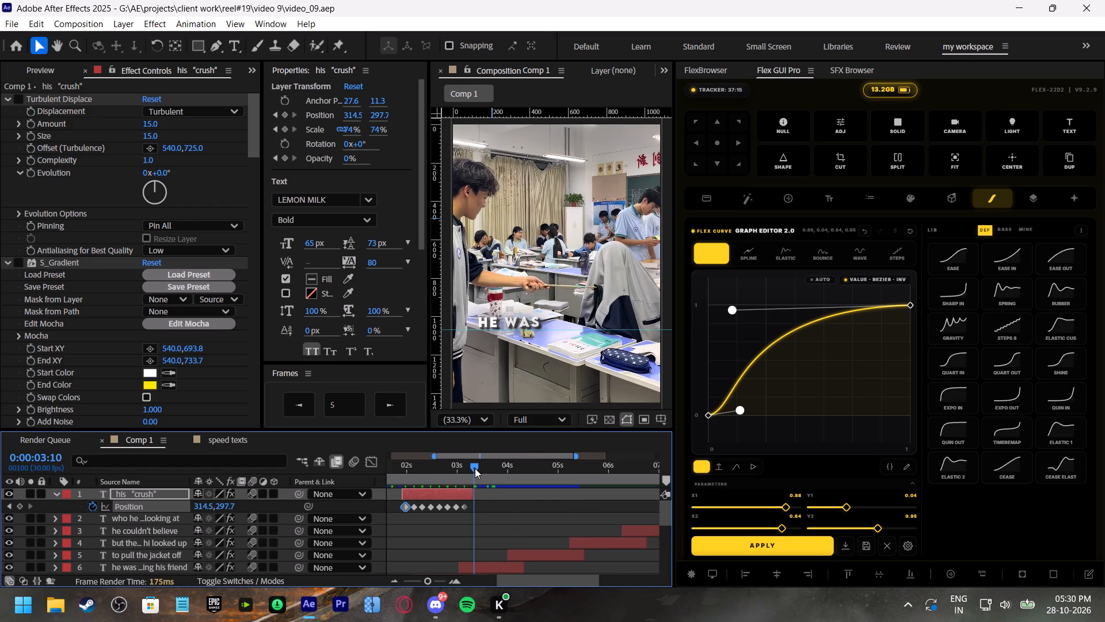
key(space)
click(484, 469)
key(space)
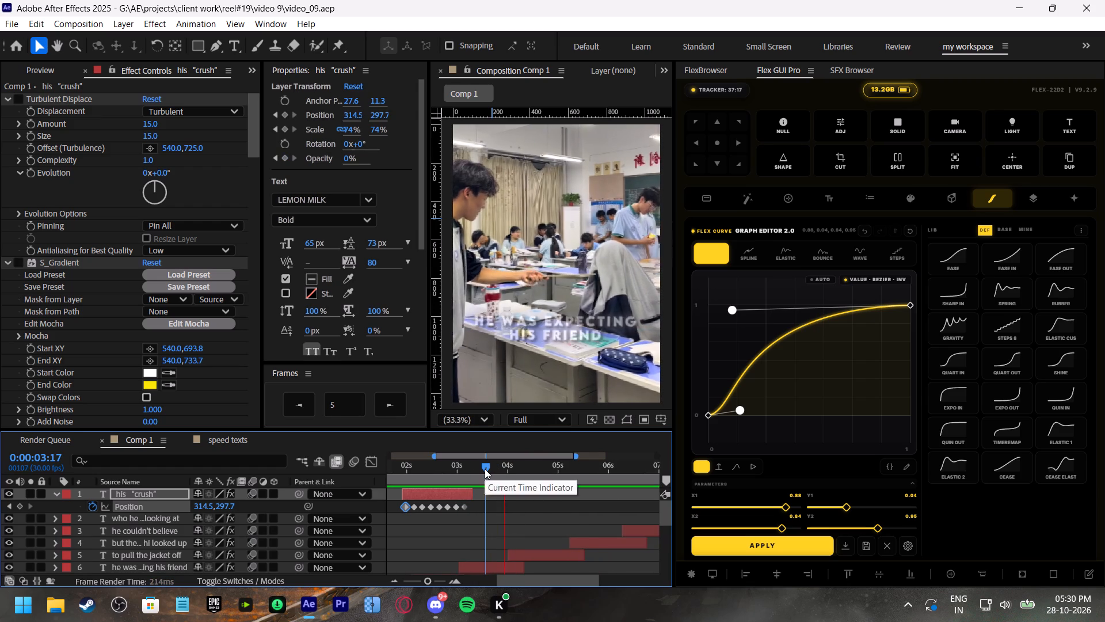
drag(485, 469, 461, 471)
key(space)
Duplicate the his "crush" caption layer and start the copy at 0:00:03:16.
drag(474, 467, 483, 471)
click(448, 497)
key(ctrl+d)
click(439, 498)
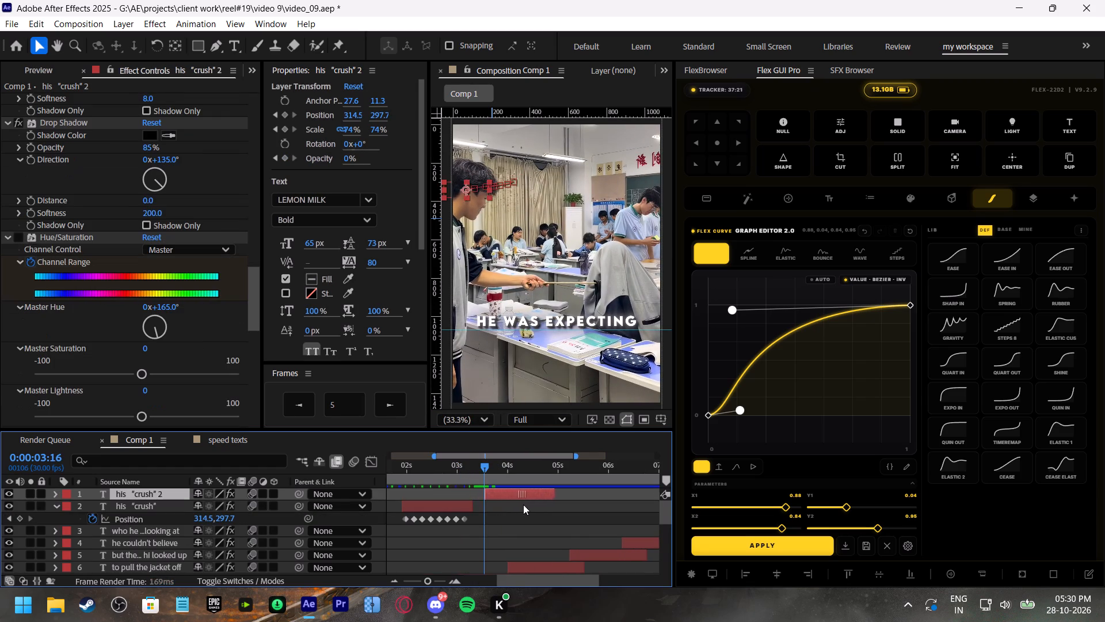